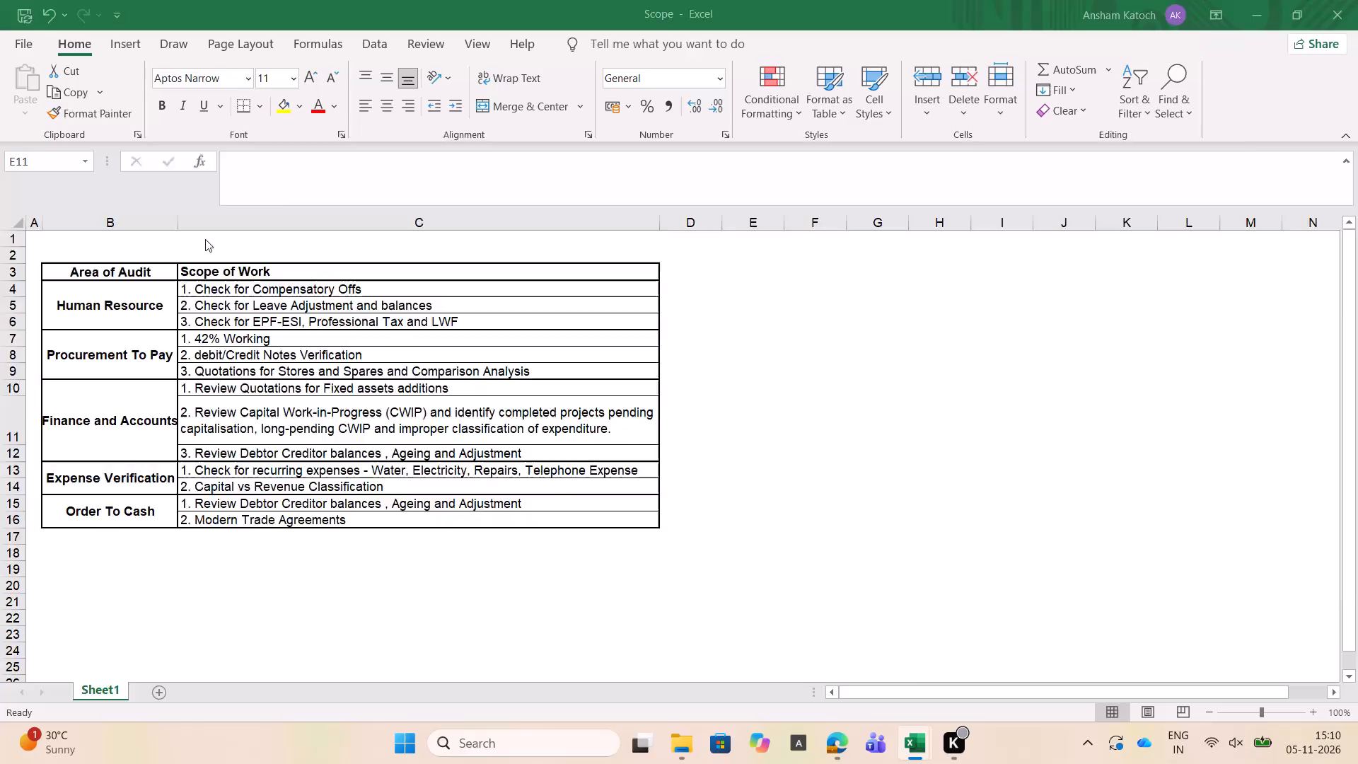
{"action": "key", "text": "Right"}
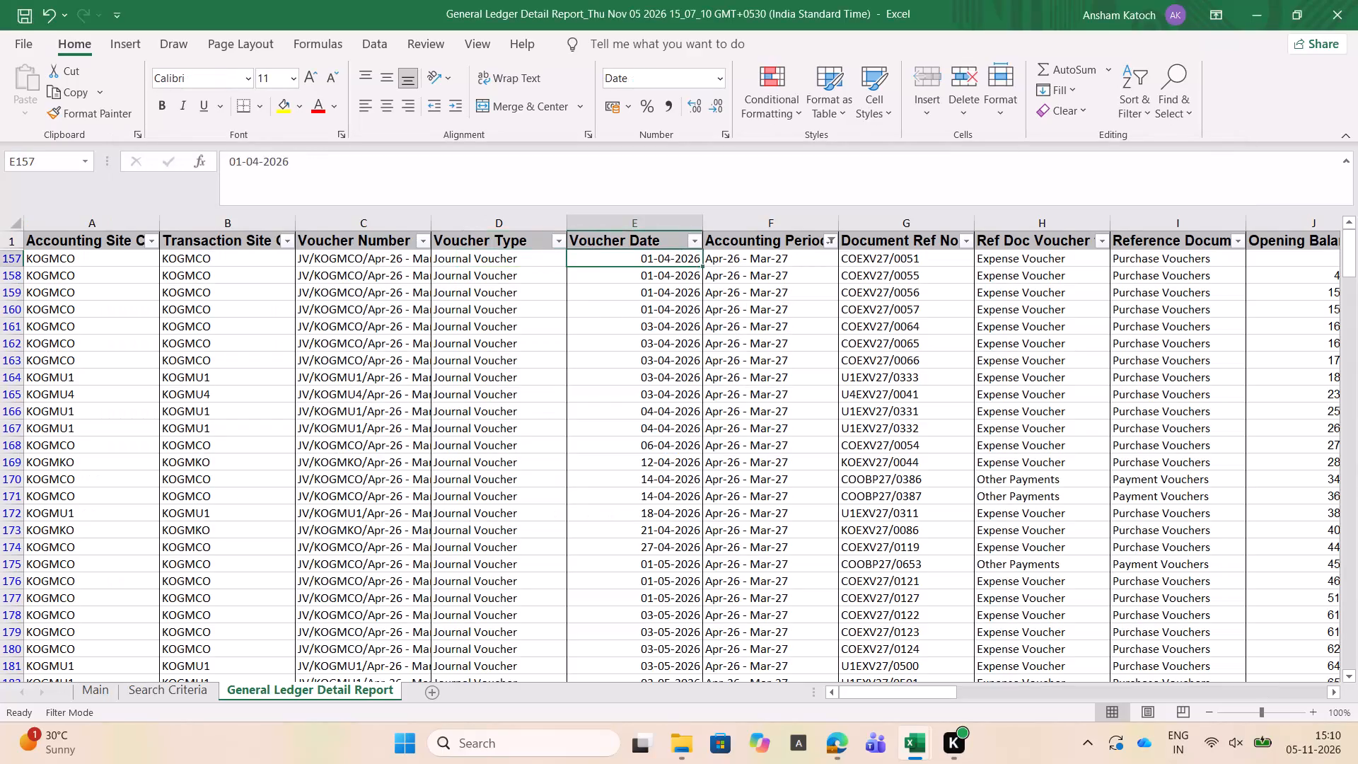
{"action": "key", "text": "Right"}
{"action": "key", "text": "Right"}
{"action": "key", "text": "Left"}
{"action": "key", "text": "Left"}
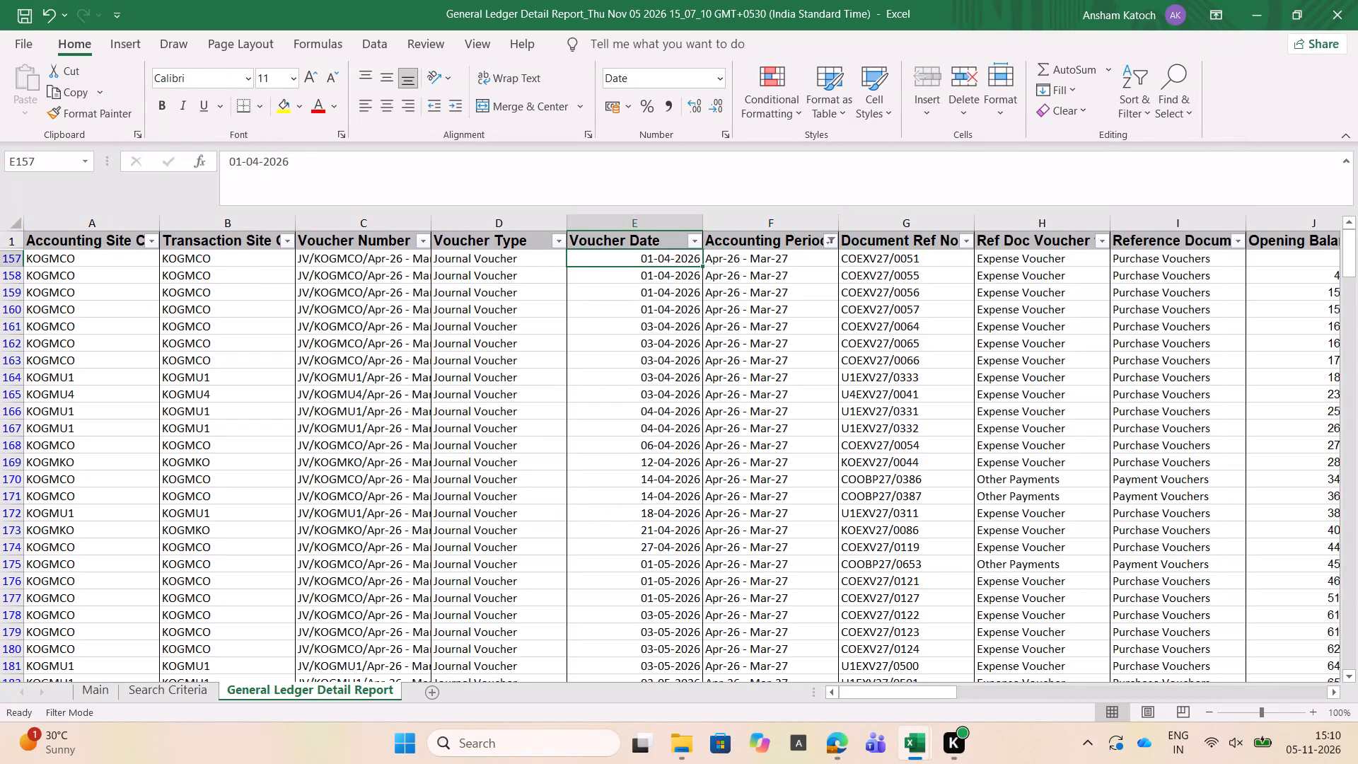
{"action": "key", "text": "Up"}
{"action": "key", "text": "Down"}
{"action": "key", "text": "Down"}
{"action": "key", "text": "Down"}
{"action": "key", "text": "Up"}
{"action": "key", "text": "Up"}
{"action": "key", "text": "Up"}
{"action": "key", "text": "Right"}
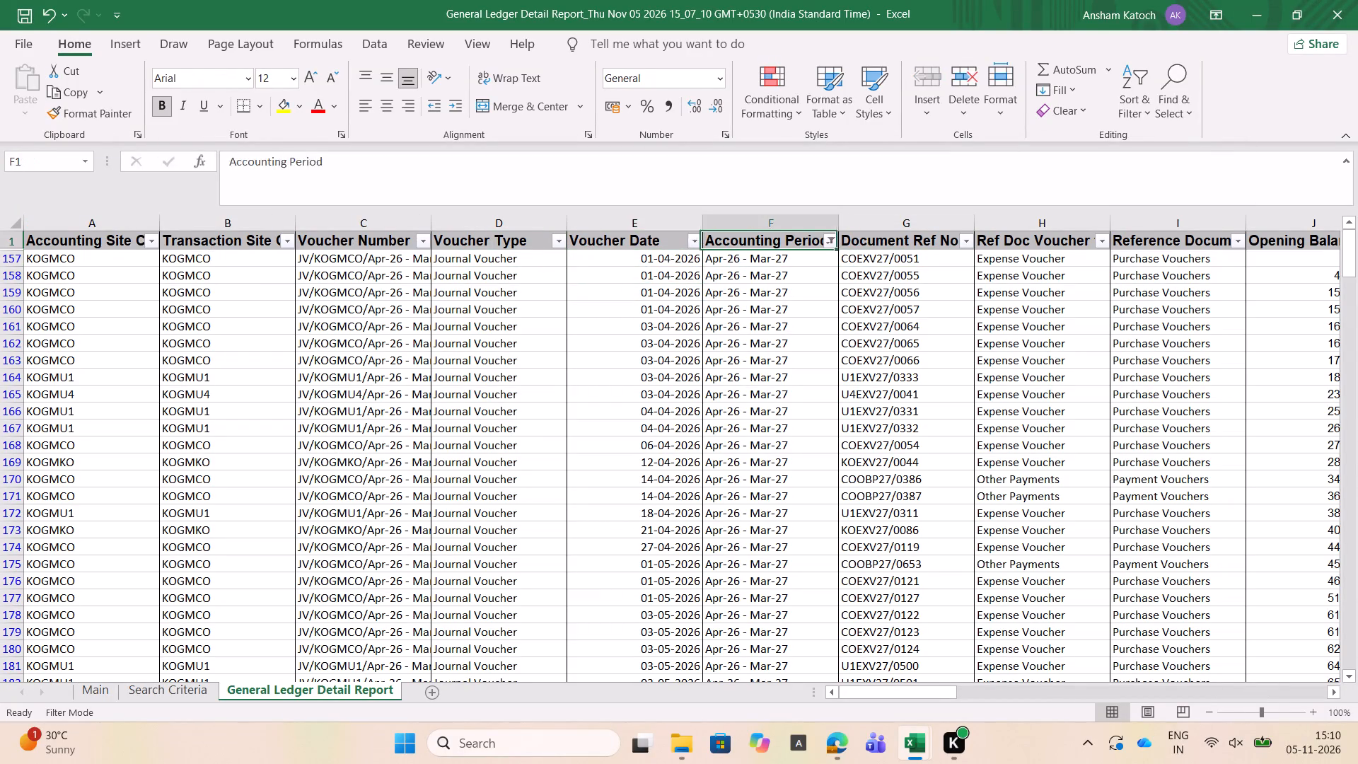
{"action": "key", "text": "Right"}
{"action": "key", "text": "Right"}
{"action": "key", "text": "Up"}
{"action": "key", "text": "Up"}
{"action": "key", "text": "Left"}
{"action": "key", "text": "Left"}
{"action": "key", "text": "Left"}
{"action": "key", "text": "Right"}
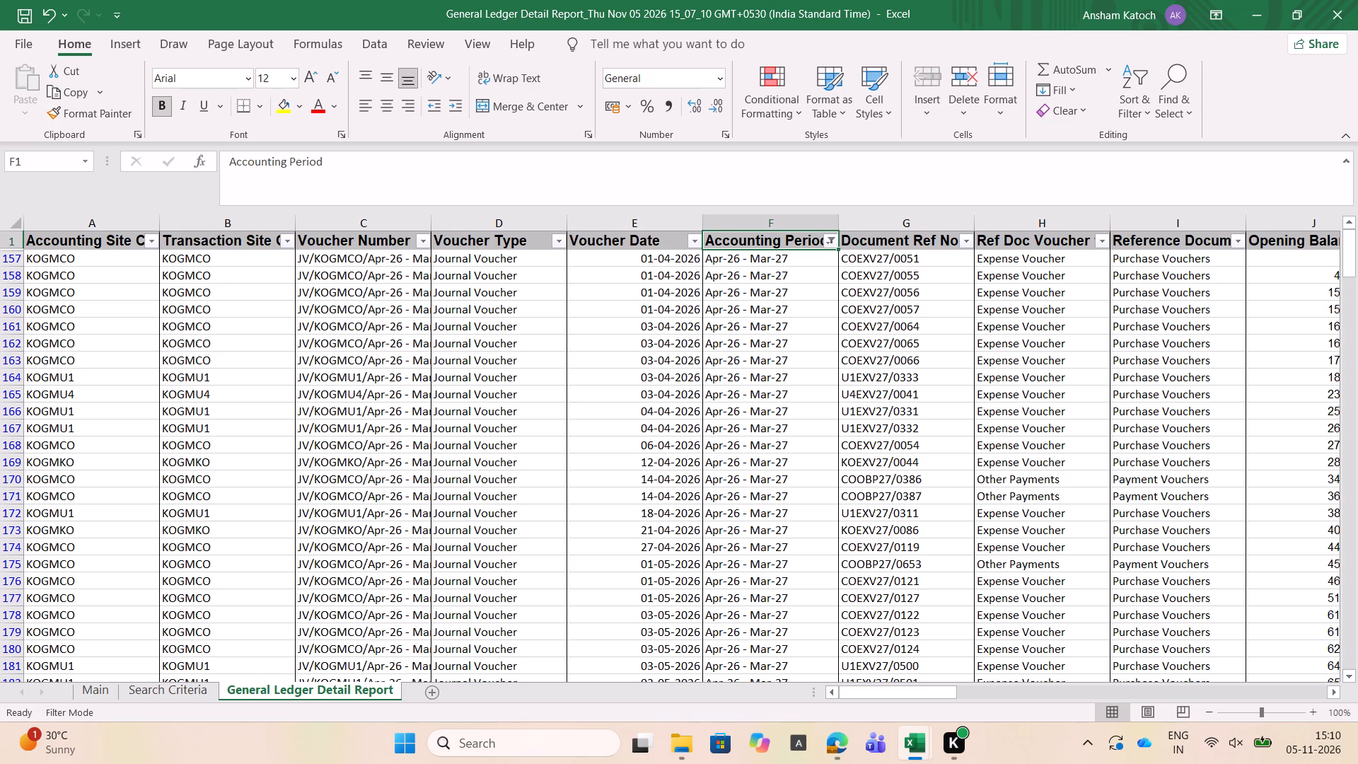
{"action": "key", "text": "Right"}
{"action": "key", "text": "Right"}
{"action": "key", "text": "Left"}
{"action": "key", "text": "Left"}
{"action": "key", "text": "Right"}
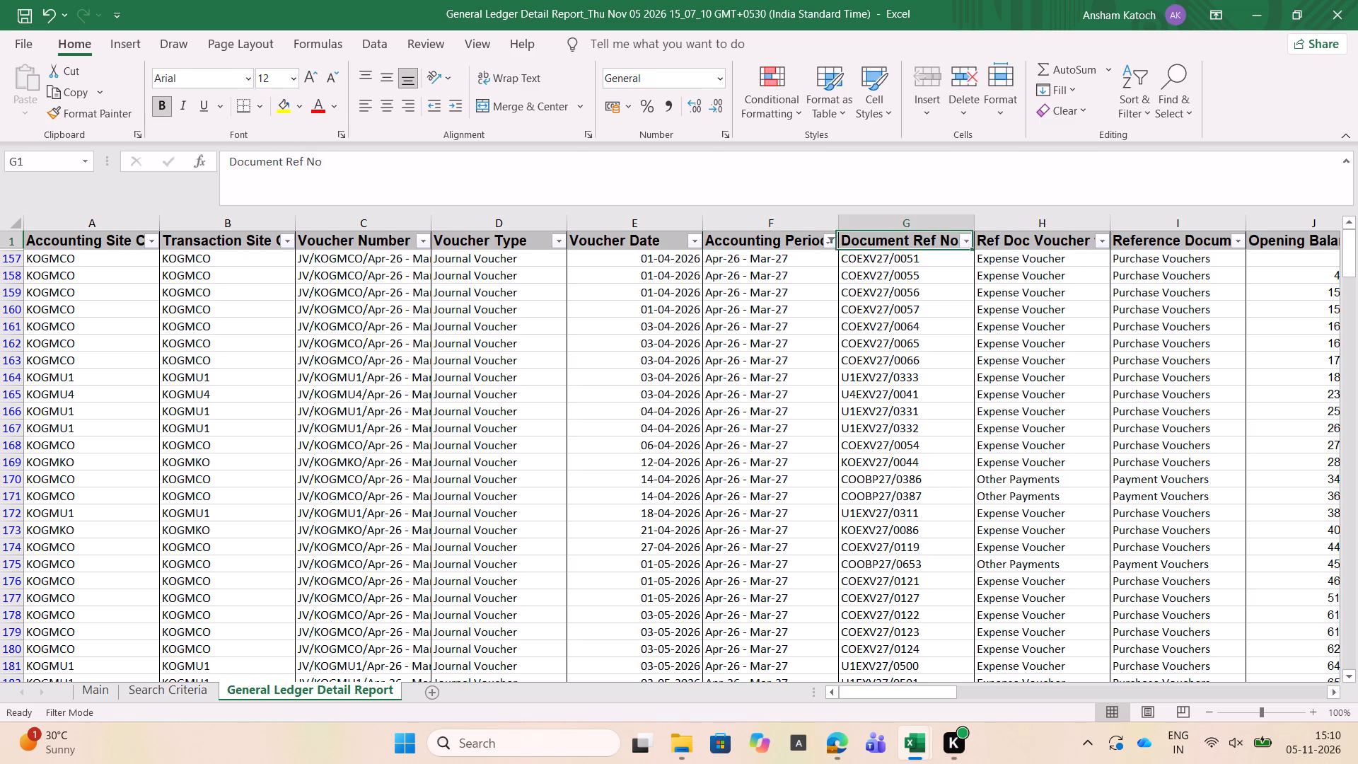
Examine the General Ledger Detail Report's columns for the telephone expense entries, including document references, amounts, ledger account and owner fields.
{"action": "key", "text": "Down"}
{"action": "key", "text": "Left"}
{"action": "key", "text": "Right"}
{"action": "key", "text": "Right"}
{"action": "key", "text": "Right"}
{"action": "key", "text": "Right"}
{"action": "key", "text": "Right"}
{"action": "key", "text": "Right"}
{"action": "key", "text": "Right"}
{"action": "key", "text": "Right"}
{"action": "key", "text": "Right"}
{"action": "key", "text": "Right"}
{"action": "key", "text": "Right"}
{"action": "key", "text": "Right"}
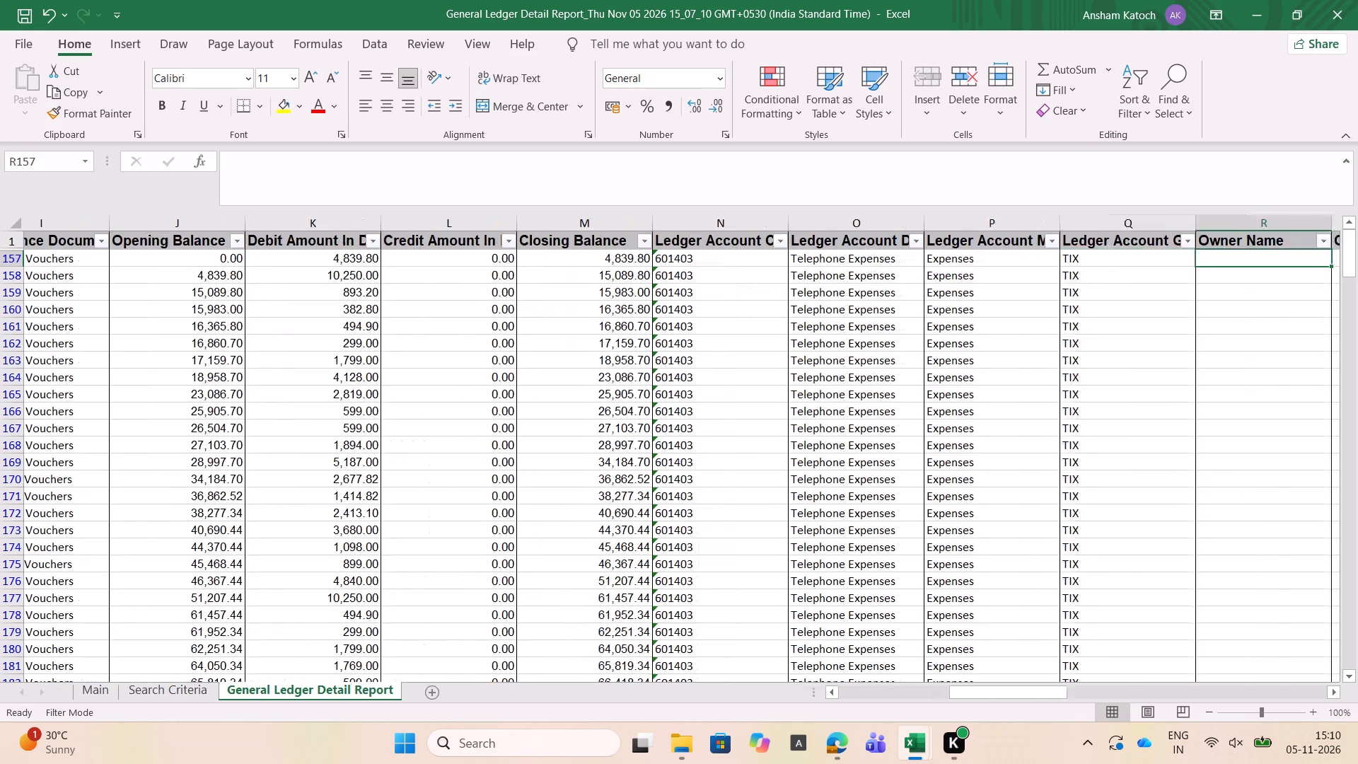
{"action": "key", "text": "Right"}
{"action": "key", "text": "Right"}
{"action": "key", "text": "Left"}
{"action": "key", "text": "Left"}
{"action": "key", "text": "Left"}
{"action": "key", "text": "Left"}
{"action": "key", "text": "Left"}
{"action": "key", "text": "Left"}
{"action": "key", "text": "Left"}
{"action": "key", "text": "Left"}
{"action": "key", "text": "Right"}
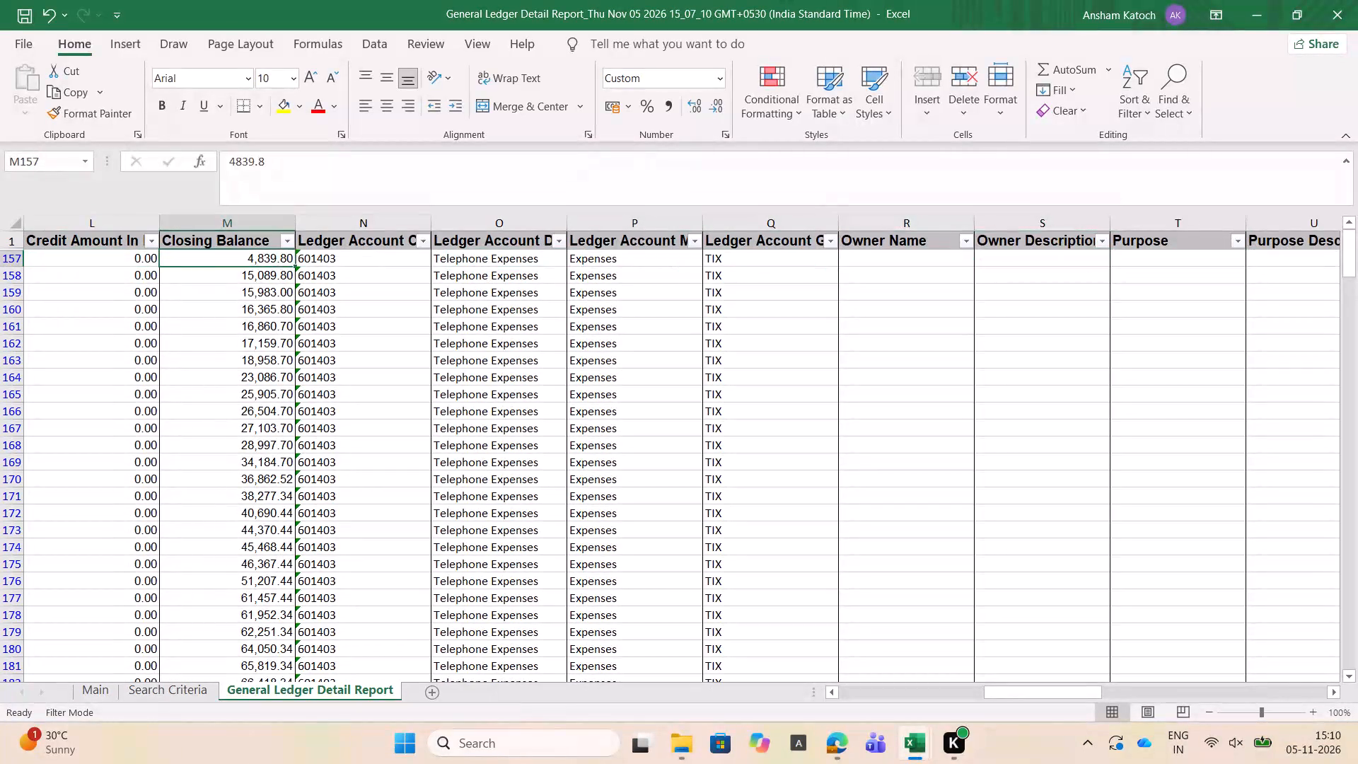
{"action": "key", "text": "Right"}
{"action": "key", "text": "Right"}
{"action": "key", "text": "Left"}
{"action": "key", "text": "Left"}
{"action": "key", "text": "Left"}
{"action": "key", "text": "Left"}
{"action": "key", "text": "Left"}
{"action": "key", "text": "Left"}
{"action": "key", "text": "Left"}
{"action": "key", "text": "Left"}
{"action": "key", "text": "Left"}
{"action": "key", "text": "Left"}
{"action": "key", "text": "Left"}
{"action": "key", "text": "Left"}
{"action": "key", "text": "Left"}
{"action": "key", "text": "Left"}
{"action": "key", "text": "Left"}
{"action": "key", "text": "Left"}
{"action": "key", "text": "Left"}
{"action": "key", "text": "Left"}
{"action": "key", "text": "Left"}
{"action": "key", "text": "Left"}
{"action": "key", "text": "Left"}
{"action": "key", "text": "Left"}
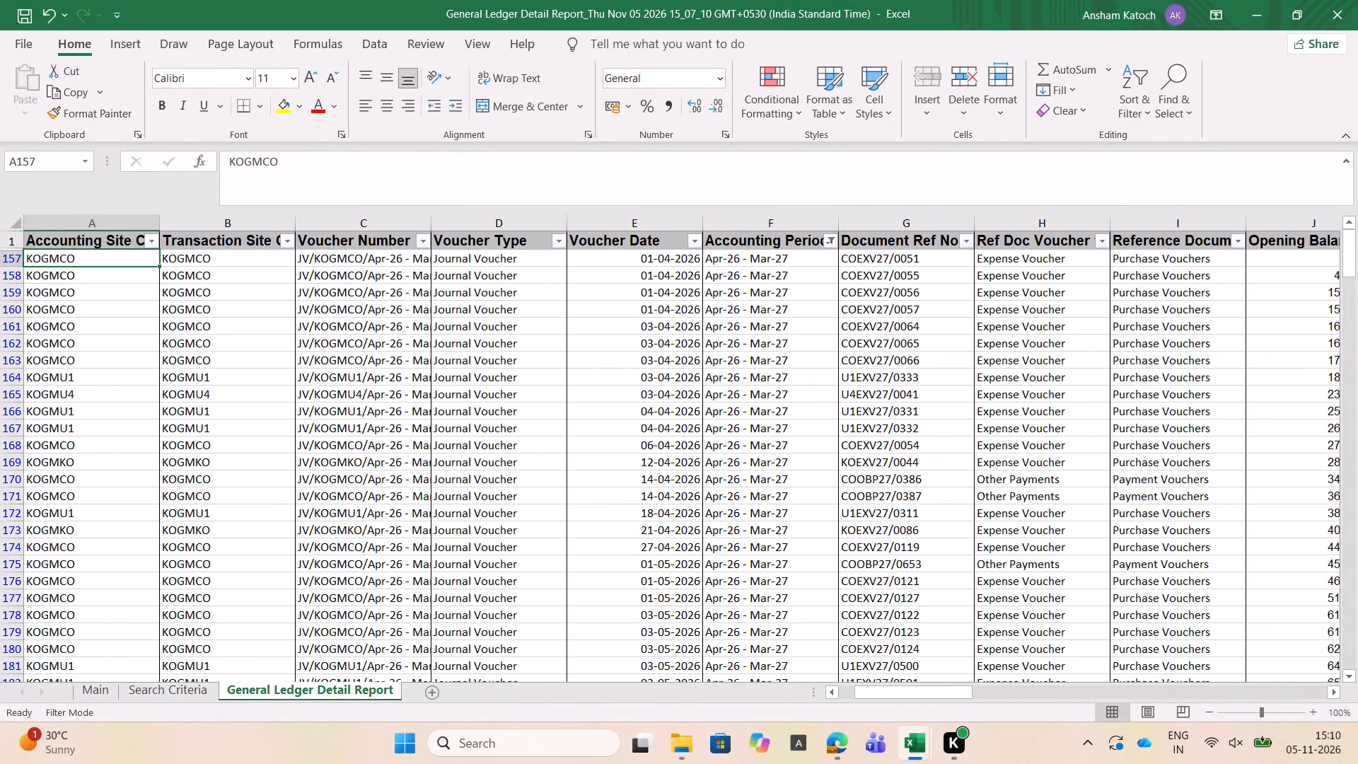
Filter the Accounting Site Code column of the General Ledger Detail Report to show only KOGMCO.
{"action": "key", "text": "Up"}
{"action": "key", "text": "alt+Down"}
{"action": "key", "text": "Down"}
{"action": "key", "text": "Down"}
{"action": "key", "text": "Down"}
{"action": "key", "text": "Down"}
{"action": "key", "text": "Down"}
{"action": "key", "text": "Down"}
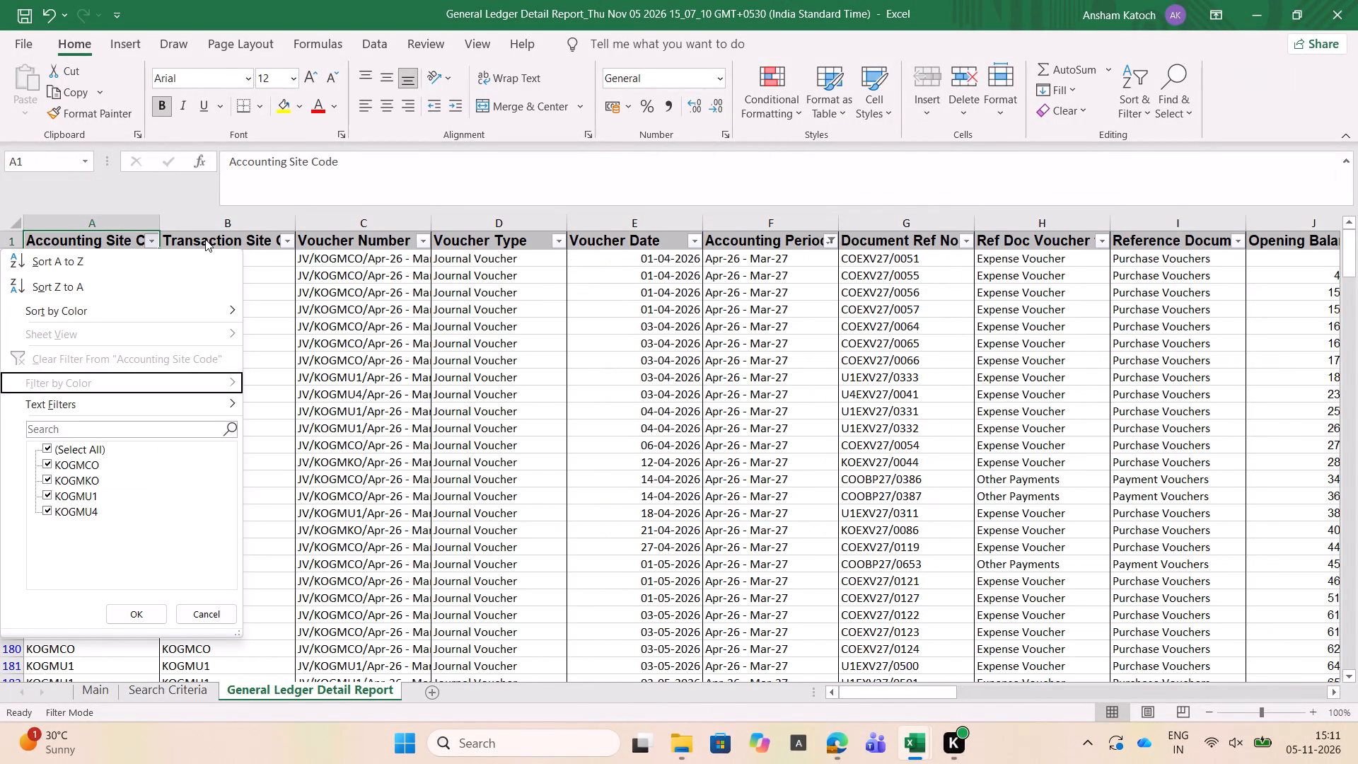
{"action": "key", "text": "Down"}
{"action": "key", "text": "Down"}
{"action": "key", "text": "space"}
{"action": "key", "text": "BackSpace"}
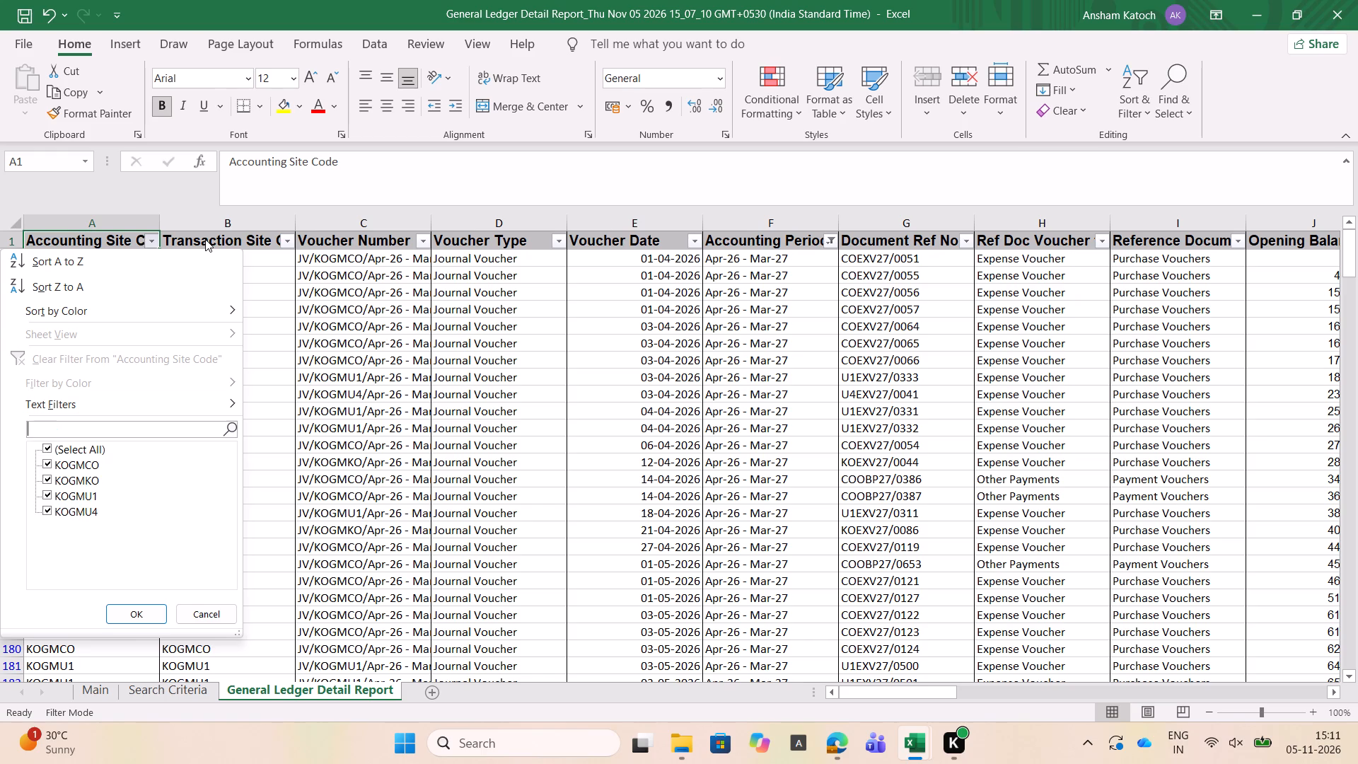
{"action": "key", "text": "Down"}
{"action": "key", "text": "Down"}
{"action": "key", "text": "Up"}
{"action": "key", "text": "space"}
{"action": "key", "text": "Down"}
{"action": "key", "text": "space"}
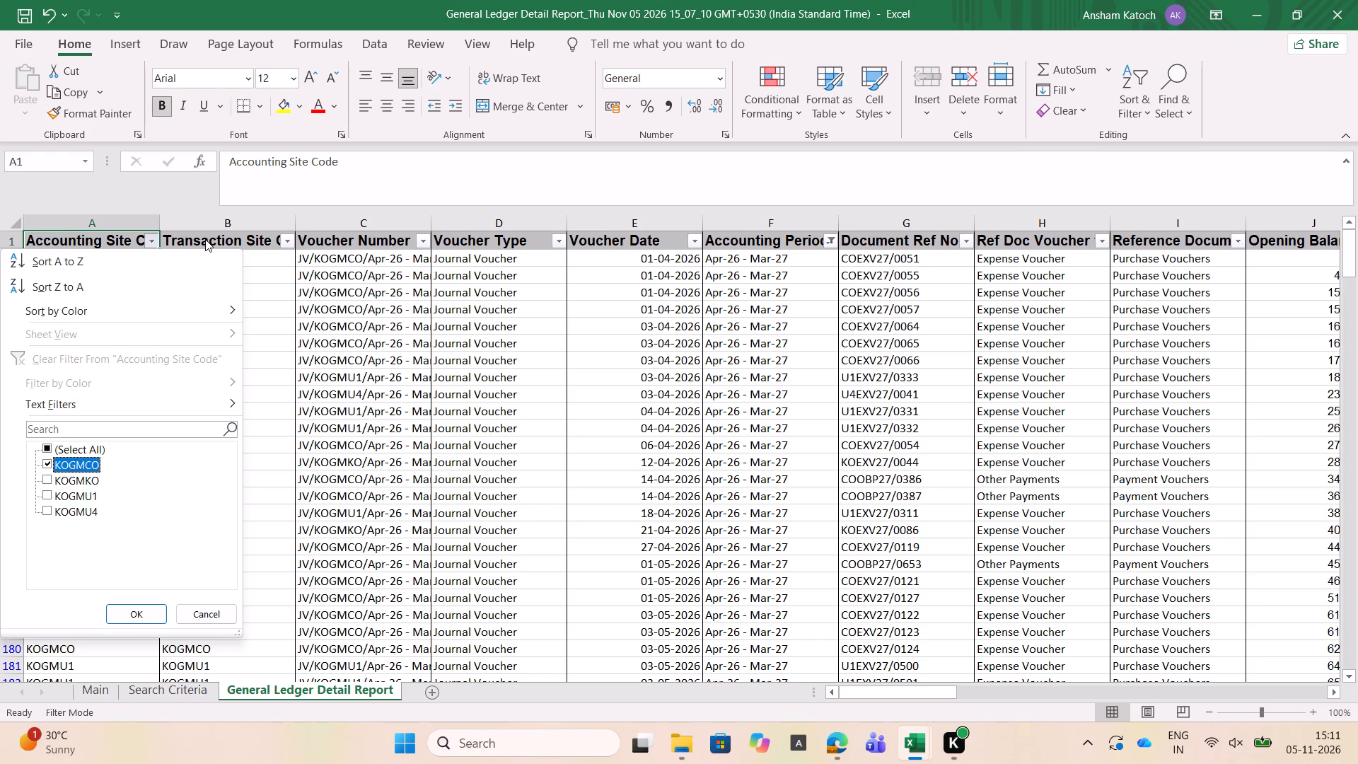
{"action": "key", "text": "Return"}
{"action": "key", "text": "Right"}
{"action": "key", "text": "Left"}
{"action": "key", "text": "Left"}
{"action": "key", "text": "Down"}
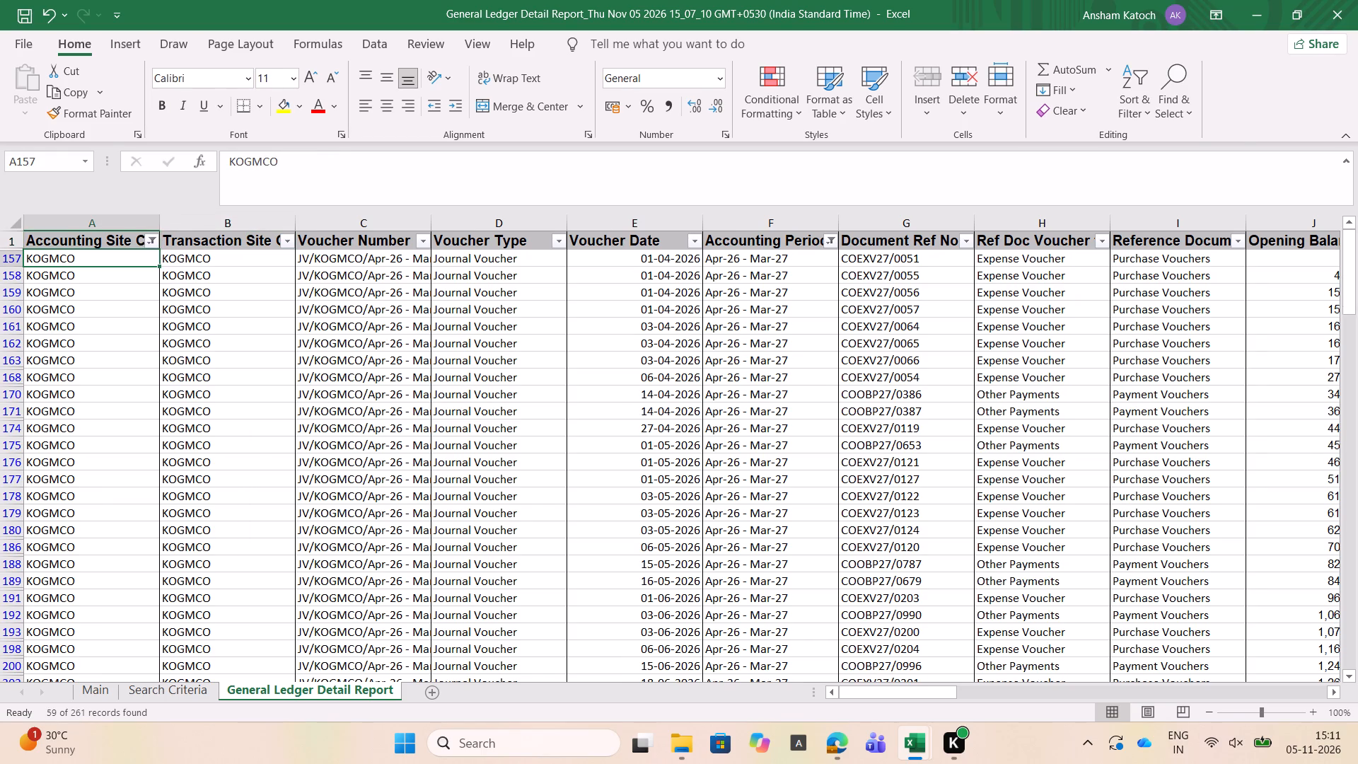
Switch to the Trial Balance Report workbook and check the filtered telephone account lines, including account 601403.
{"action": "key", "text": "alt+Tab"}
{"action": "key", "text": "alt+Tab"}
{"action": "key", "text": "alt+Tab"}
{"action": "key", "text": "alt+Tab"}
{"action": "key", "text": "alt+Tab"}
{"action": "key", "text": "alt+Tab"}
{"action": "key", "text": "alt+Tab"}
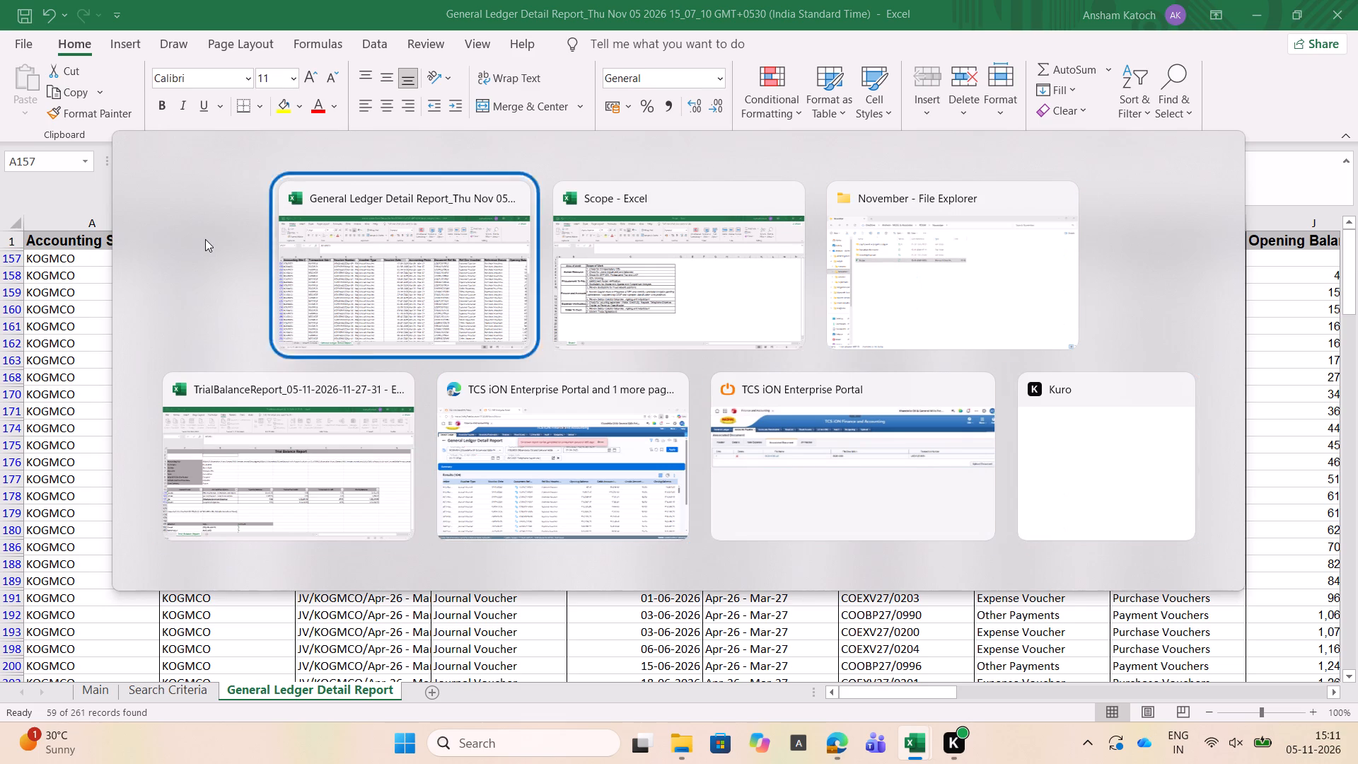
{"action": "key", "text": "alt+Tab"}
{"action": "key", "text": "alt+Tab"}
{"action": "key", "text": "alt+Tab"}
{"action": "key", "text": "alt+Tab"}
{"action": "key", "text": "alt+Tab"}
{"action": "key", "text": "alt+Tab"}
{"action": "key", "text": "alt+Tab"}
{"action": "key", "text": "alt+Tab"}
{"action": "key", "text": "alt+Tab"}
{"action": "key", "text": "alt+Tab"}
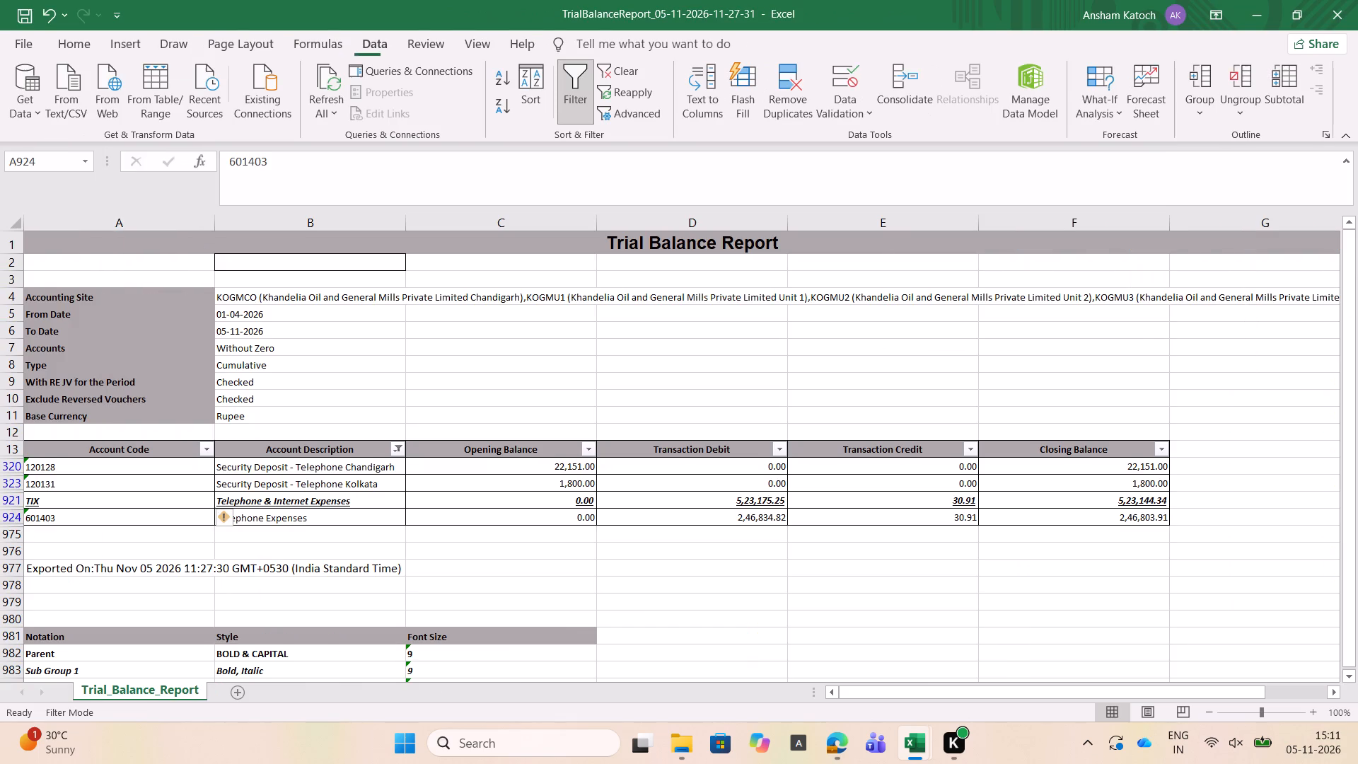
{"action": "key", "text": "Down"}
{"action": "key", "text": "Down"}
{"action": "key", "text": "Up"}
{"action": "key", "text": "Up"}
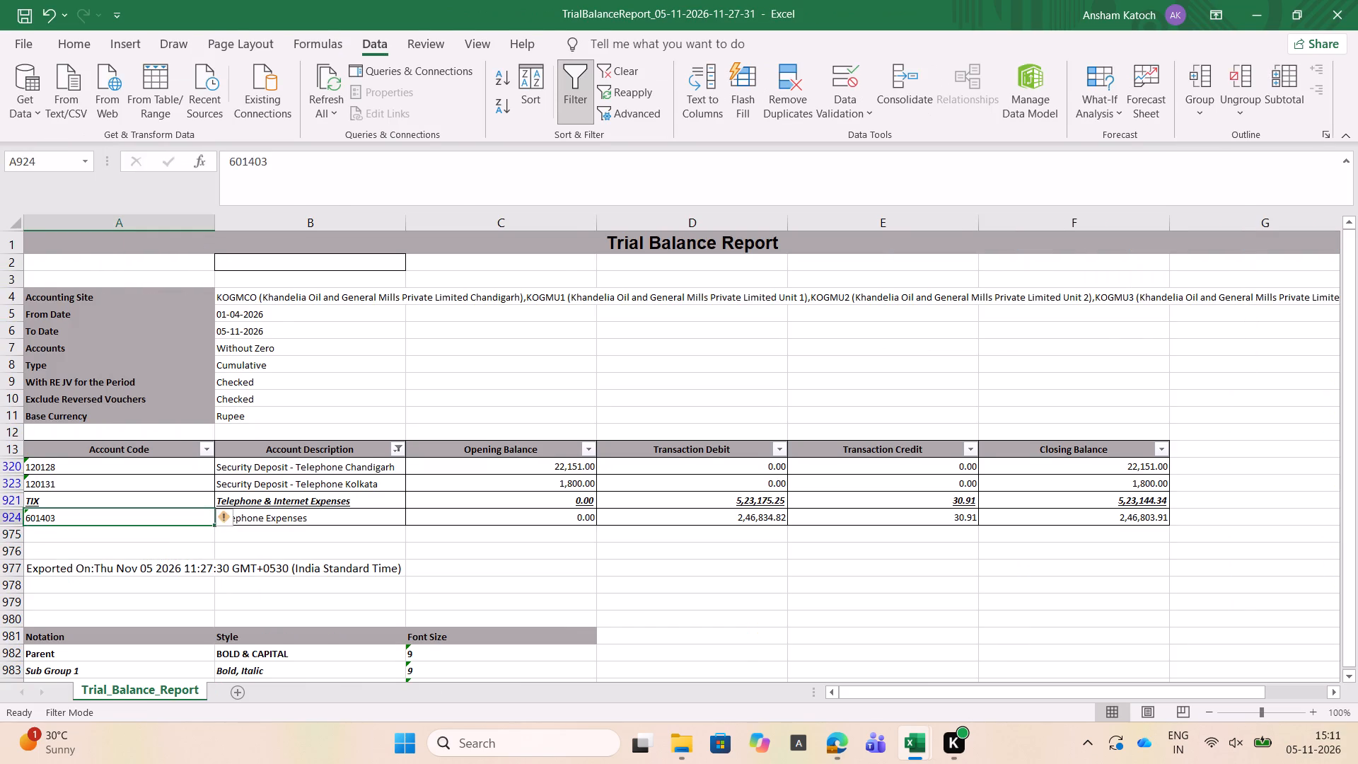
Switch back to the General Ledger Detail Report workbook and examine the filtered KOGMCO voucher rows.
{"action": "key", "text": "alt+Tab"}
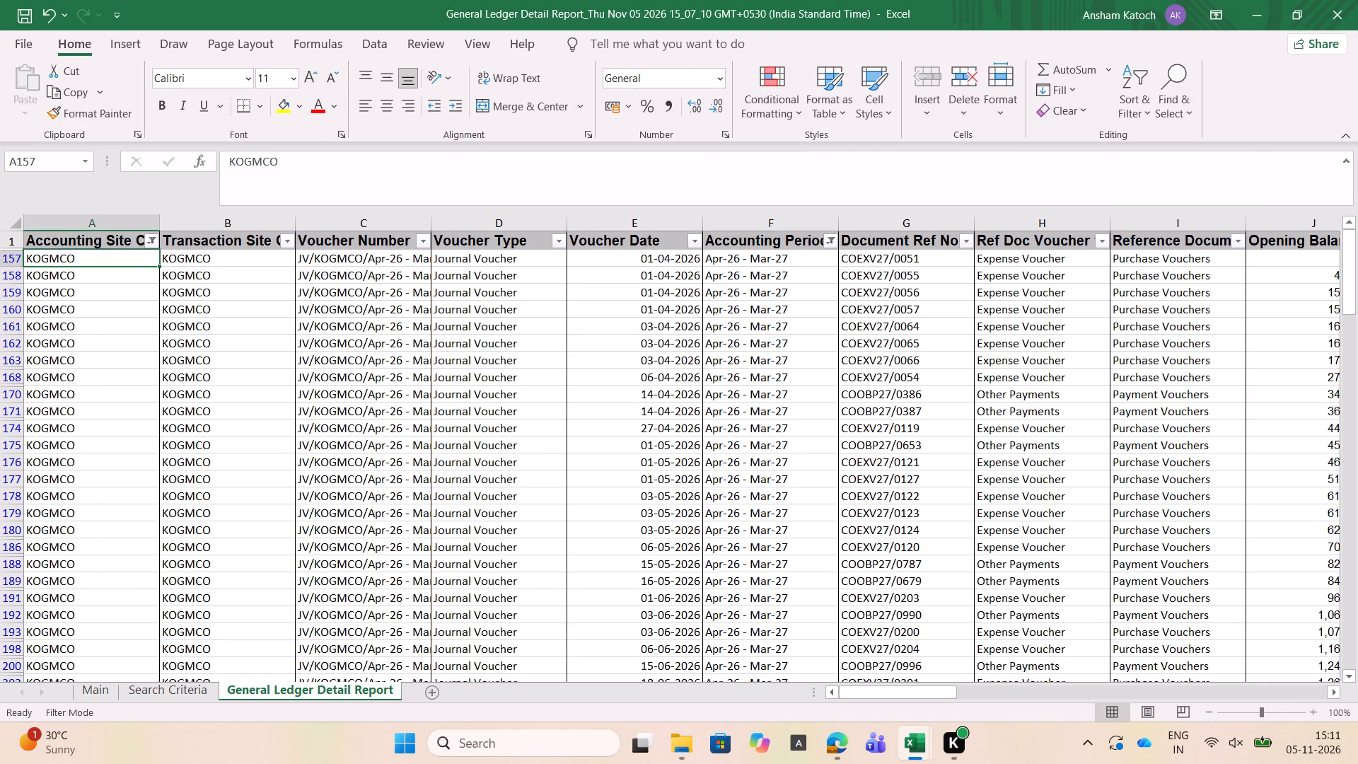
{"action": "key", "text": "Down"}
{"action": "key", "text": "Down"}
{"action": "key", "text": "Down"}
{"action": "key", "text": "Down"}
{"action": "key", "text": "Down"}
{"action": "key", "text": "Down"}
{"action": "key", "text": "Down"}
{"action": "key", "text": "Down"}
{"action": "key", "text": "Down"}
{"action": "key", "text": "Down"}
{"action": "key", "text": "Down"}
{"action": "key", "text": "Down"}
{"action": "key", "text": "Down"}
{"action": "key", "text": "Down"}
{"action": "key", "text": "Down"}
{"action": "key", "text": "Down"}
{"action": "key", "text": "Down"}
{"action": "key", "text": "Down"}
{"action": "key", "text": "Down"}
{"action": "key", "text": "Down"}
{"action": "key", "text": "Down"}
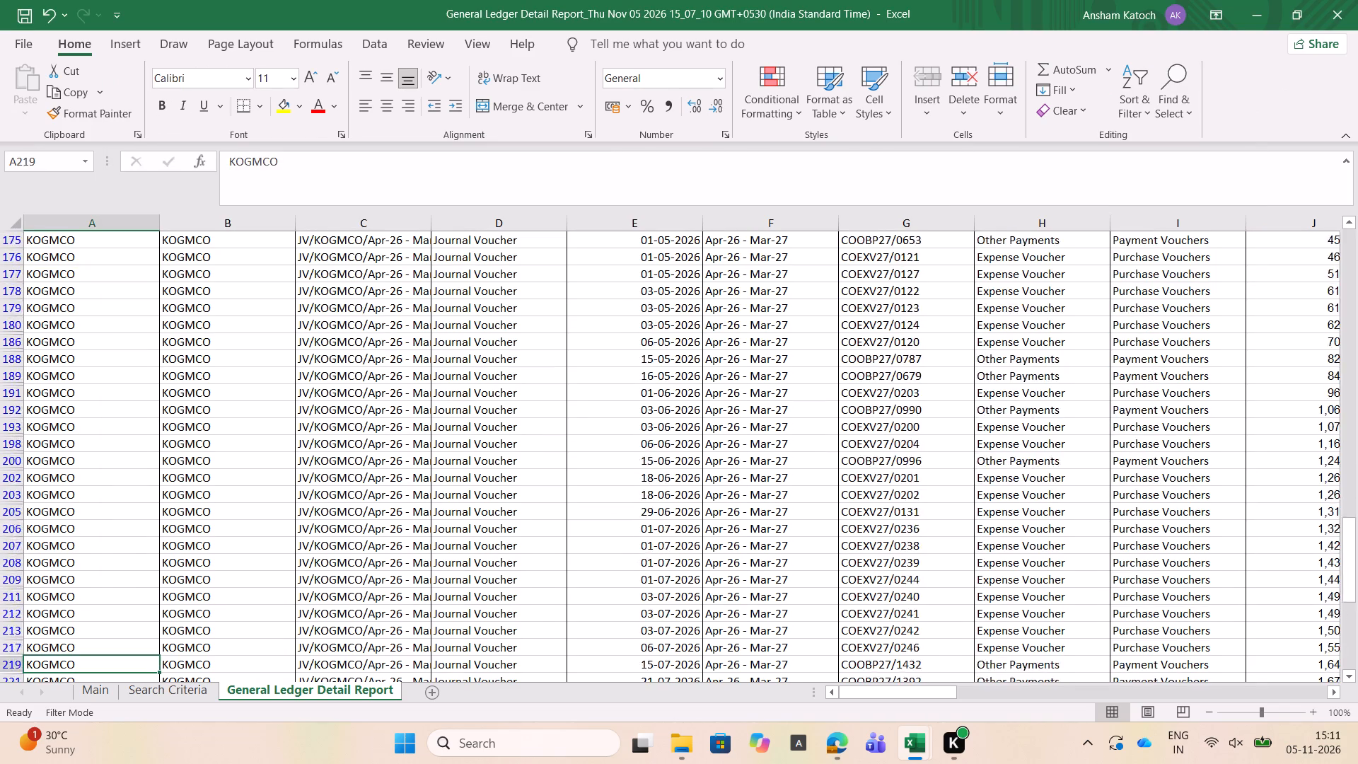
{"action": "key", "text": "Up"}
{"action": "key", "text": "Up"}
{"action": "key", "text": "Up"}
{"action": "key", "text": "Up"}
{"action": "key", "text": "Up"}
{"action": "key", "text": "Up"}
{"action": "key", "text": "Up"}
{"action": "key", "text": "Up"}
{"action": "key", "text": "Up"}
{"action": "key", "text": "Up"}
{"action": "key", "text": "Up"}
{"action": "key", "text": "Up"}
{"action": "key", "text": "Up"}
{"action": "key", "text": "Up"}
{"action": "key", "text": "Up"}
{"action": "key", "text": "Up"}
{"action": "key", "text": "Up"}
{"action": "key", "text": "Up"}
{"action": "key", "text": "Up"}
{"action": "key", "text": "Up"}
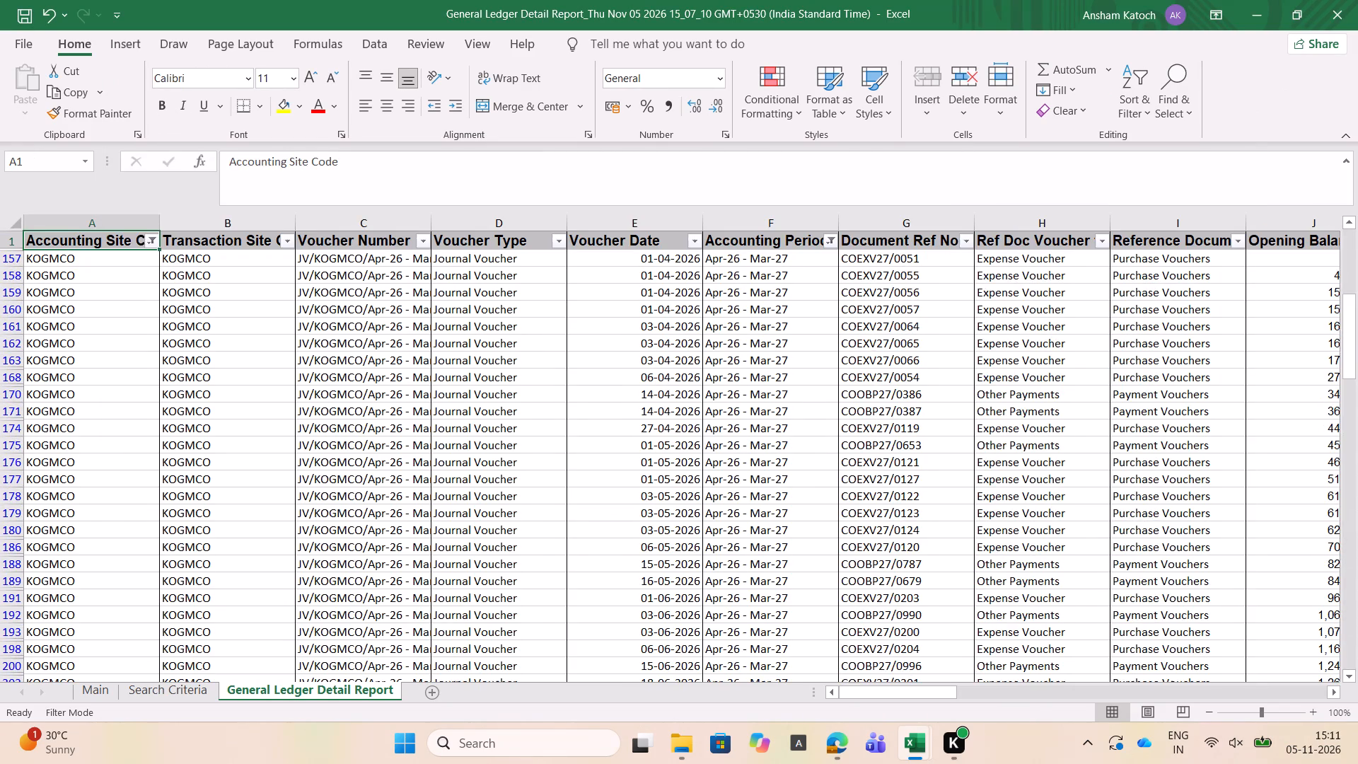
{"action": "key", "text": "Right"}
{"action": "key", "text": "Left"}
{"action": "key", "text": "Right"}
{"action": "key", "text": "Left"}
{"action": "key", "text": "Down"}
{"action": "key", "text": "Down"}
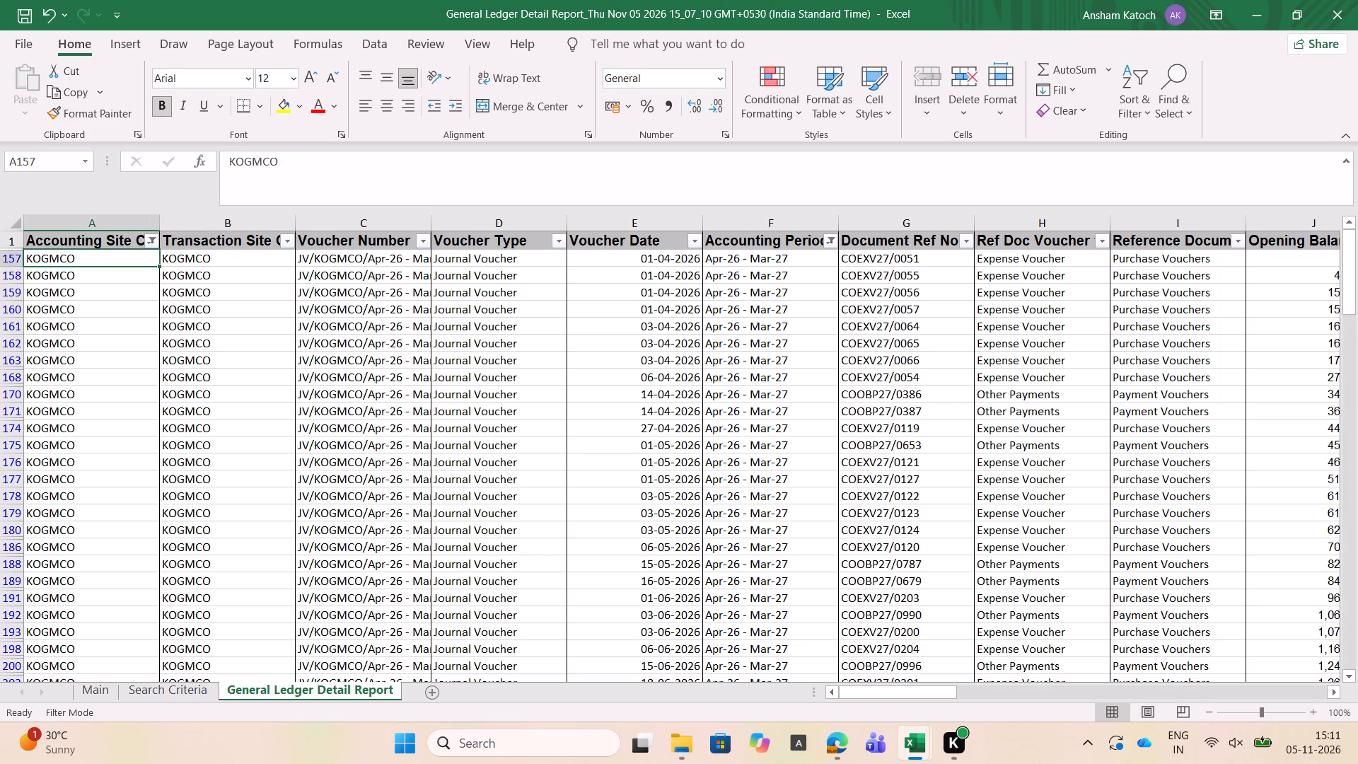
Examine the party, supplier invoice, instrument date, narration and approval columns for the KOGMCO telephone expense entries.
{"action": "key", "text": "Up"}
{"action": "key", "text": "Right"}
{"action": "key", "text": "Right"}
{"action": "key", "text": "Right"}
{"action": "key", "text": "Right"}
{"action": "key", "text": "Right"}
{"action": "key", "text": "Right"}
{"action": "key", "text": "Right"}
{"action": "key", "text": "Right"}
{"action": "key", "text": "Right"}
{"action": "key", "text": "Right"}
{"action": "key", "text": "Right"}
{"action": "key", "text": "Right"}
{"action": "key", "text": "Right"}
{"action": "key", "text": "Right"}
{"action": "key", "text": "Right"}
{"action": "key", "text": "Right"}
{"action": "key", "text": "Right"}
{"action": "key", "text": "Right"}
{"action": "key", "text": "Right"}
{"action": "key", "text": "Right"}
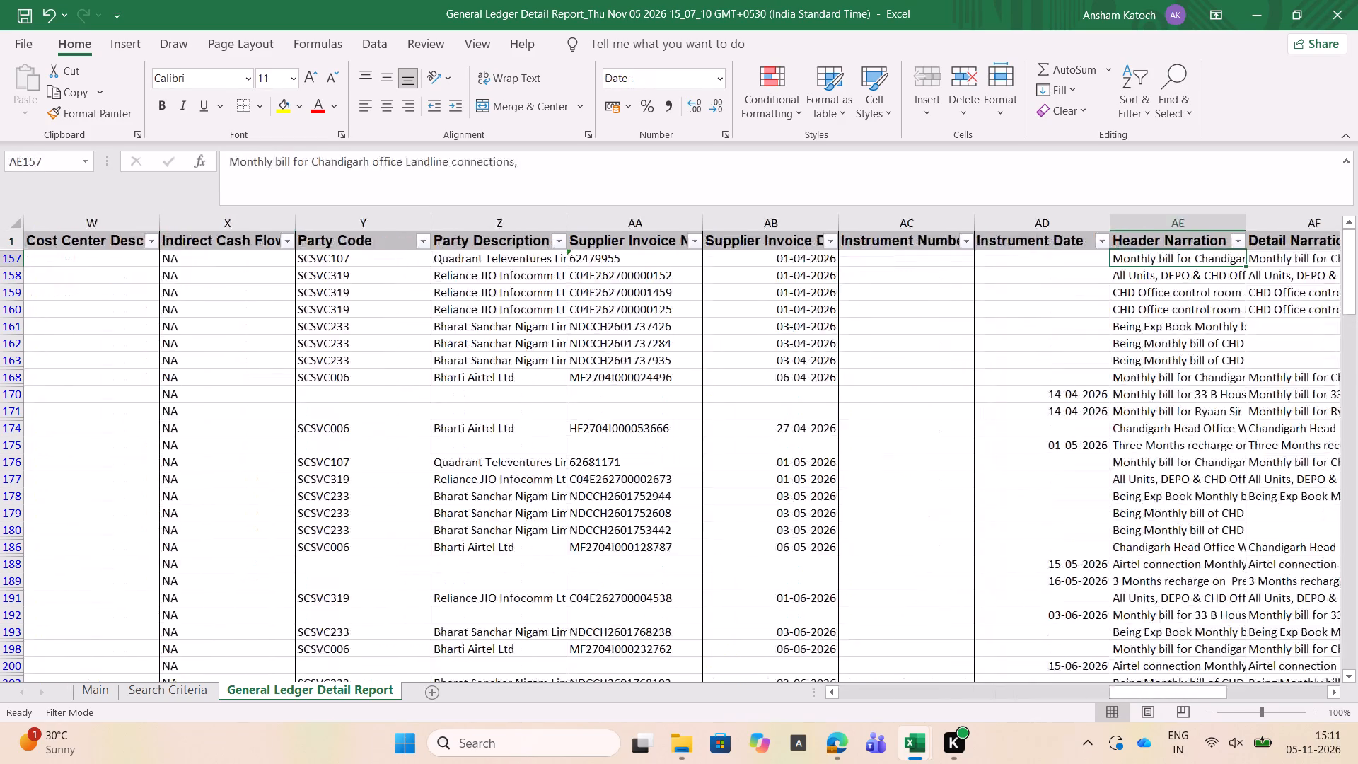
{"action": "key", "text": "Left"}
{"action": "key", "text": "Left"}
{"action": "key", "text": "Left"}
{"action": "key", "text": "Left"}
{"action": "key", "text": "Left"}
{"action": "key", "text": "Left"}
{"action": "key", "text": "Left"}
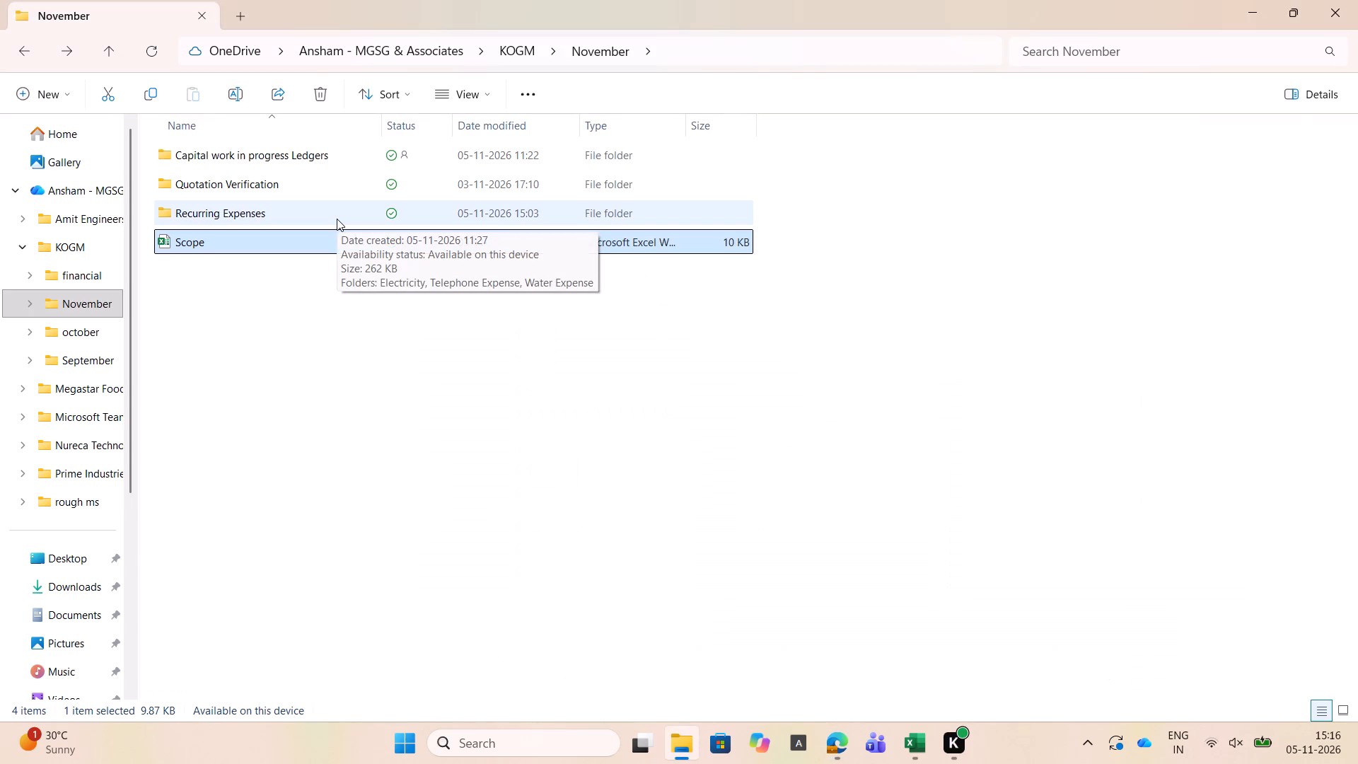
{"action": "key", "text": "Up"}
{"action": "key", "text": "Return"}
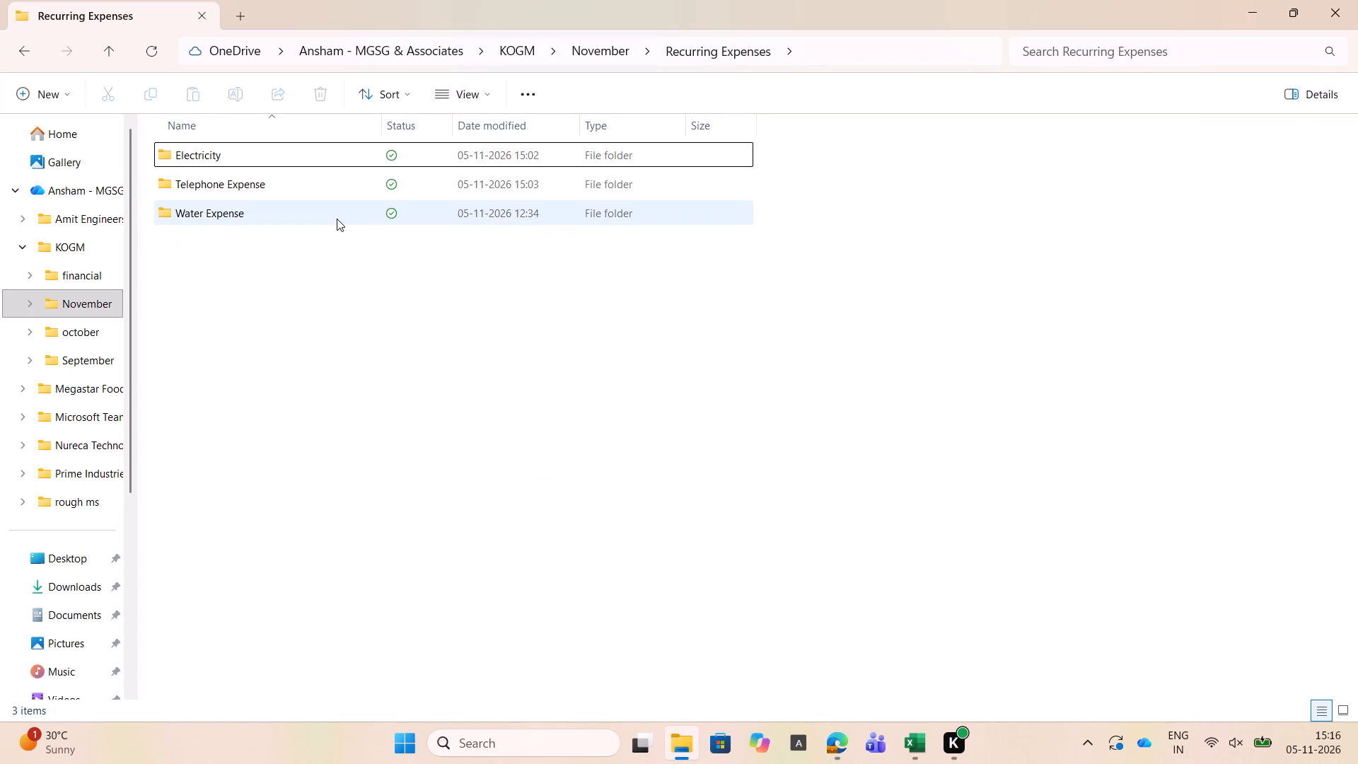
{"action": "key", "text": "Down"}
{"action": "key", "text": "Down"}
{"action": "key", "text": "Return"}
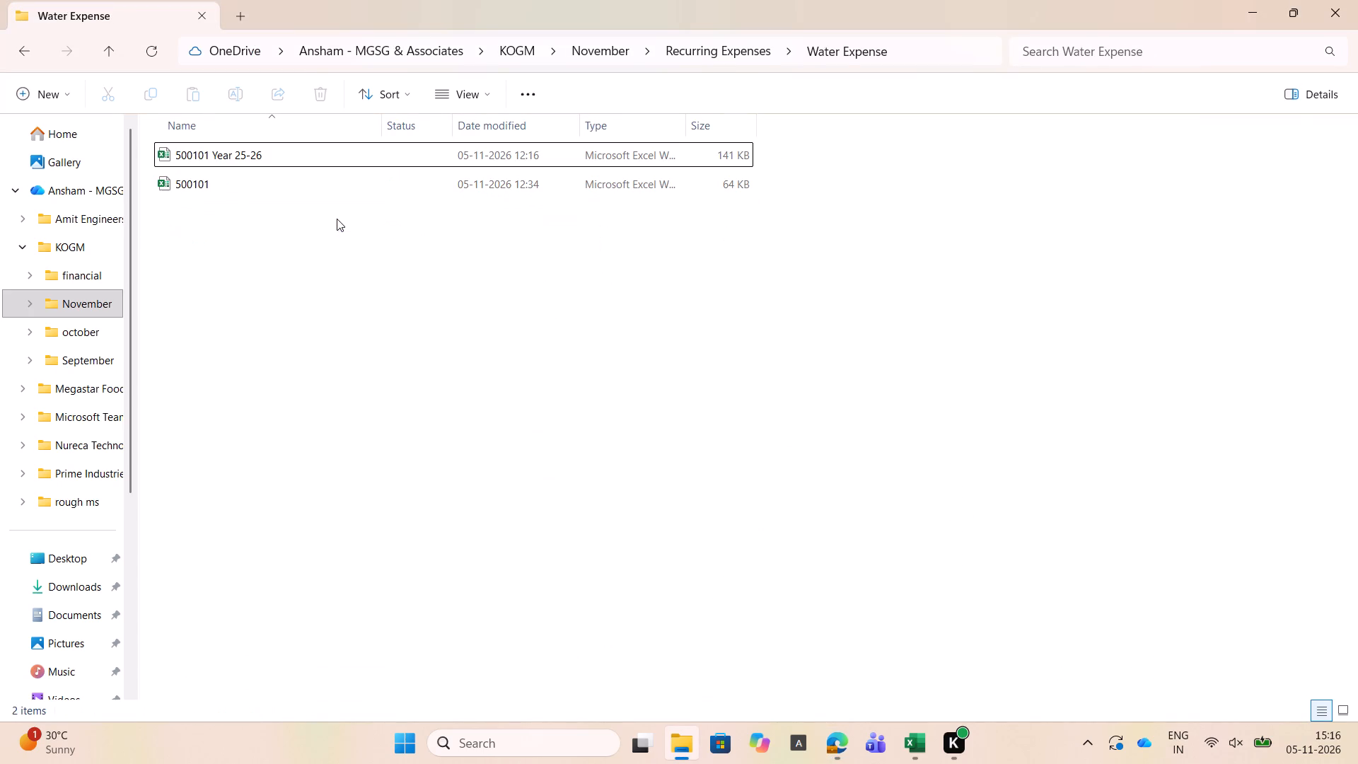
{"action": "key", "text": "Down"}
{"action": "key", "text": "Return"}
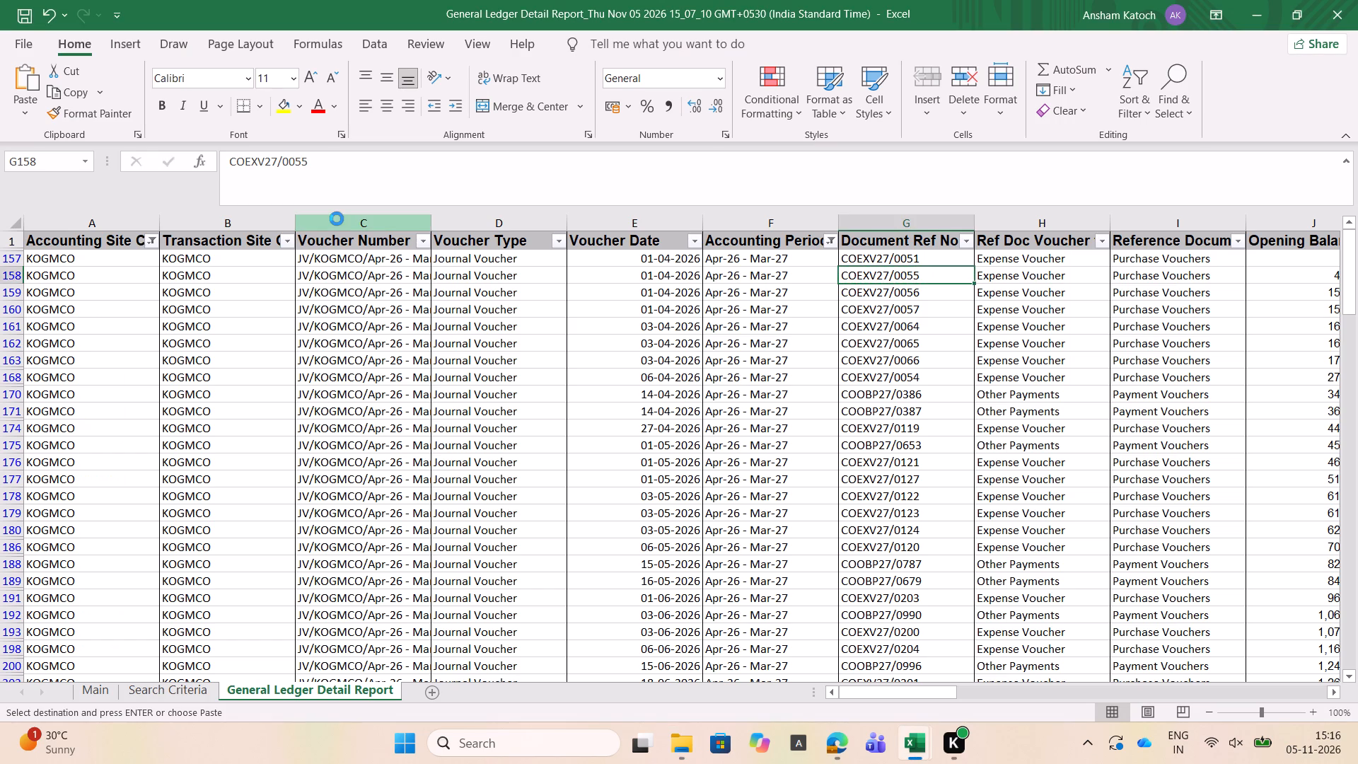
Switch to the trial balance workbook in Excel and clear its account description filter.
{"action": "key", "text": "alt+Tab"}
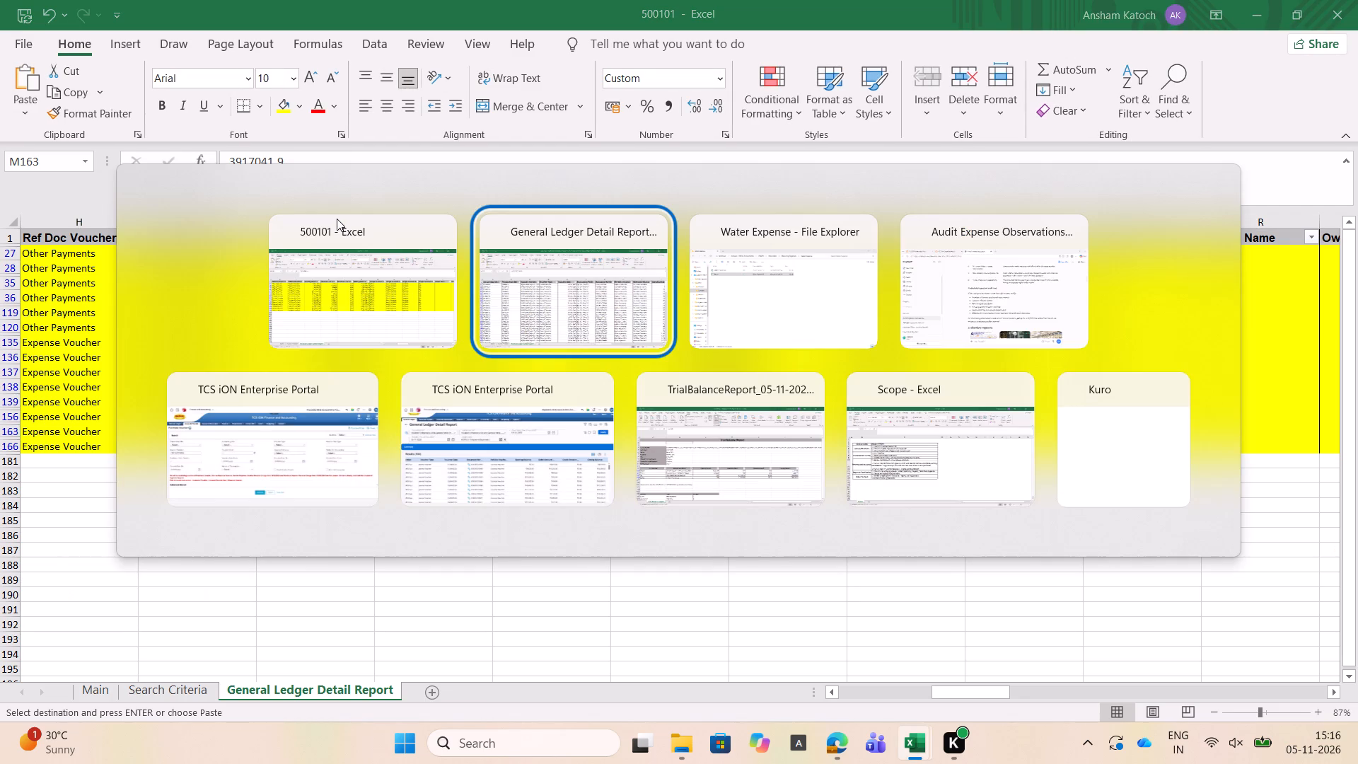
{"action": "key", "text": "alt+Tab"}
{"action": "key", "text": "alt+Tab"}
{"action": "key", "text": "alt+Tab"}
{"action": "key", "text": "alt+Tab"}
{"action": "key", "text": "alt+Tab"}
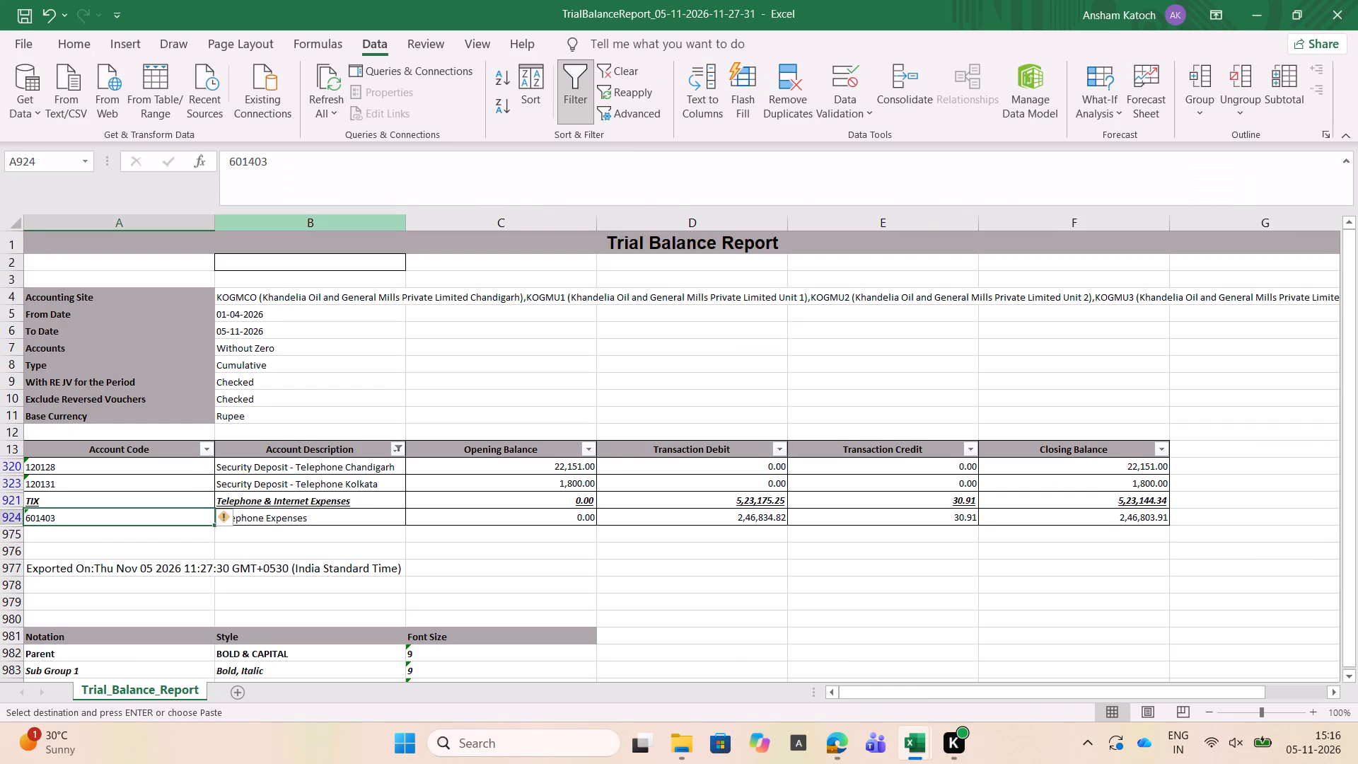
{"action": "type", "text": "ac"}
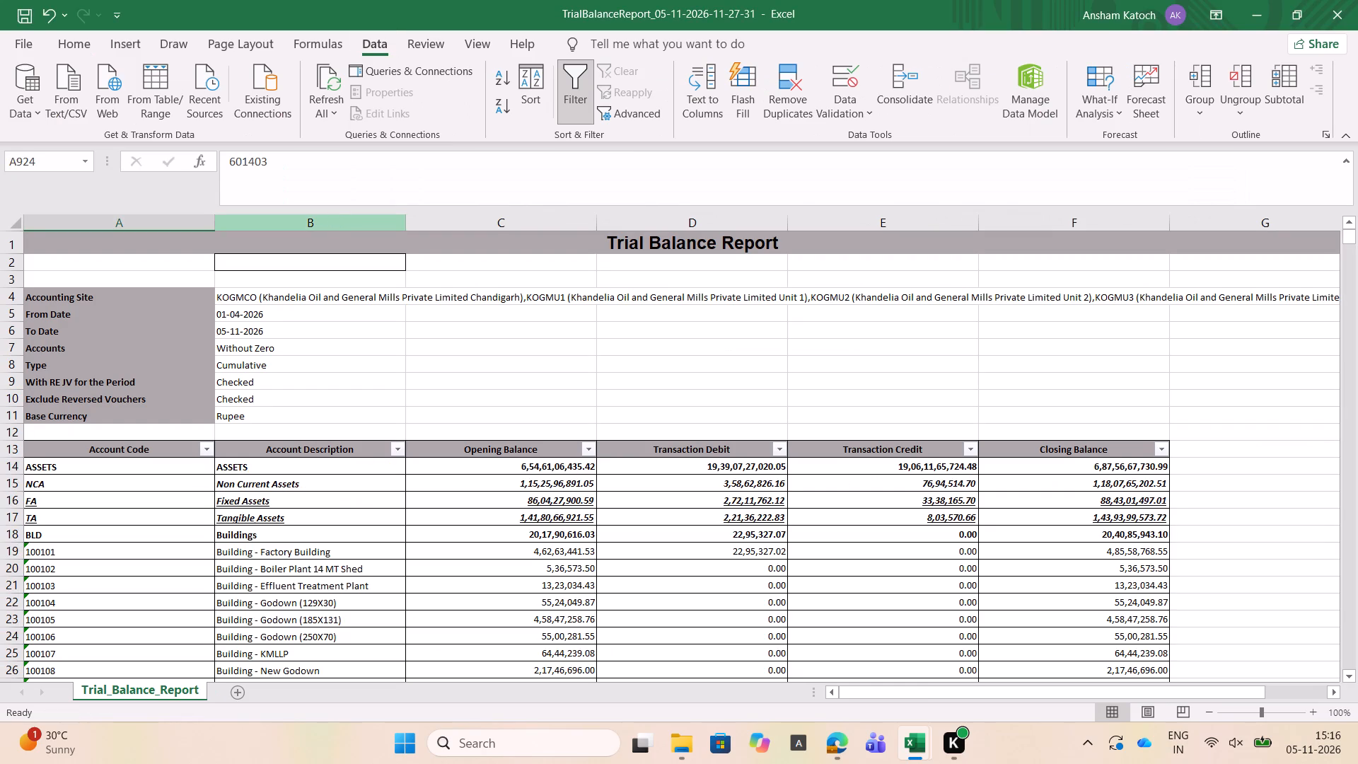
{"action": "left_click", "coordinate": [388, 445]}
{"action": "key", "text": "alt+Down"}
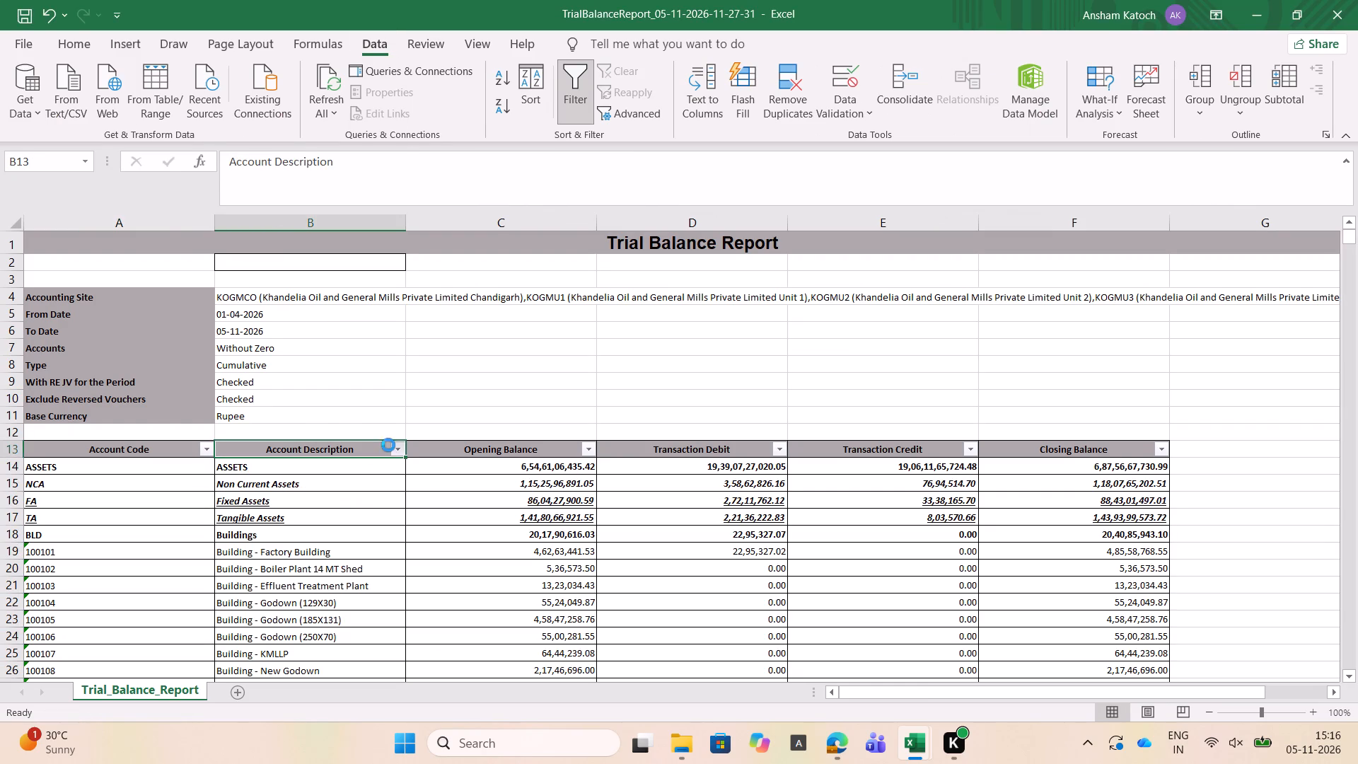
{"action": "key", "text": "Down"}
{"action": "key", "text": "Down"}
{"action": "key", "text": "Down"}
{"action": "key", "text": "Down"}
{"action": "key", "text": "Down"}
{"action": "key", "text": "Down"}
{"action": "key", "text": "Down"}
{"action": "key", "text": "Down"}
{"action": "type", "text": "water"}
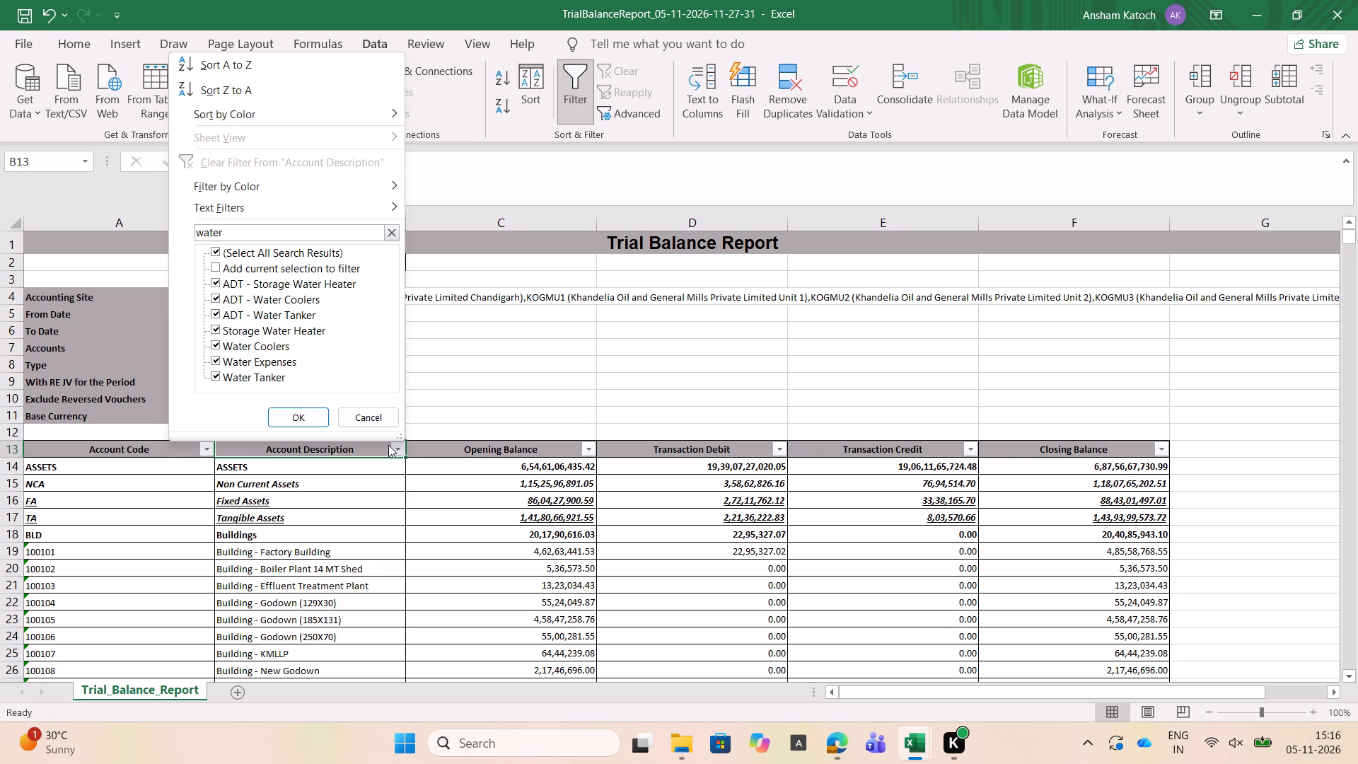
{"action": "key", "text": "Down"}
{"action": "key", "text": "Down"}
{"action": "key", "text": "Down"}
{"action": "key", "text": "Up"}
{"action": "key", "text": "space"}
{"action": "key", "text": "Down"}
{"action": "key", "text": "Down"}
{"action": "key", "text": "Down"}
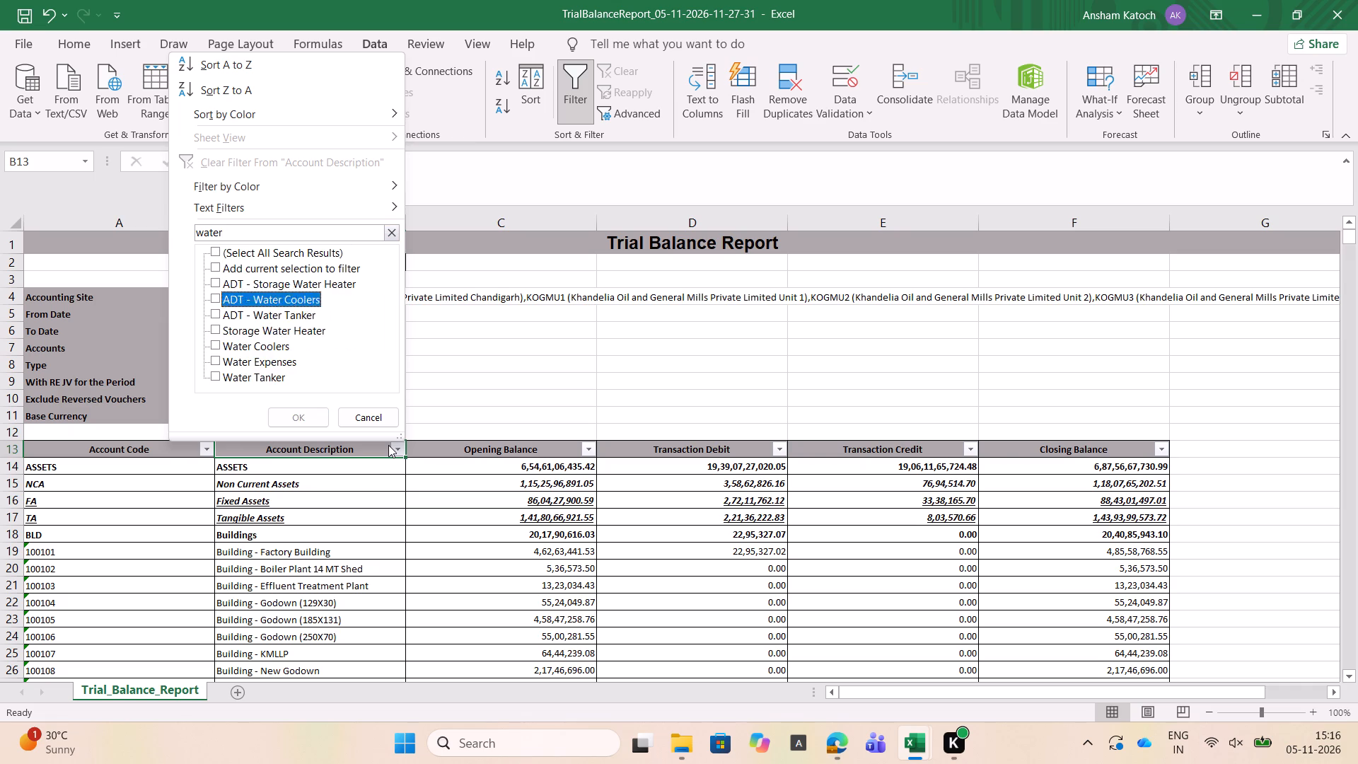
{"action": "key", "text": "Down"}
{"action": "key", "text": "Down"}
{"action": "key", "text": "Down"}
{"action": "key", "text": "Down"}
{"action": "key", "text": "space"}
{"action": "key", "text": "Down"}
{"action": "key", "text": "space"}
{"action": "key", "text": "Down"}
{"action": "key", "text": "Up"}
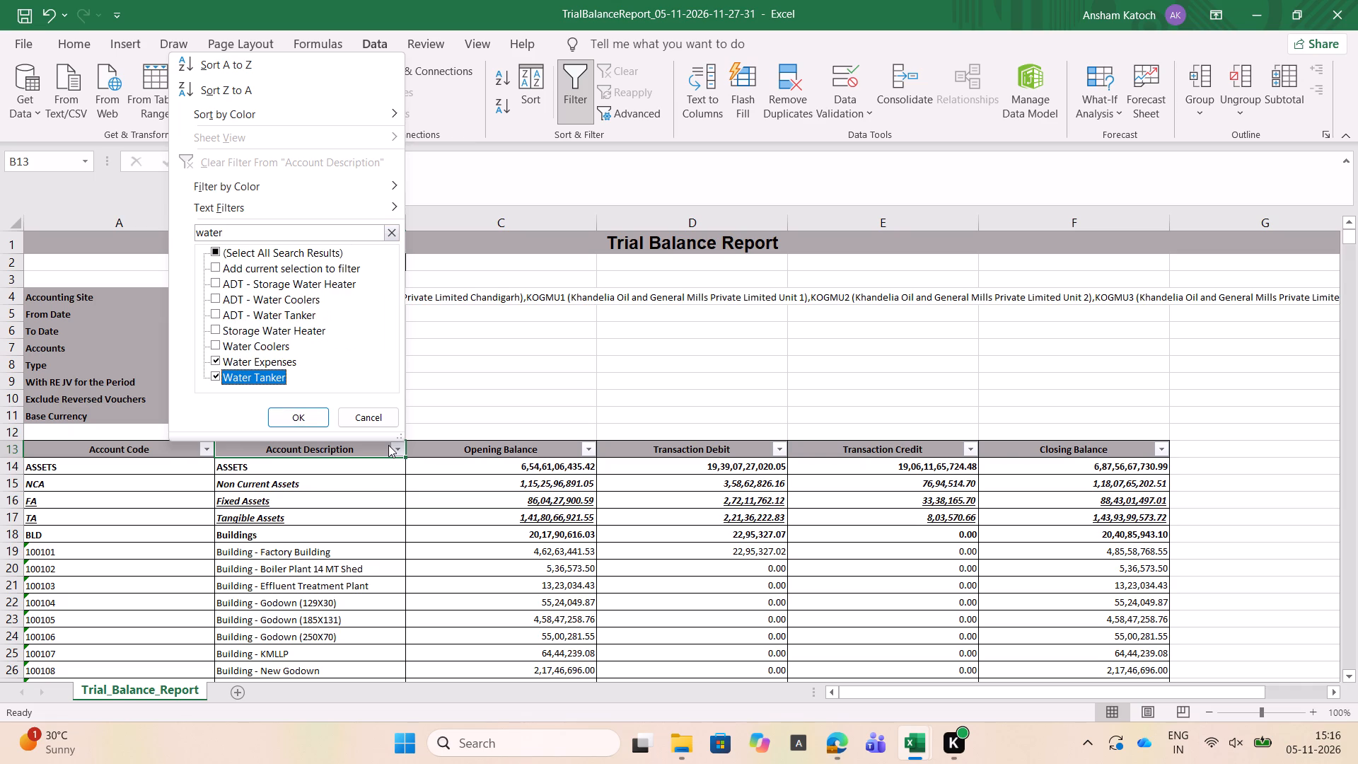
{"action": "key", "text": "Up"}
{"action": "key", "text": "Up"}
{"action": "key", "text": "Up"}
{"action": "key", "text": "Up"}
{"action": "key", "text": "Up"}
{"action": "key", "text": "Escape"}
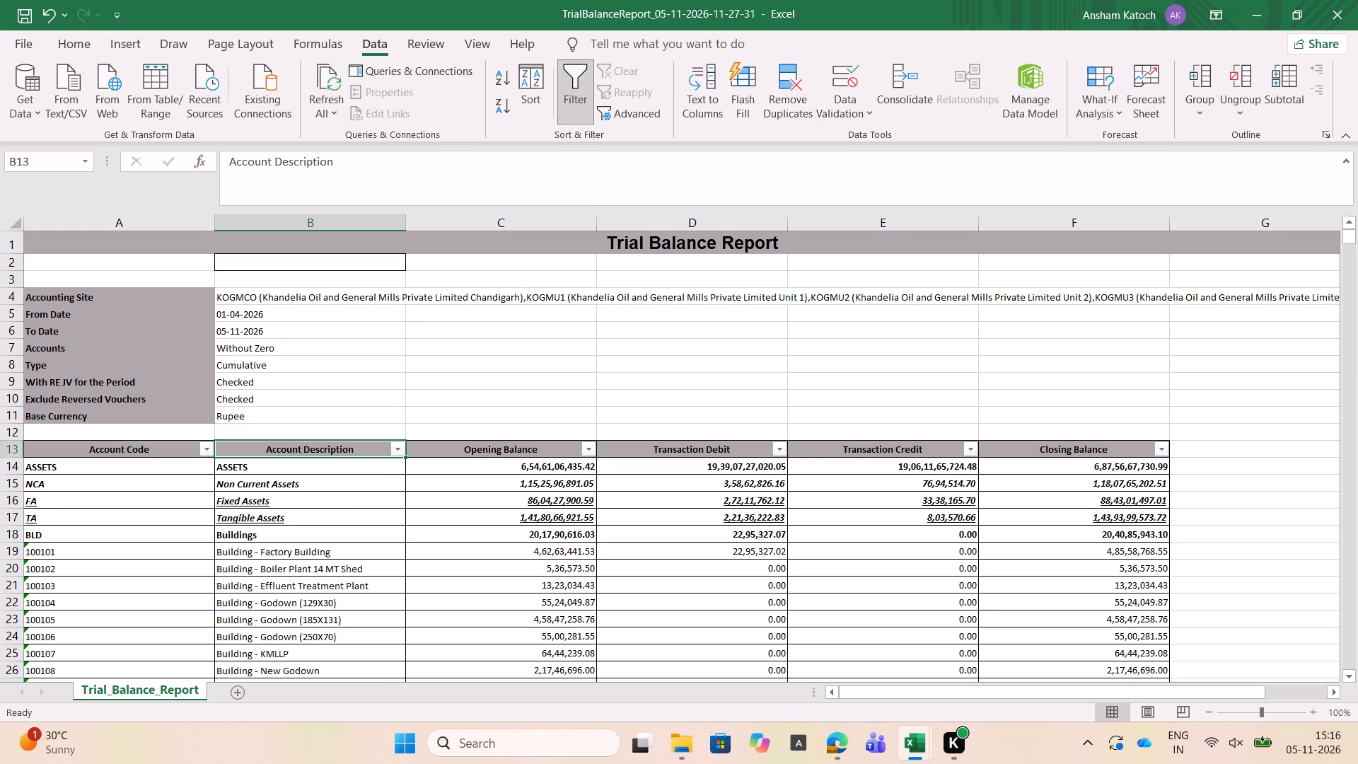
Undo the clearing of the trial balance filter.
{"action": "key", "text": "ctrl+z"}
Switch through the open windows to the 500101 water expense ledger workbook in Excel.
{"action": "key", "text": "alt+Tab"}
{"action": "key", "text": "alt+Tab"}
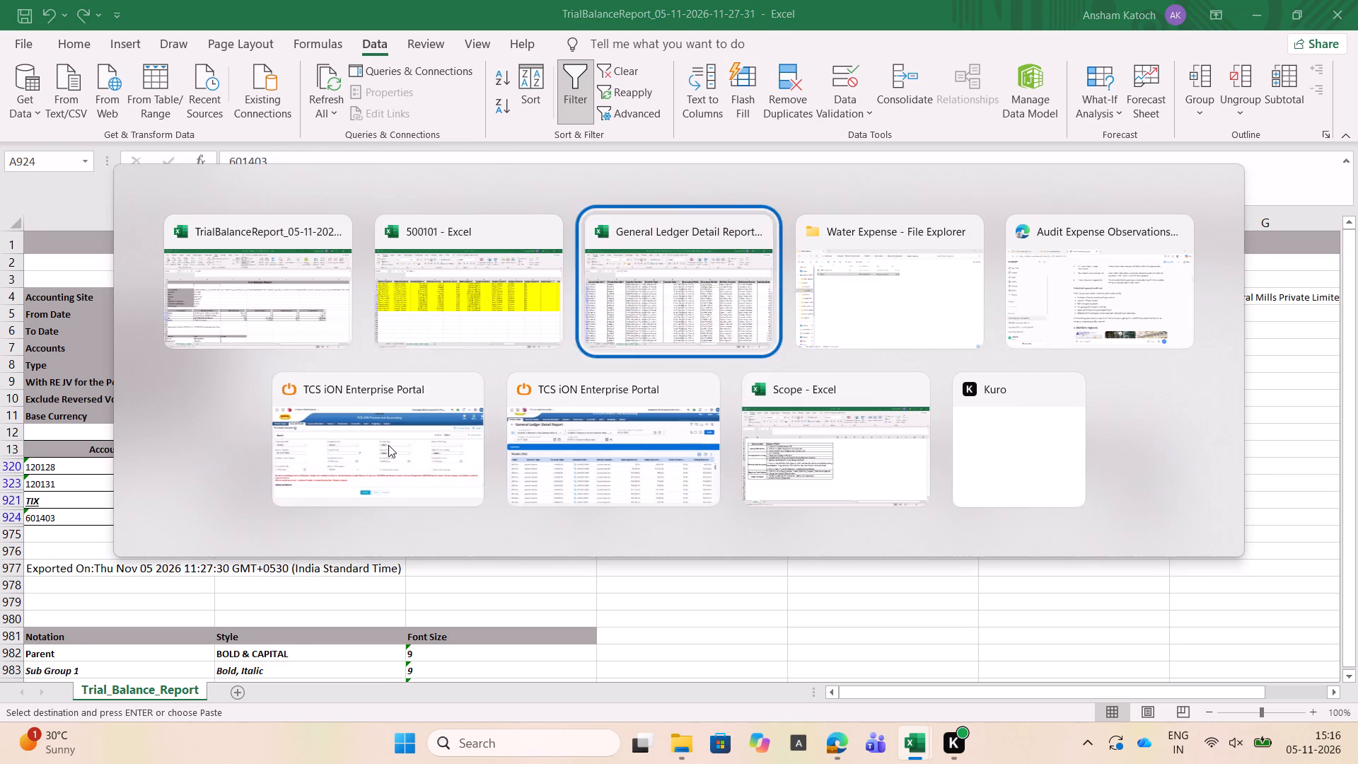
{"action": "key", "text": "alt+Tab"}
{"action": "key", "text": "alt+Tab"}
{"action": "key", "text": "alt+Tab"}
{"action": "key", "text": "alt+Tab"}
{"action": "key", "text": "alt+Tab"}
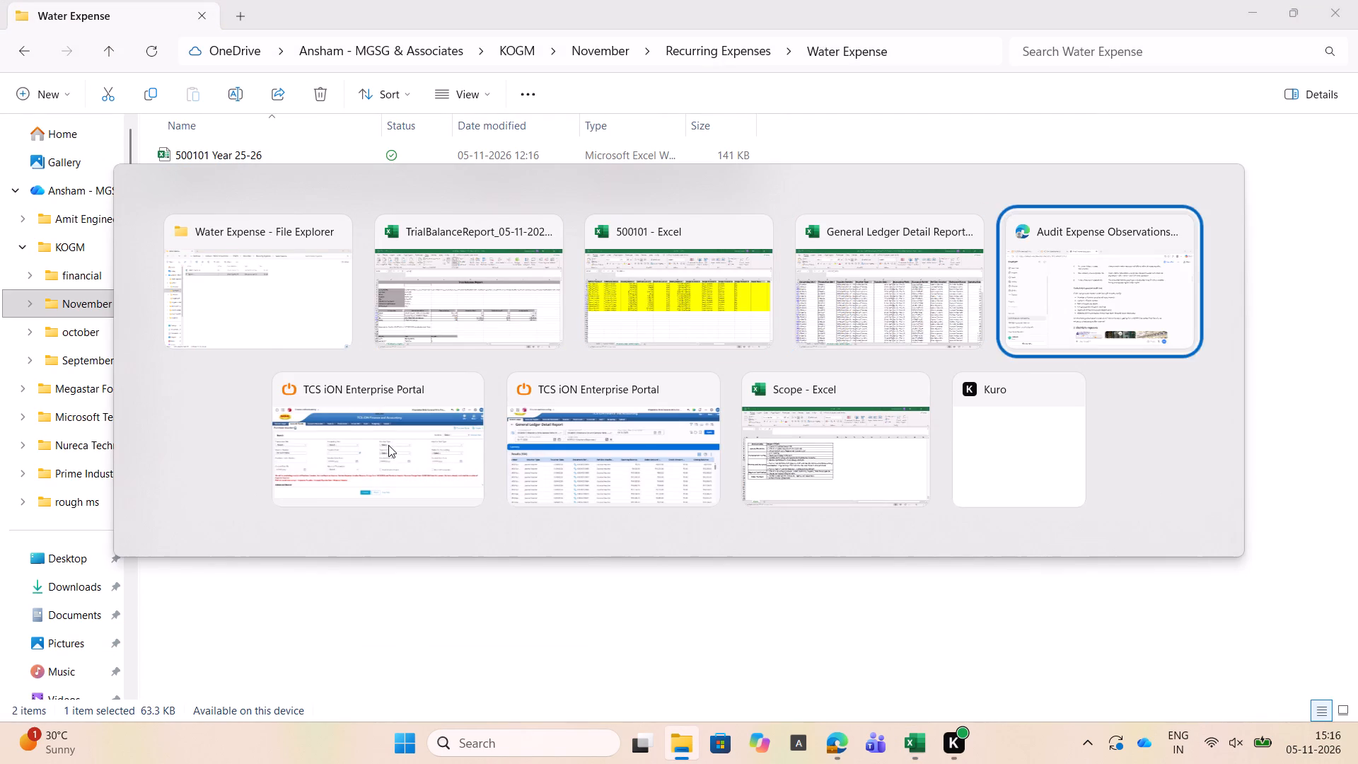
{"action": "key", "text": "alt+Tab"}
{"action": "key", "text": "alt+Tab"}
{"action": "key", "text": "alt+Tab"}
{"action": "key", "text": "alt+Tab"}
{"action": "key", "text": "alt+Tab"}
{"action": "key", "text": "alt+Tab"}
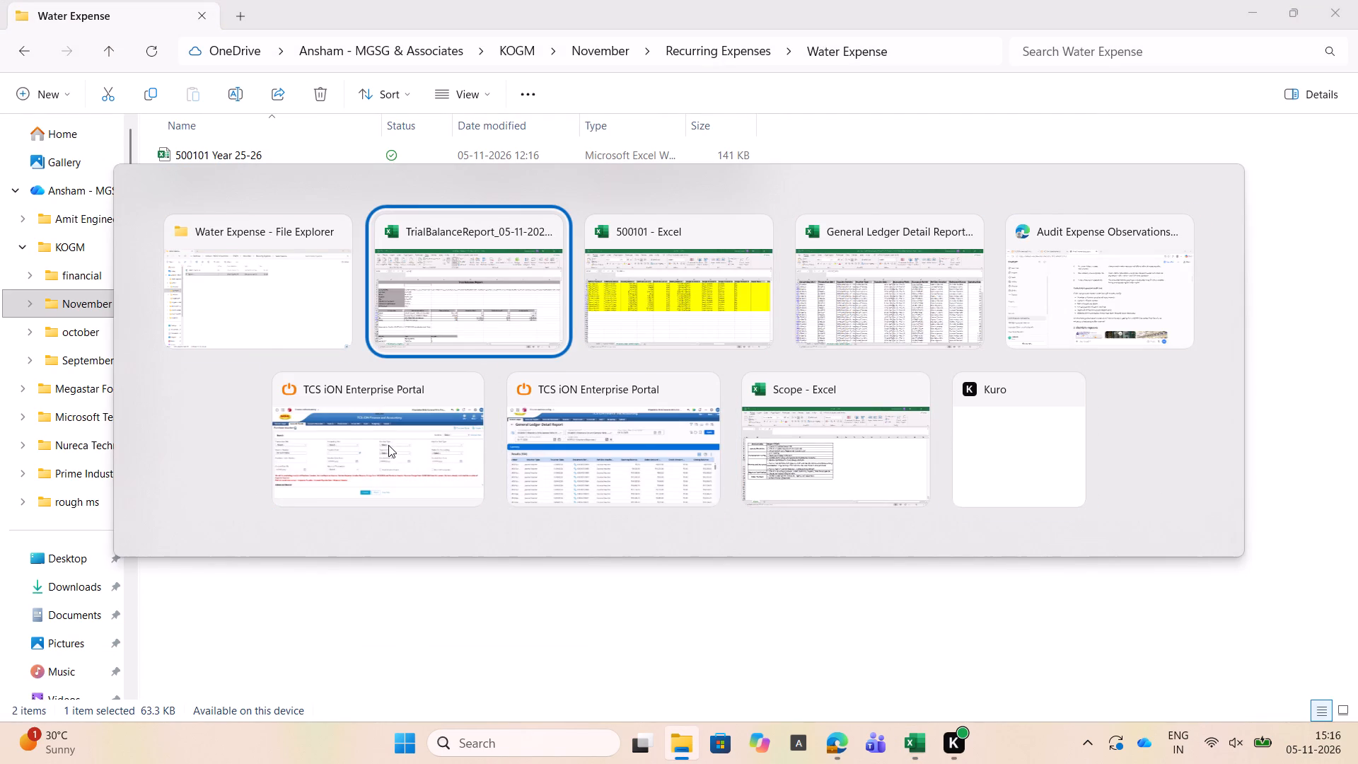
{"action": "key", "text": "alt+Tab"}
{"action": "key", "text": "alt+Tab"}
{"action": "key", "text": "alt+Tab"}
{"action": "key", "text": "alt+Tab"}
{"action": "key", "text": "alt+Tab"}
{"action": "key", "text": "alt+Tab"}
{"action": "key", "text": "alt+Tab"}
{"action": "key", "text": "alt+Tab"}
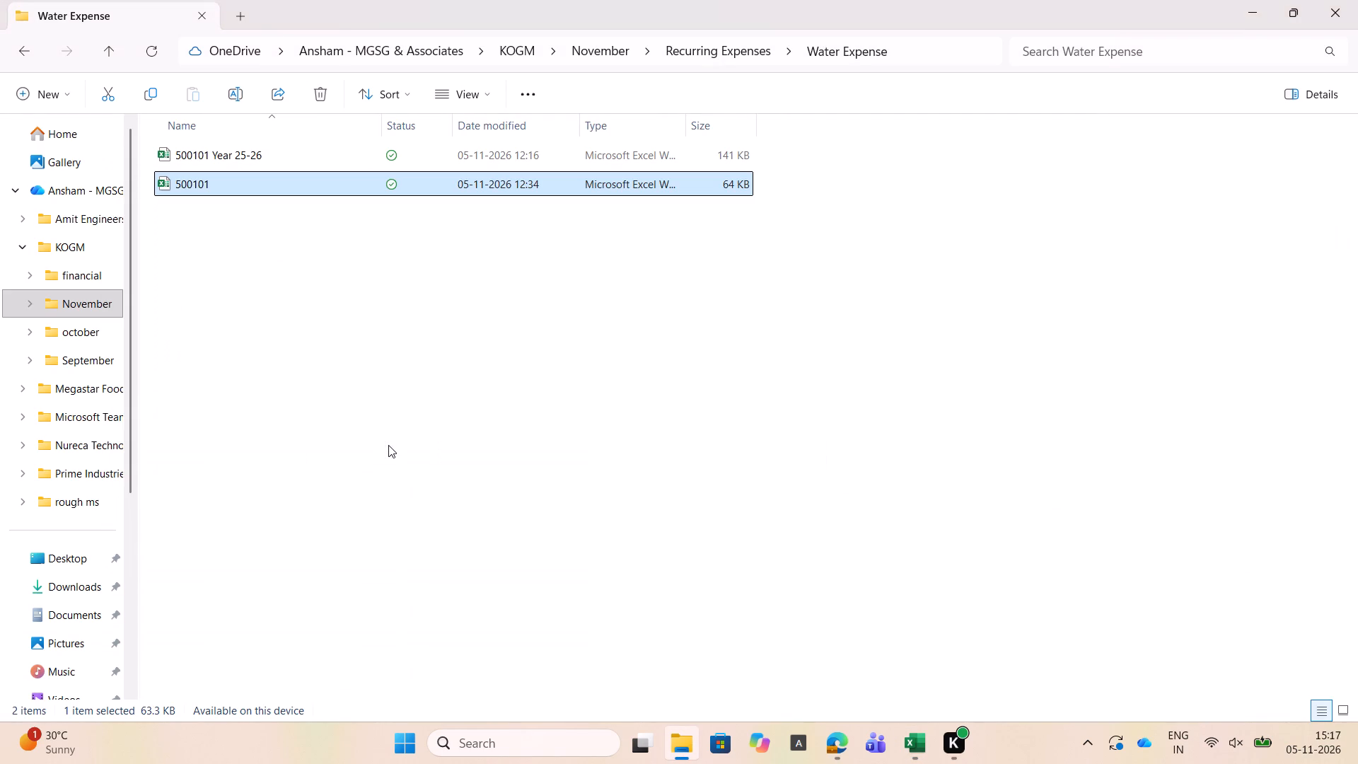
{"action": "key", "text": "Return"}
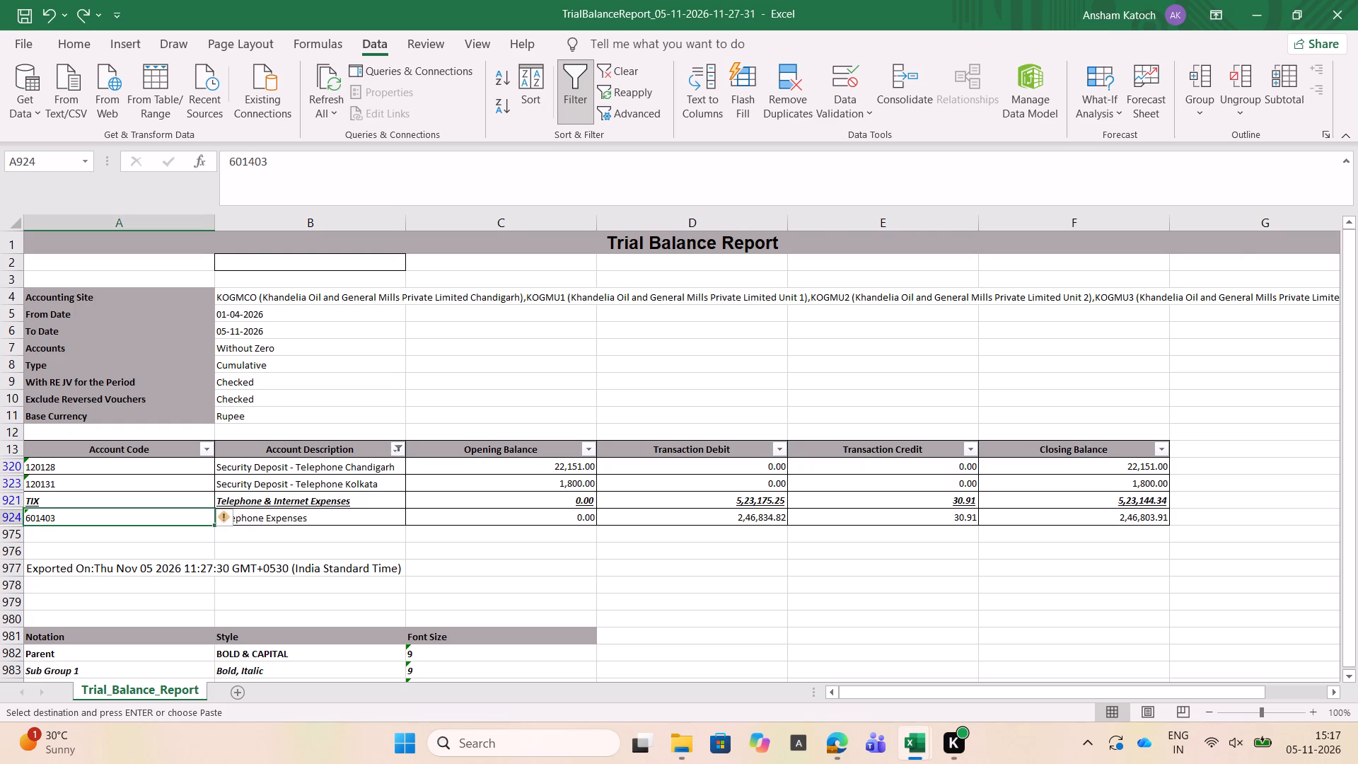
{"action": "key", "text": "alt+Tab"}
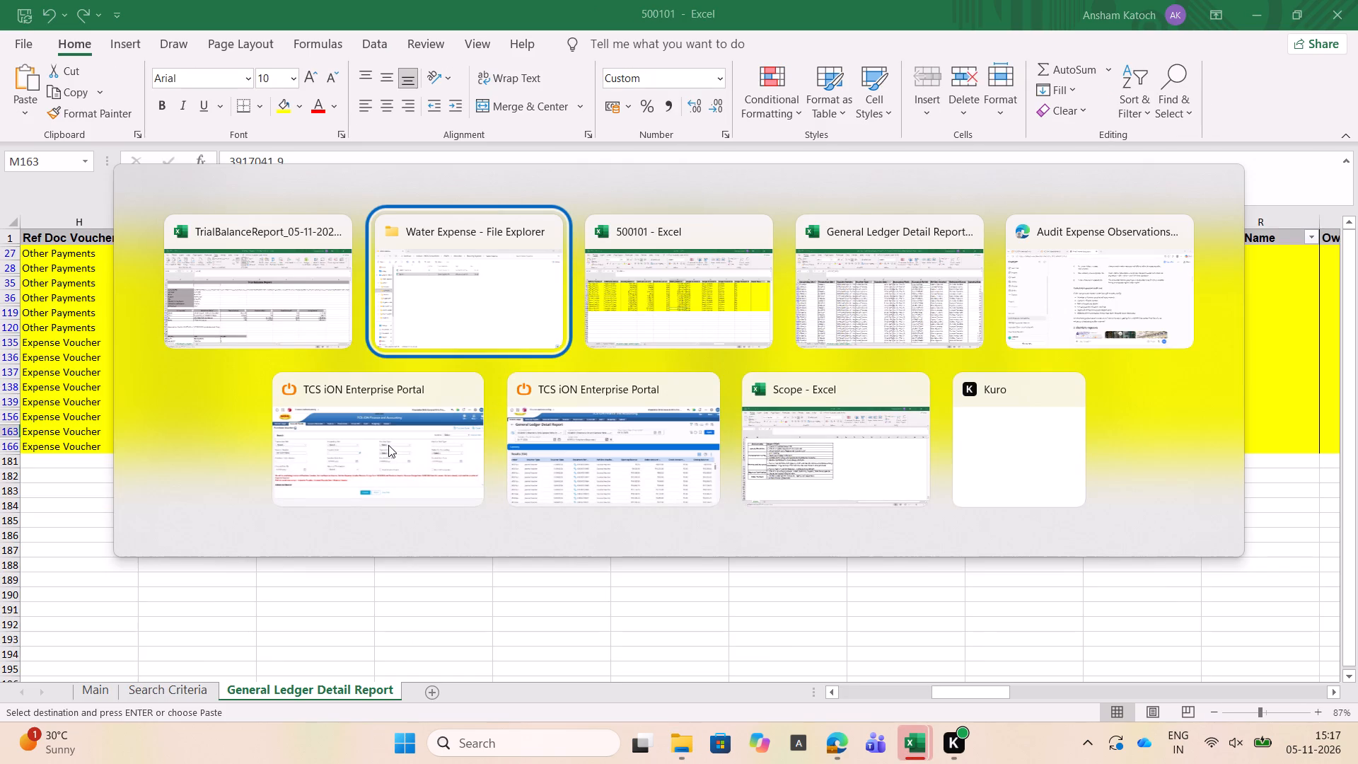
{"action": "key", "text": "alt+Tab"}
{"action": "key", "text": "alt+Tab"}
{"action": "key", "text": "alt+Tab"}
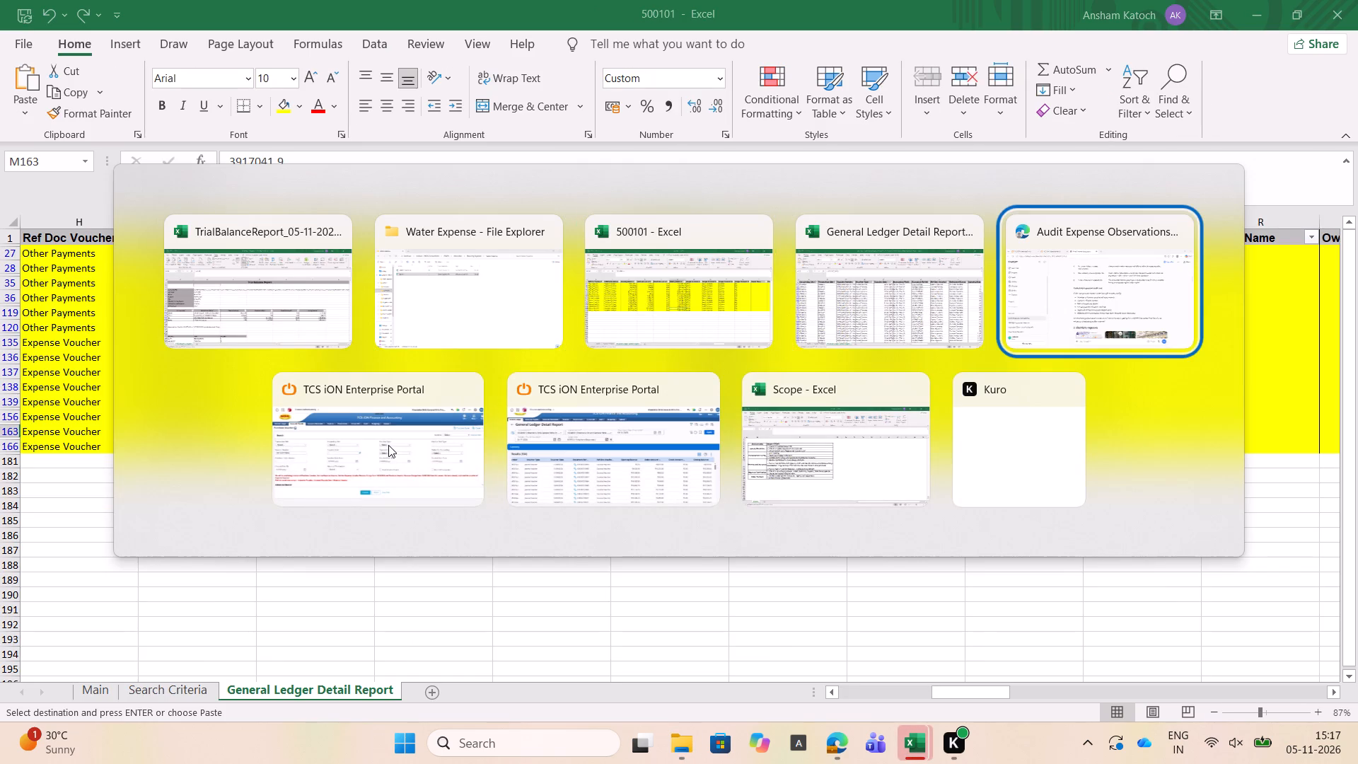
{"action": "key", "text": "alt+Tab"}
{"action": "key", "text": "alt+Tab"}
{"action": "key", "text": "alt+Tab"}
{"action": "key", "text": "alt+Tab"}
{"action": "key", "text": "alt+Tab"}
{"action": "key", "text": "alt+Tab"}
{"action": "key", "text": "alt+Tab"}
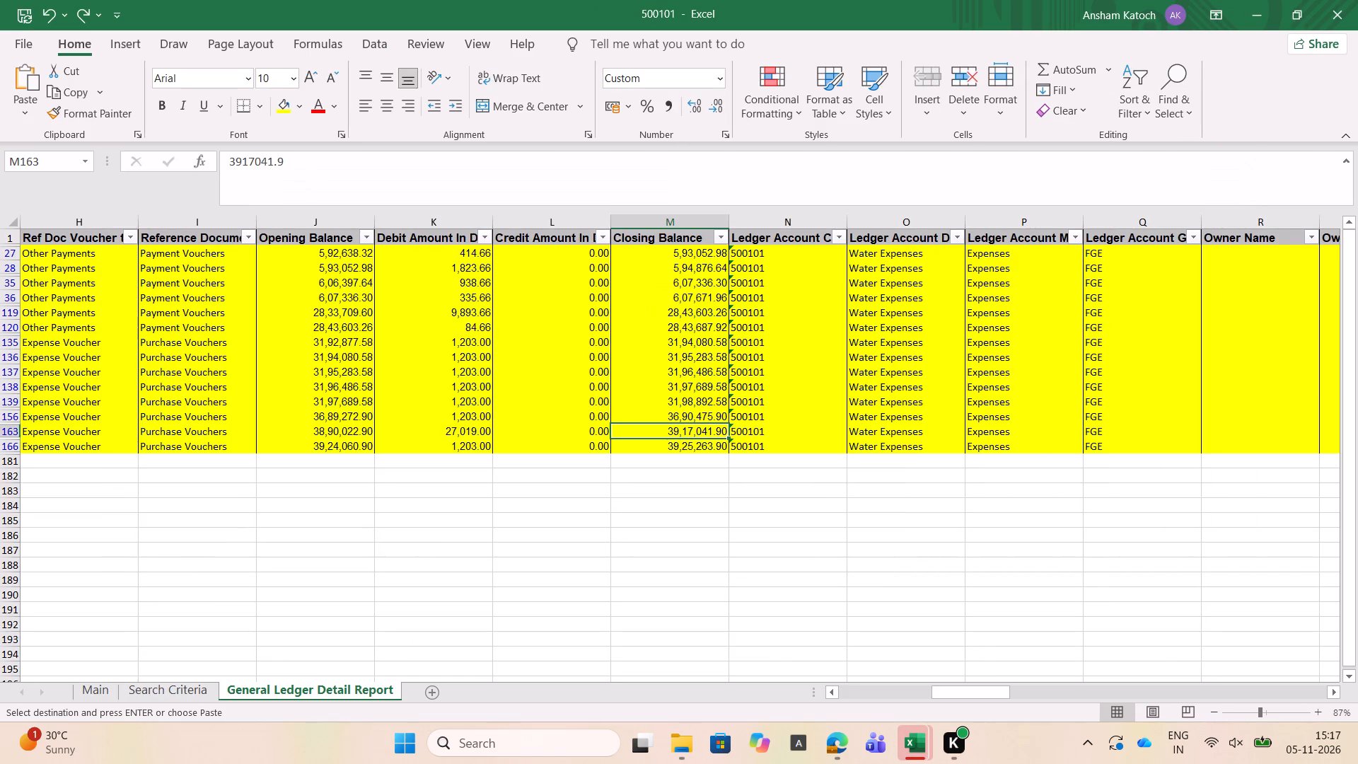
Clear the accounting site filter in the General Ledger Detail Report sheet of the water expense ledger.
{"action": "scroll", "coordinate": [198, 480], "scroll_direction": "up", "scroll_amount": 4}
{"action": "scroll", "coordinate": [512, 499], "scroll_direction": "right", "scroll_amount": 7}
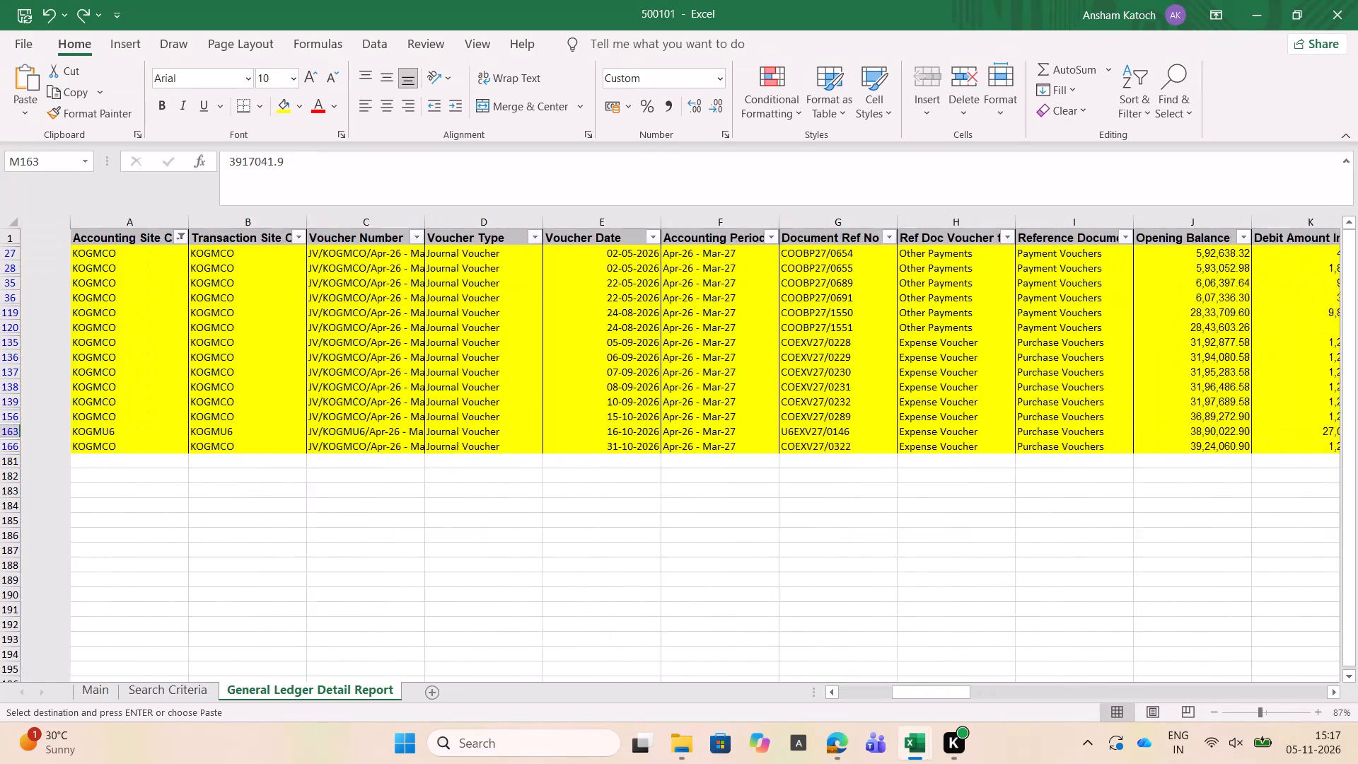
{"action": "scroll", "coordinate": [512, 499], "scroll_direction": "right", "scroll_amount": 7}
{"action": "scroll", "coordinate": [392, 313], "scroll_direction": "left", "scroll_amount": 7}
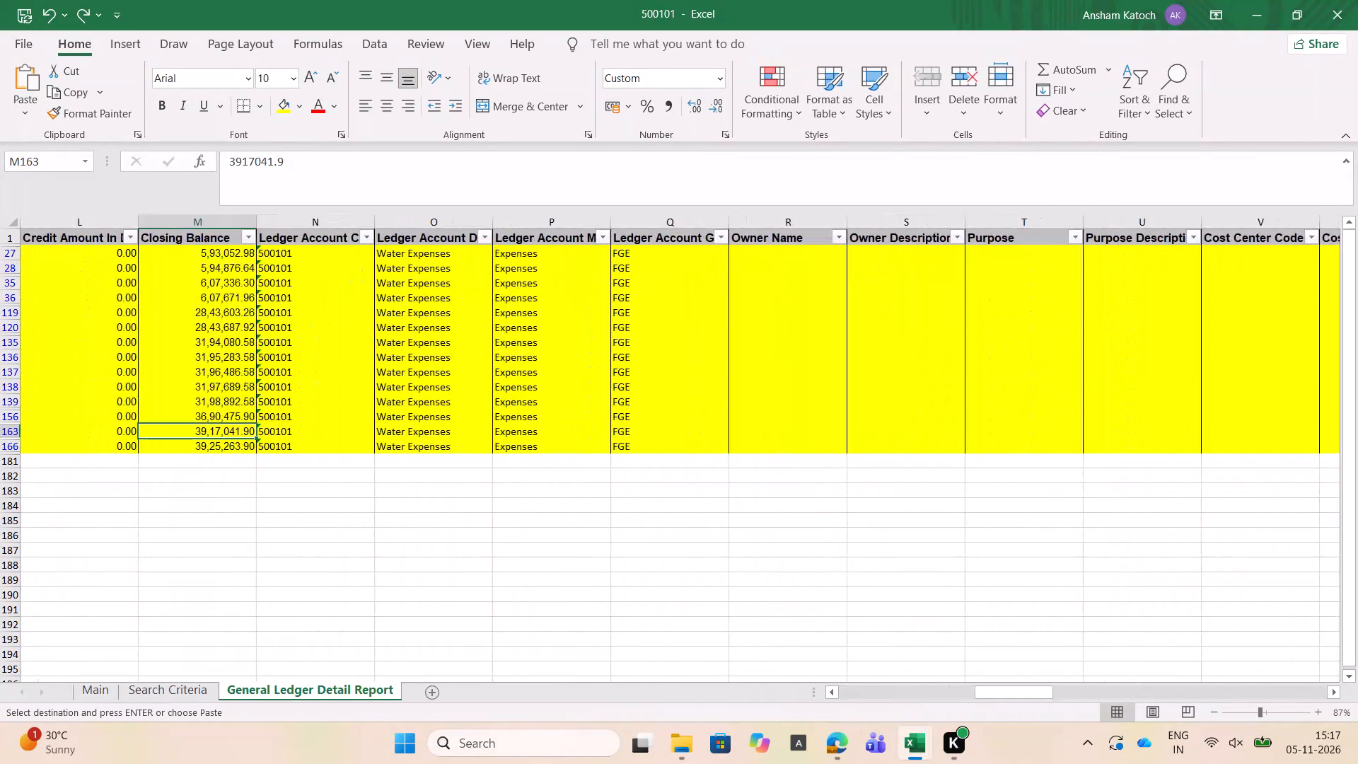
{"action": "scroll", "coordinate": [392, 313], "scroll_direction": "left", "scroll_amount": 9}
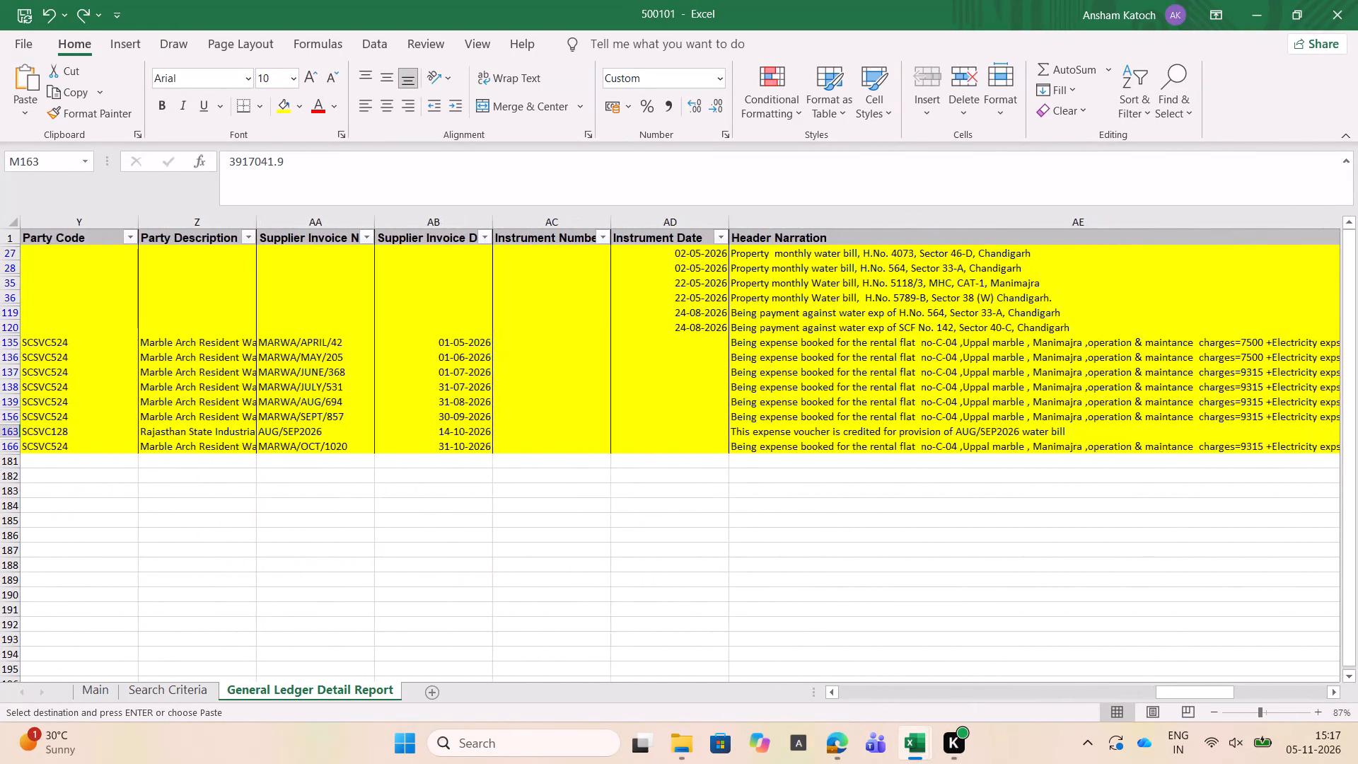
{"action": "scroll", "coordinate": [392, 313], "scroll_direction": "left", "scroll_amount": 3}
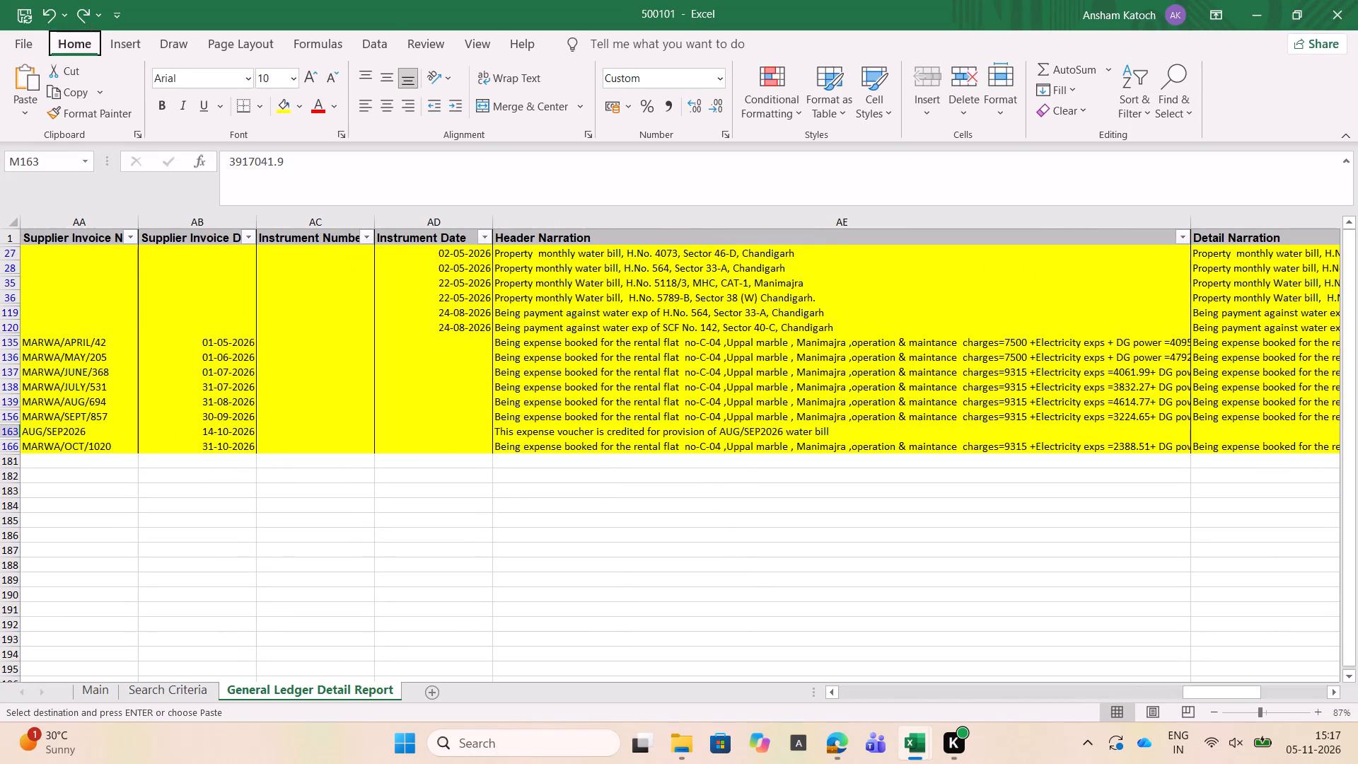
{"action": "type", "text": "ac"}
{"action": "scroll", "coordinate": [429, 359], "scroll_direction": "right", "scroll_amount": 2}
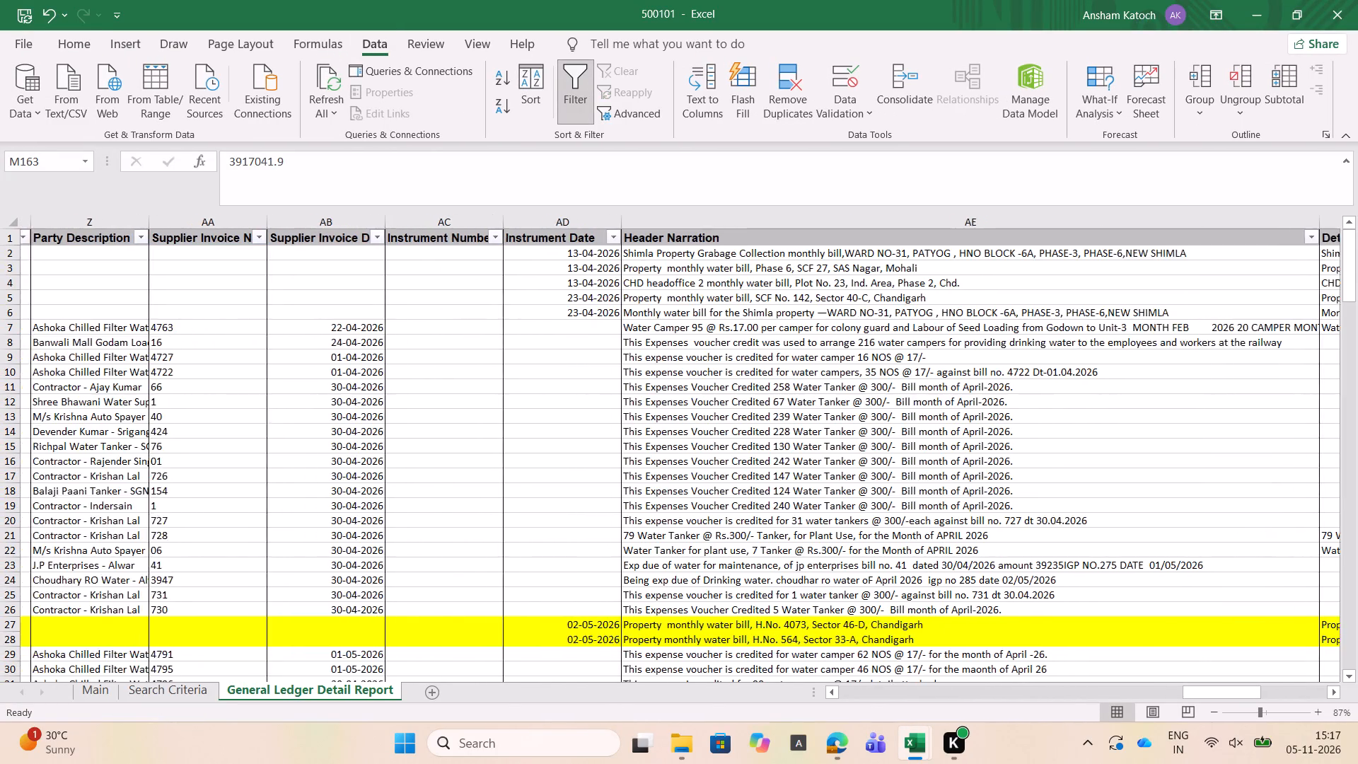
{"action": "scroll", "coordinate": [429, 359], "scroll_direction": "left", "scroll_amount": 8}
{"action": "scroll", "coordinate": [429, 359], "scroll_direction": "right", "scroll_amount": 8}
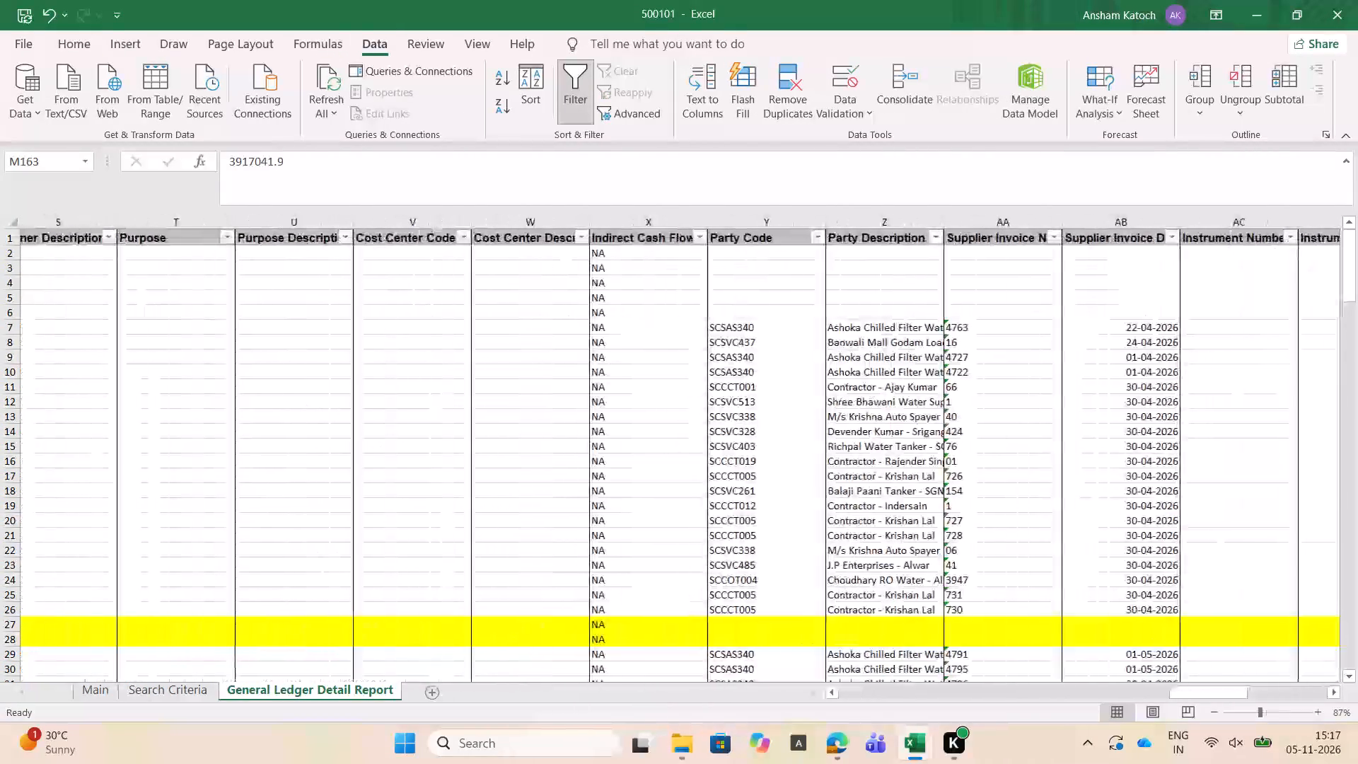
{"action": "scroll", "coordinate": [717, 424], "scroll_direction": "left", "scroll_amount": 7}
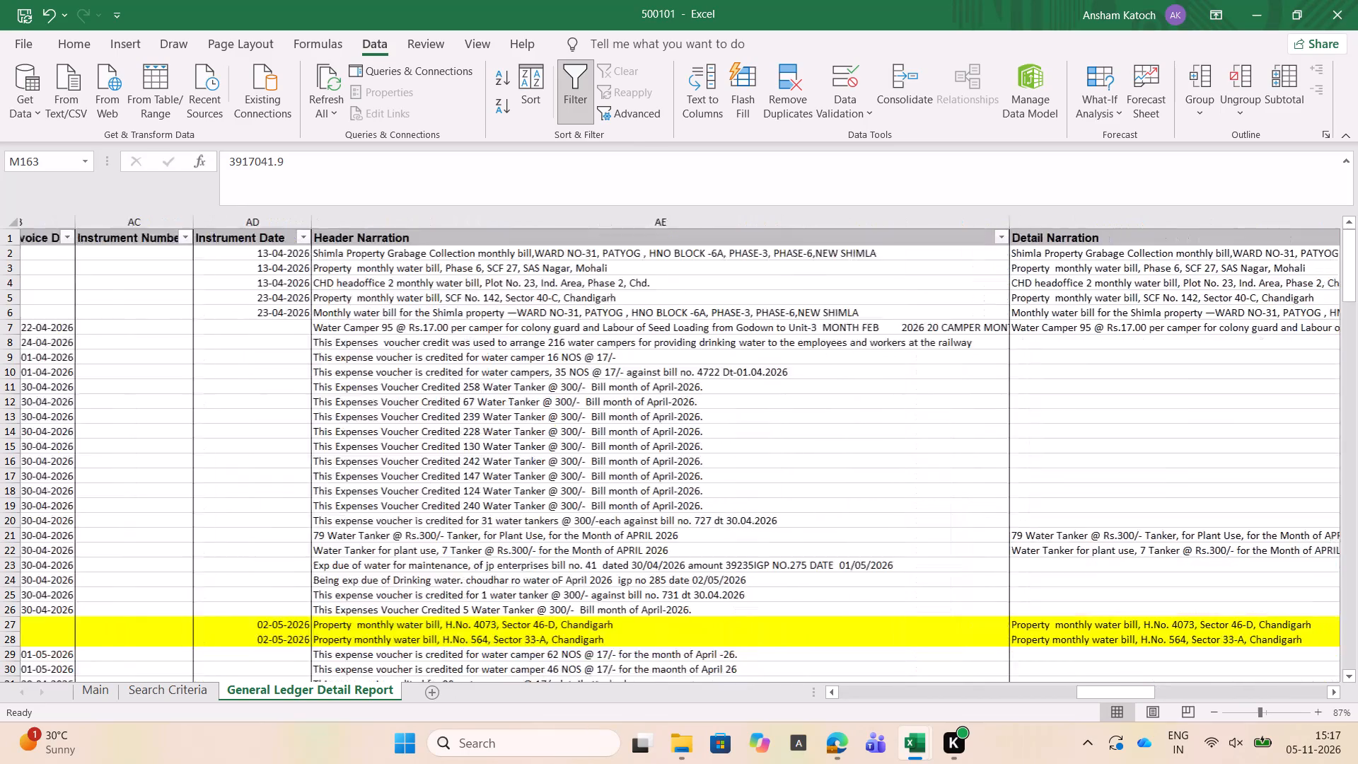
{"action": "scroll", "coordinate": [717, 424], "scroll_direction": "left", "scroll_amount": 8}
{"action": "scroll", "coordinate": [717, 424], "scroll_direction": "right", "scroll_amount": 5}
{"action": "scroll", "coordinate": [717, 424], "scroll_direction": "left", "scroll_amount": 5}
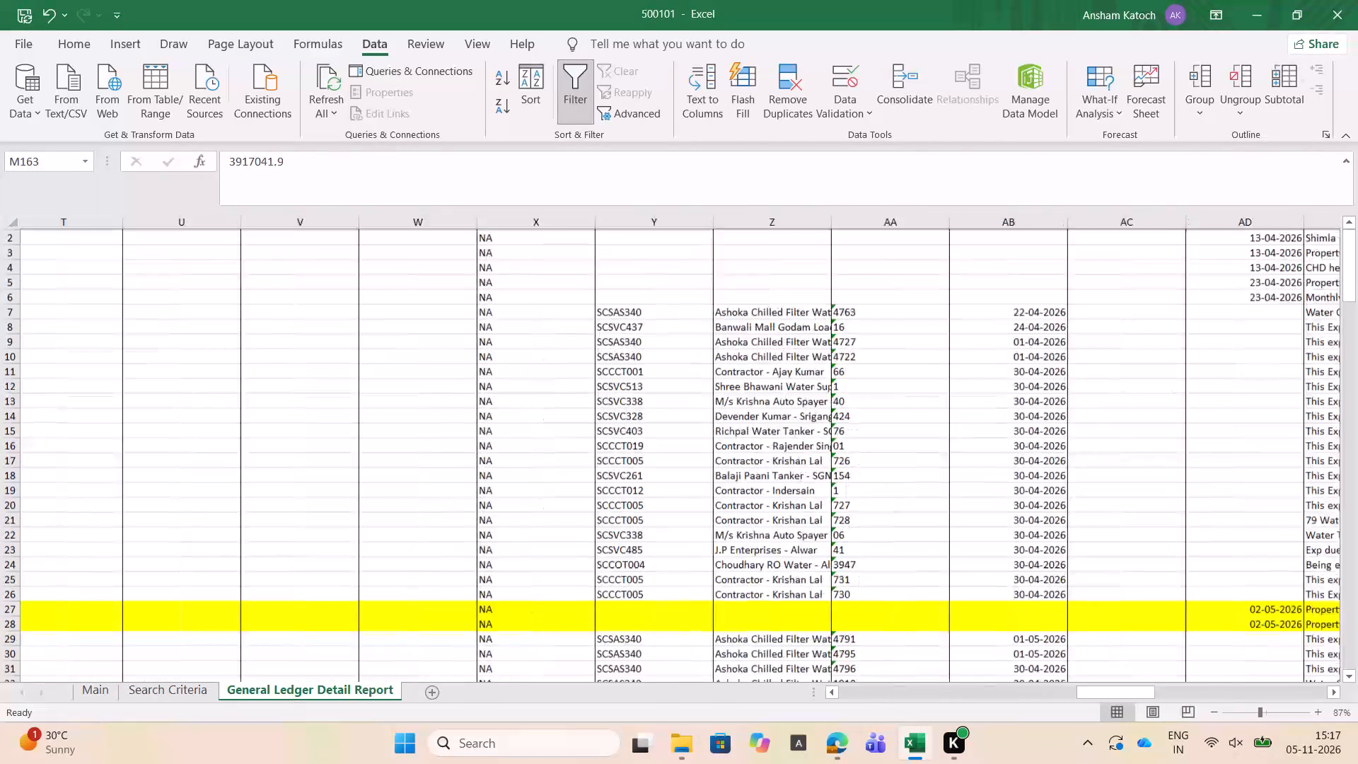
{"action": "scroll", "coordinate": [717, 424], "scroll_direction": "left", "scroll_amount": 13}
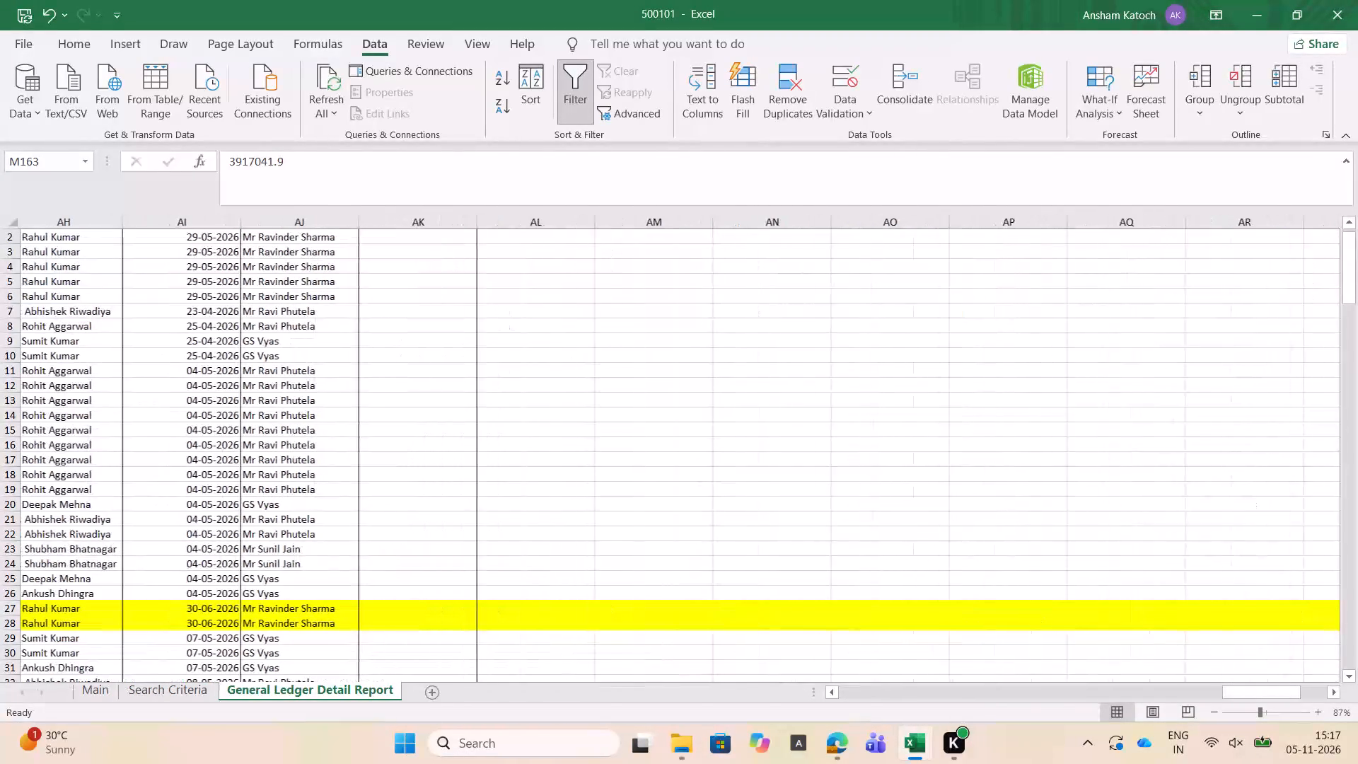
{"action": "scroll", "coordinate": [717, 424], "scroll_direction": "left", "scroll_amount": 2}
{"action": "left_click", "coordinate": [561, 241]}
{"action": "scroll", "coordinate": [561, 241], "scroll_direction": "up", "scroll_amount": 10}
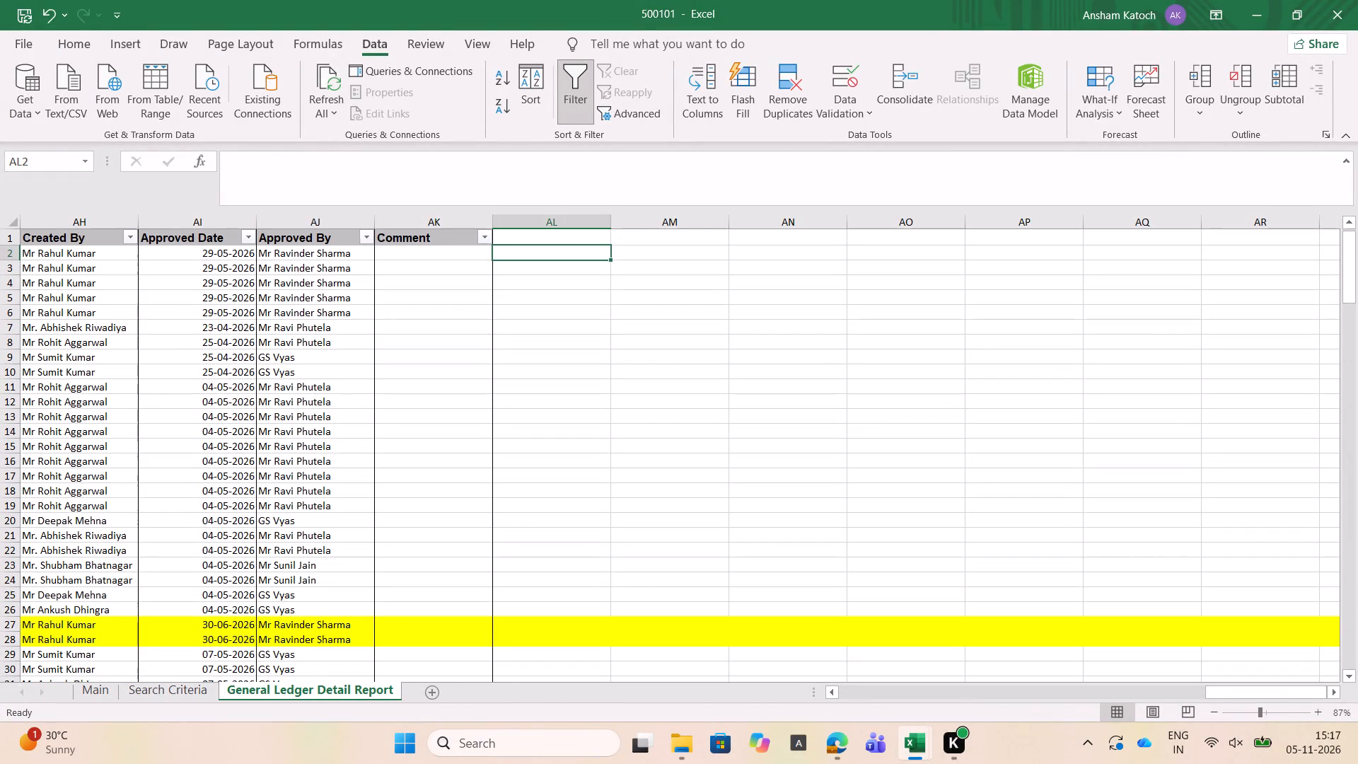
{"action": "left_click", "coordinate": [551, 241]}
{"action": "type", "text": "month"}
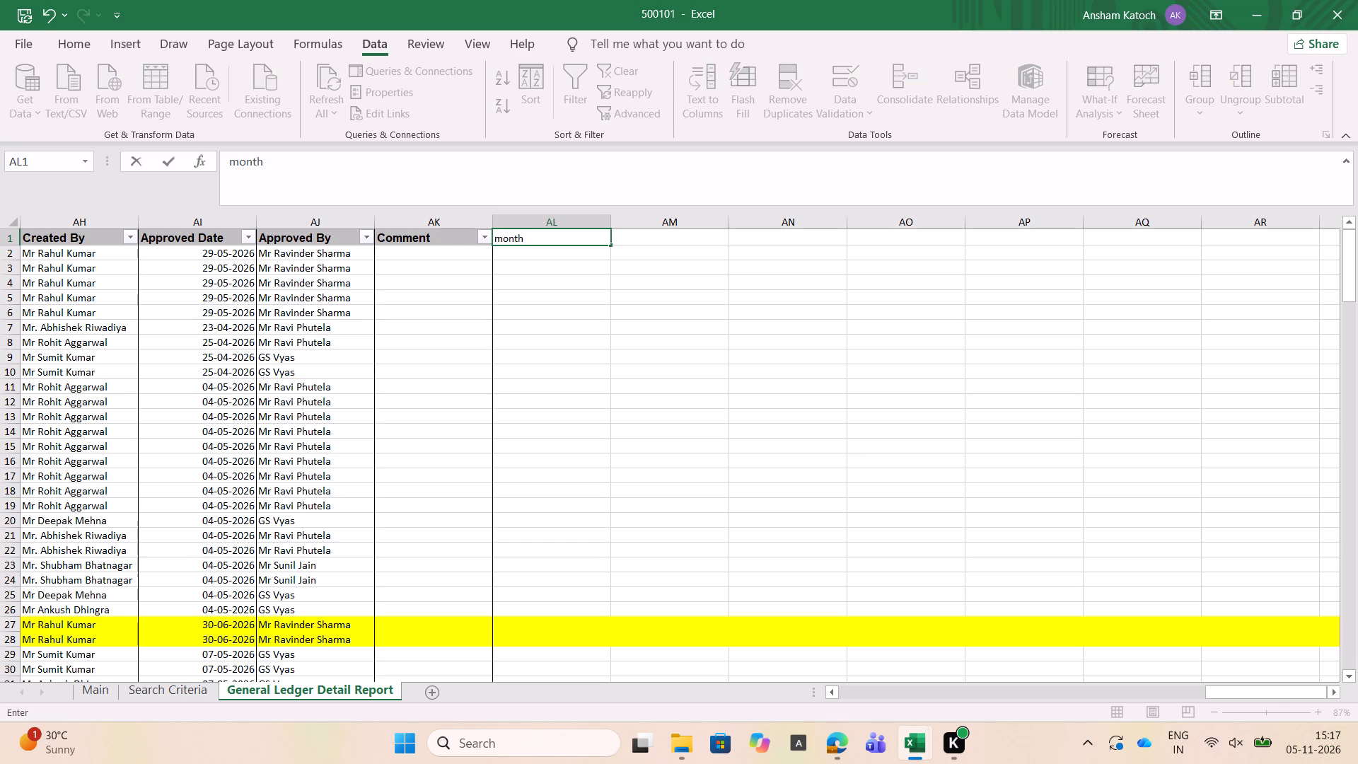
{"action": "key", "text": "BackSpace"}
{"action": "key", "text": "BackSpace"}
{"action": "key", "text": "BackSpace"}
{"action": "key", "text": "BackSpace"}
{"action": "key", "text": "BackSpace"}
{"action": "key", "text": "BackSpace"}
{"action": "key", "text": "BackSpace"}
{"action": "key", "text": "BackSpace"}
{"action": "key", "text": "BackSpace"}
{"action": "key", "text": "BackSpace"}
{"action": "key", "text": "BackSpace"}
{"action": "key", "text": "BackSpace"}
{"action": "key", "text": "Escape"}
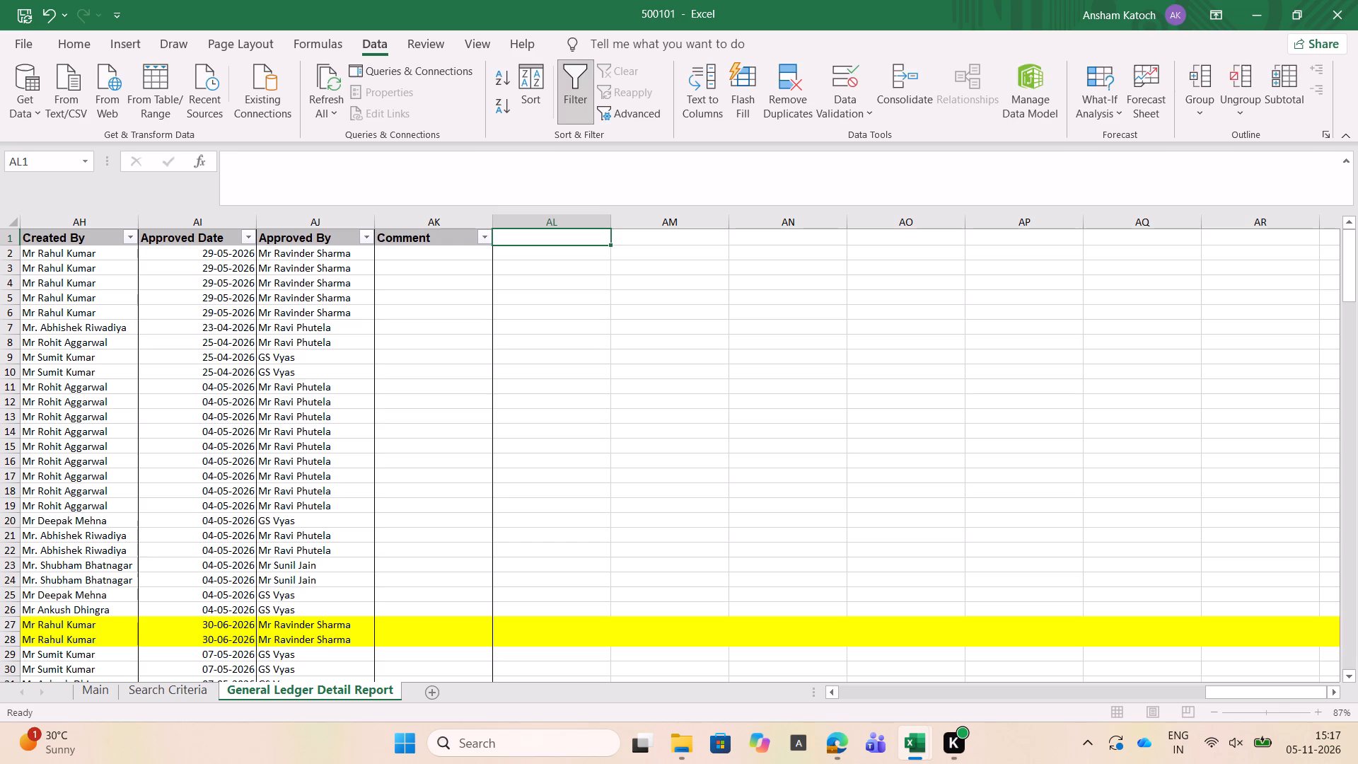
Examine the water ledger's party, supplier invoice, instrument date, narration and approval columns.
{"action": "key", "text": "Right"}
{"action": "key", "text": "Left"}
{"action": "key", "text": "Down"}
{"action": "key", "text": "Left"}
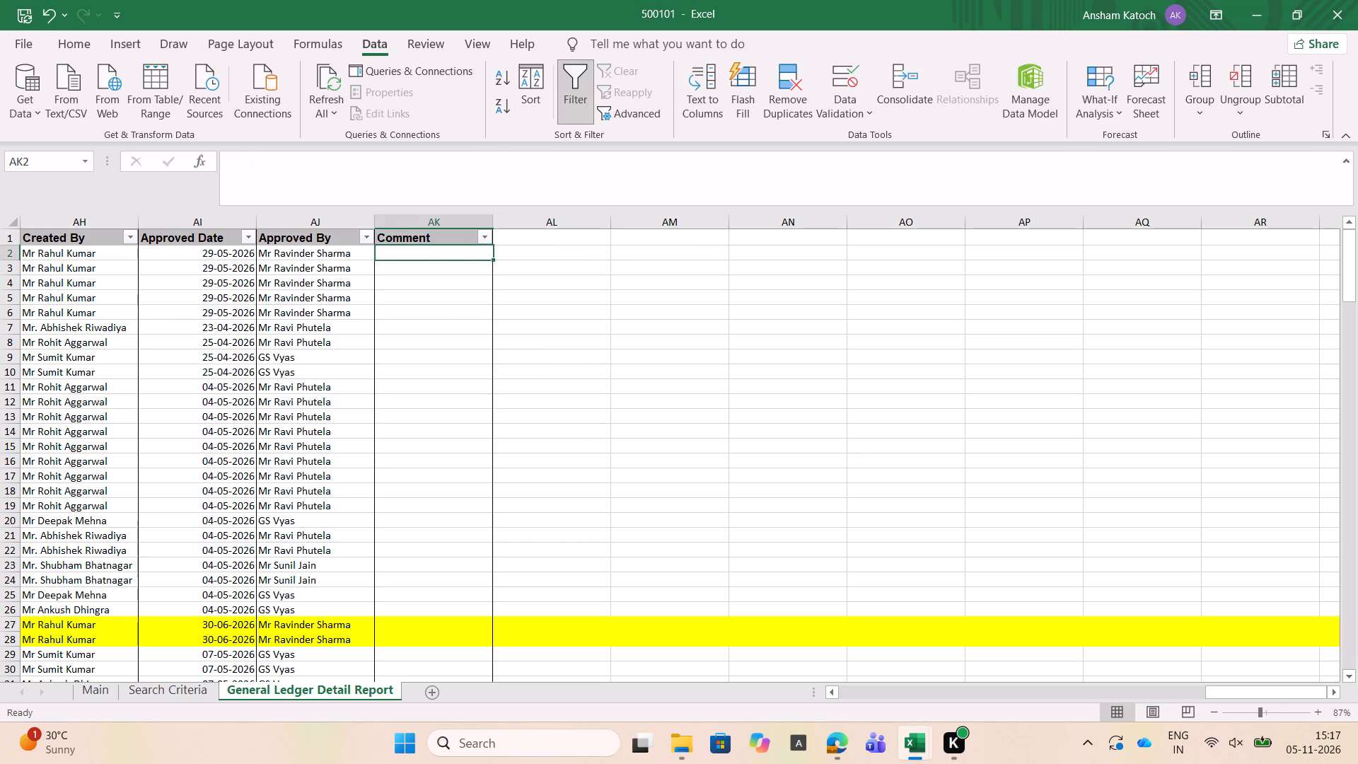
{"action": "key", "text": "Left"}
{"action": "key", "text": "Left"}
{"action": "key", "text": "Left"}
{"action": "key", "text": "Left"}
{"action": "key", "text": "Left"}
{"action": "key", "text": "Left"}
{"action": "key", "text": "Left"}
{"action": "key", "text": "Left"}
{"action": "key", "text": "Left"}
{"action": "key", "text": "Left"}
{"action": "key", "text": "Left"}
{"action": "key", "text": "Left"}
{"action": "key", "text": "Left"}
{"action": "key", "text": "Left"}
{"action": "key", "text": "Left"}
{"action": "key", "text": "Right"}
{"action": "key", "text": "Right"}
{"action": "key", "text": "Right"}
{"action": "key", "text": "Right"}
{"action": "key", "text": "Right"}
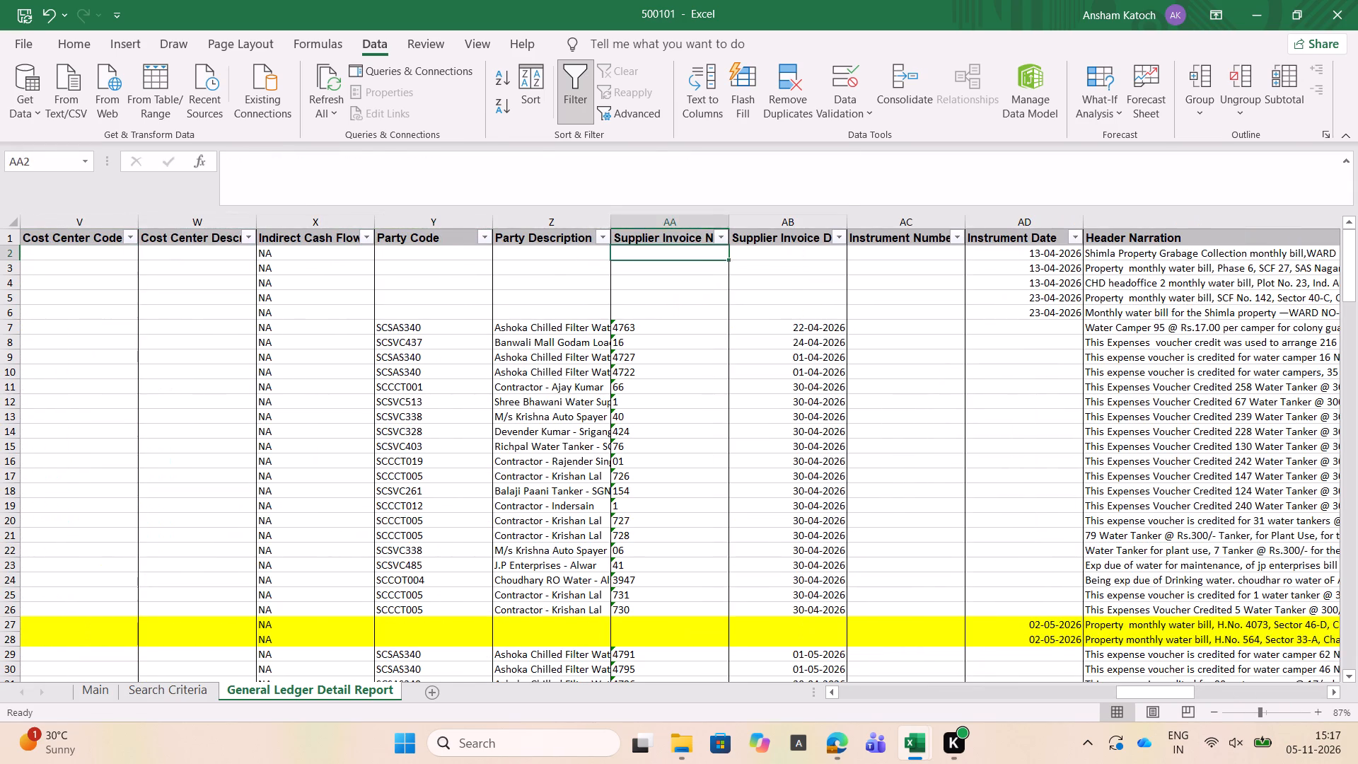
{"action": "key", "text": "Right"}
{"action": "key", "text": "Left"}
{"action": "key", "text": "Left"}
{"action": "key", "text": "Left"}
{"action": "key", "text": "Right"}
{"action": "key", "text": "Right"}
{"action": "key", "text": "Right"}
{"action": "key", "text": "Right"}
{"action": "key", "text": "Right"}
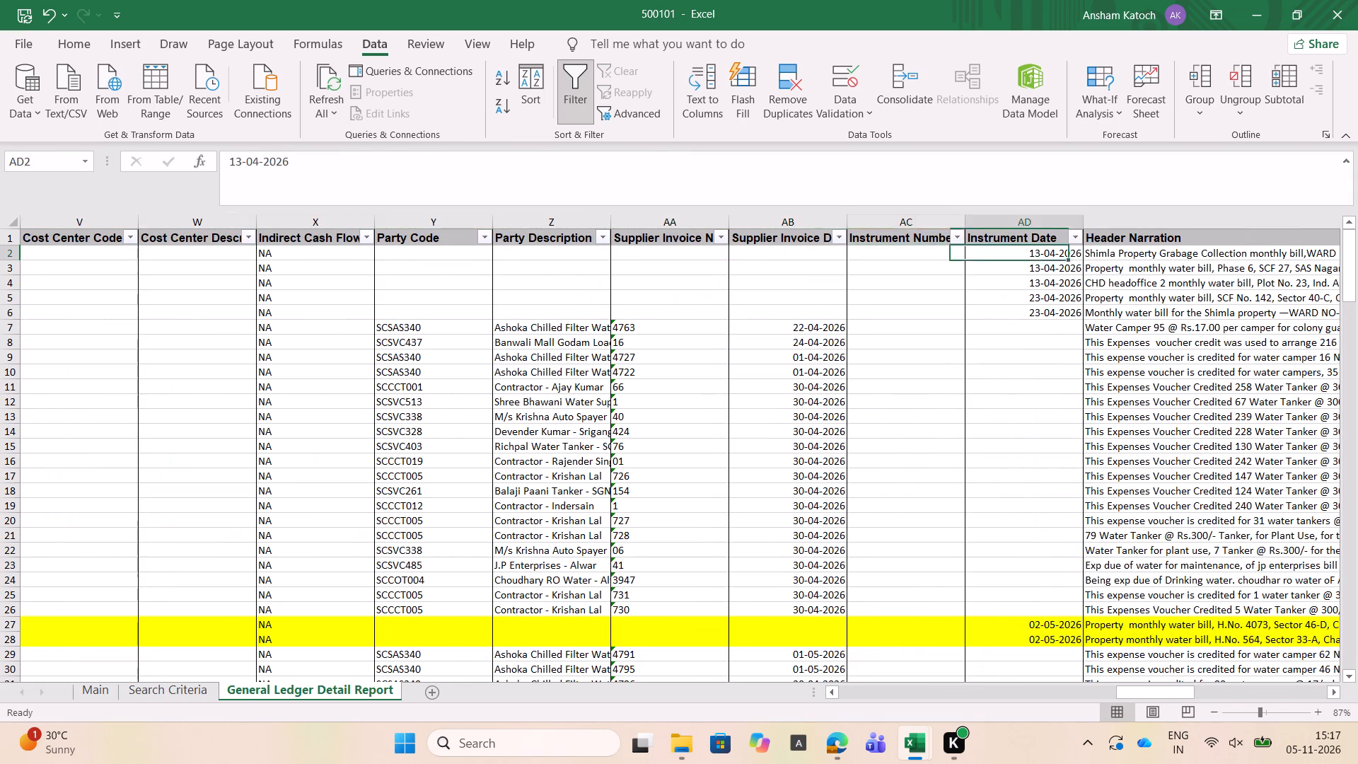
{"action": "key", "text": "Right"}
{"action": "key", "text": "Right"}
{"action": "key", "text": "Right"}
{"action": "key", "text": "Left"}
{"action": "key", "text": "Left"}
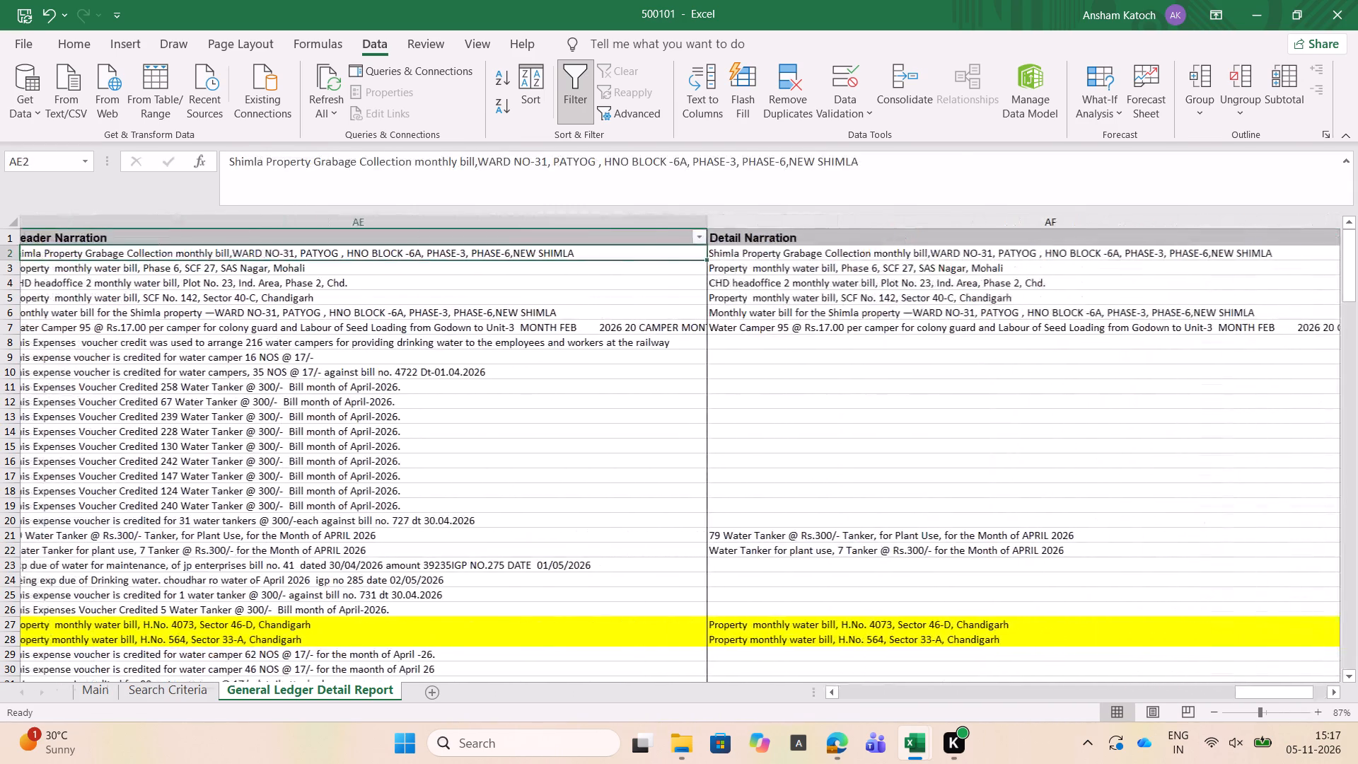
{"action": "key", "text": "Right"}
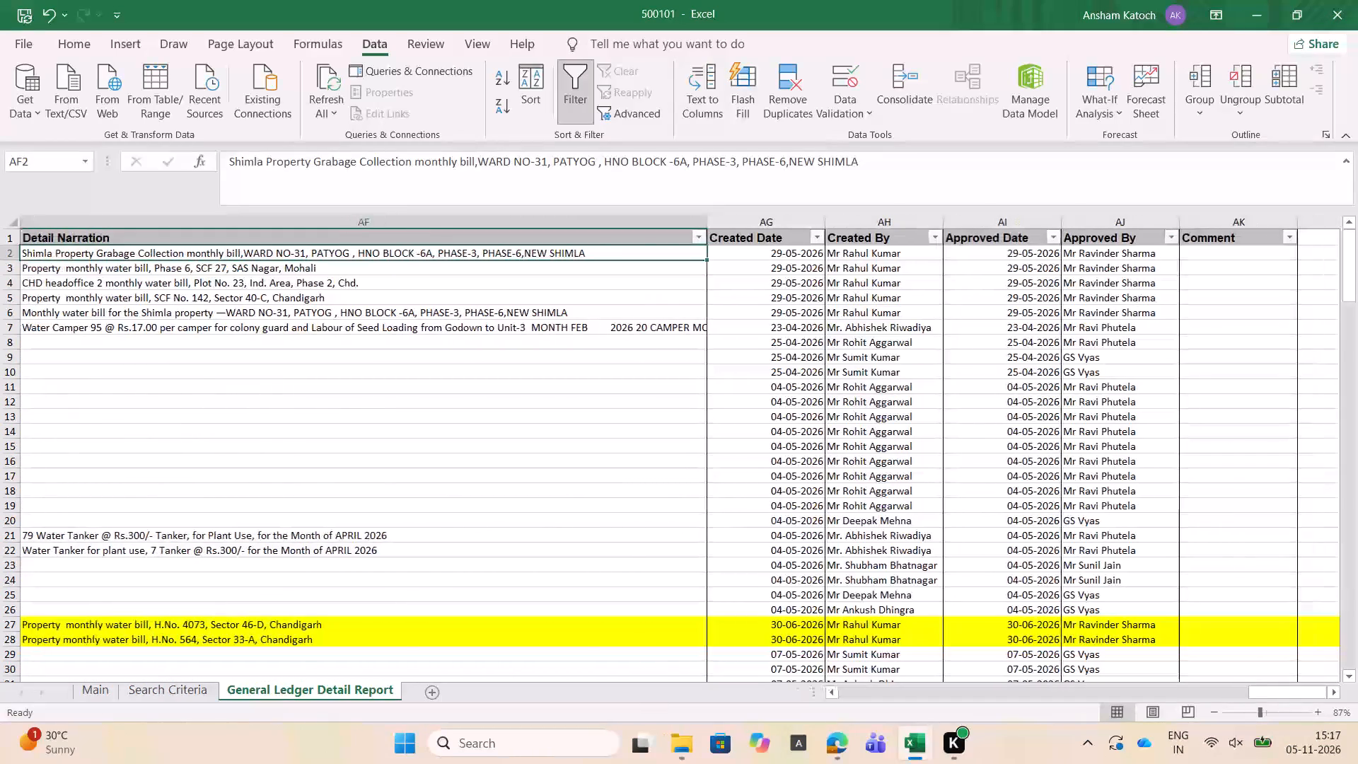
Filter the Accounting Site Code column of the General Ledger Detail Report to show only KOGMU1.
{"action": "key", "text": "Left"}
{"action": "key", "text": "Left"}
{"action": "key", "text": "Left"}
{"action": "key", "text": "Left"}
{"action": "key", "text": "Left"}
{"action": "key", "text": "Left"}
{"action": "key", "text": "Left"}
{"action": "key", "text": "Left"}
{"action": "key", "text": "Left"}
{"action": "key", "text": "Left"}
{"action": "key", "text": "Left"}
{"action": "key", "text": "Left"}
{"action": "key", "text": "Left"}
{"action": "key", "text": "Left"}
{"action": "key", "text": "Left"}
{"action": "key", "text": "Left"}
{"action": "key", "text": "Left"}
{"action": "key", "text": "Left"}
{"action": "key", "text": "Left"}
{"action": "key", "text": "Left"}
{"action": "key", "text": "Left"}
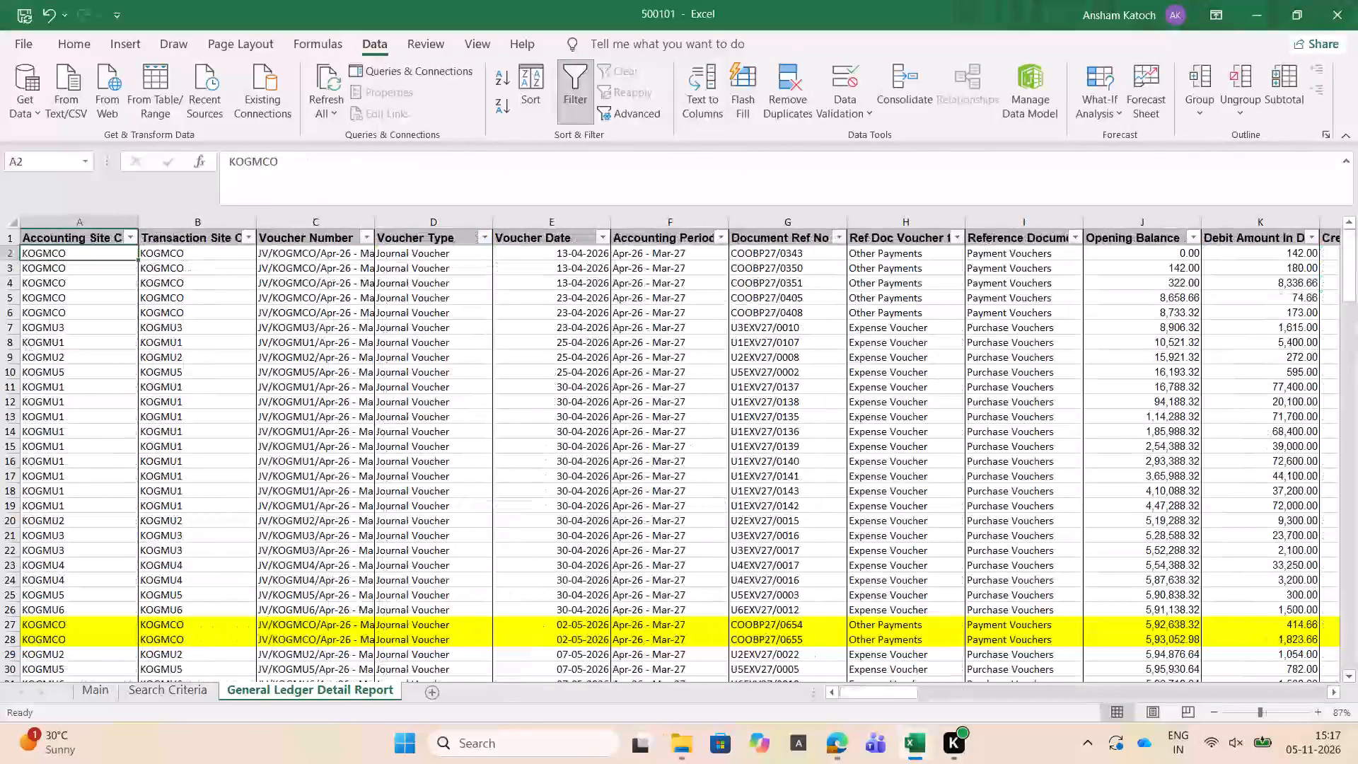
{"action": "key", "text": "Up"}
{"action": "key", "text": "alt+Down"}
{"action": "key", "text": "Down"}
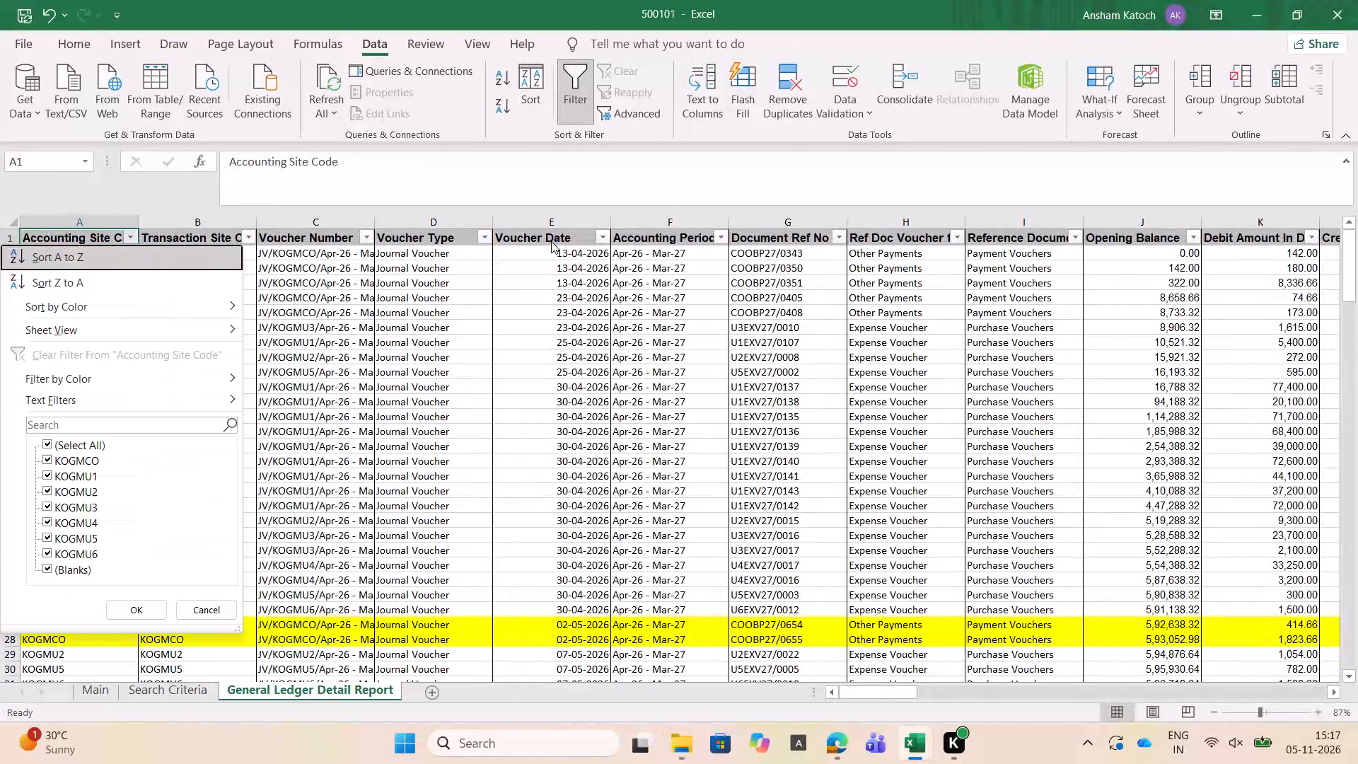
{"action": "key", "text": "Down"}
{"action": "key", "text": "Down"}
{"action": "key", "text": "Down"}
{"action": "key", "text": "Down"}
{"action": "key", "text": "Down"}
{"action": "key", "text": "Down"}
{"action": "key", "text": "Down"}
{"action": "key", "text": "Down"}
{"action": "key", "text": "Down"}
{"action": "key", "text": "Up"}
{"action": "key", "text": "space"}
{"action": "key", "text": "Down"}
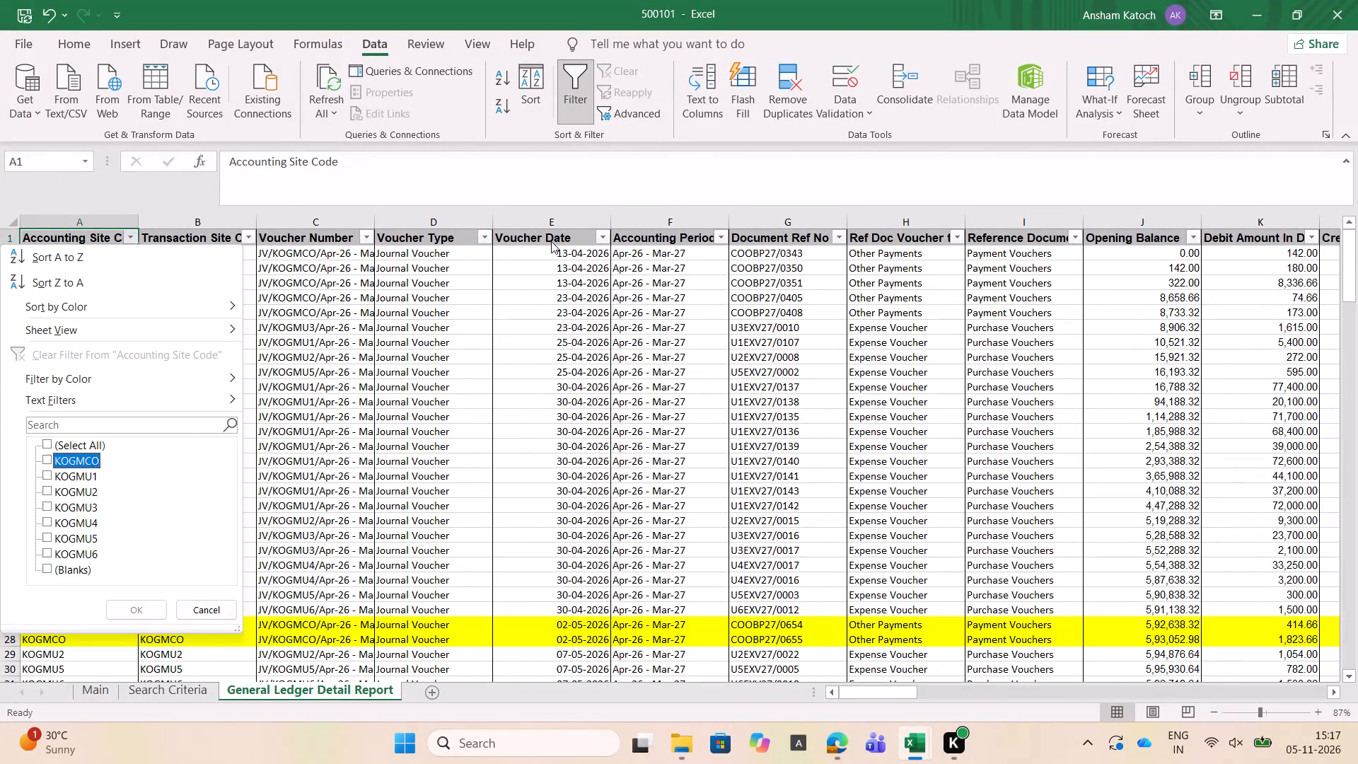
{"action": "key", "text": "Down"}
{"action": "key", "text": "space"}
{"action": "key", "text": "Return"}
Look across the KOGMU1 water ledger columns from the voucher details through the creation, approval and comment fields.
{"action": "key", "text": "Right"}
{"action": "key", "text": "Right"}
{"action": "key", "text": "Right"}
{"action": "key", "text": "Right"}
{"action": "key", "text": "Right"}
{"action": "key", "text": "Right"}
{"action": "key", "text": "Right"}
{"action": "key", "text": "Right"}
{"action": "key", "text": "Right"}
{"action": "key", "text": "Right"}
{"action": "key", "text": "Right"}
{"action": "key", "text": "Right"}
{"action": "key", "text": "Right"}
{"action": "key", "text": "Right"}
{"action": "key", "text": "Right"}
{"action": "key", "text": "Right"}
{"action": "key", "text": "Right"}
{"action": "key", "text": "Right"}
{"action": "key", "text": "Right"}
{"action": "key", "text": "Right"}
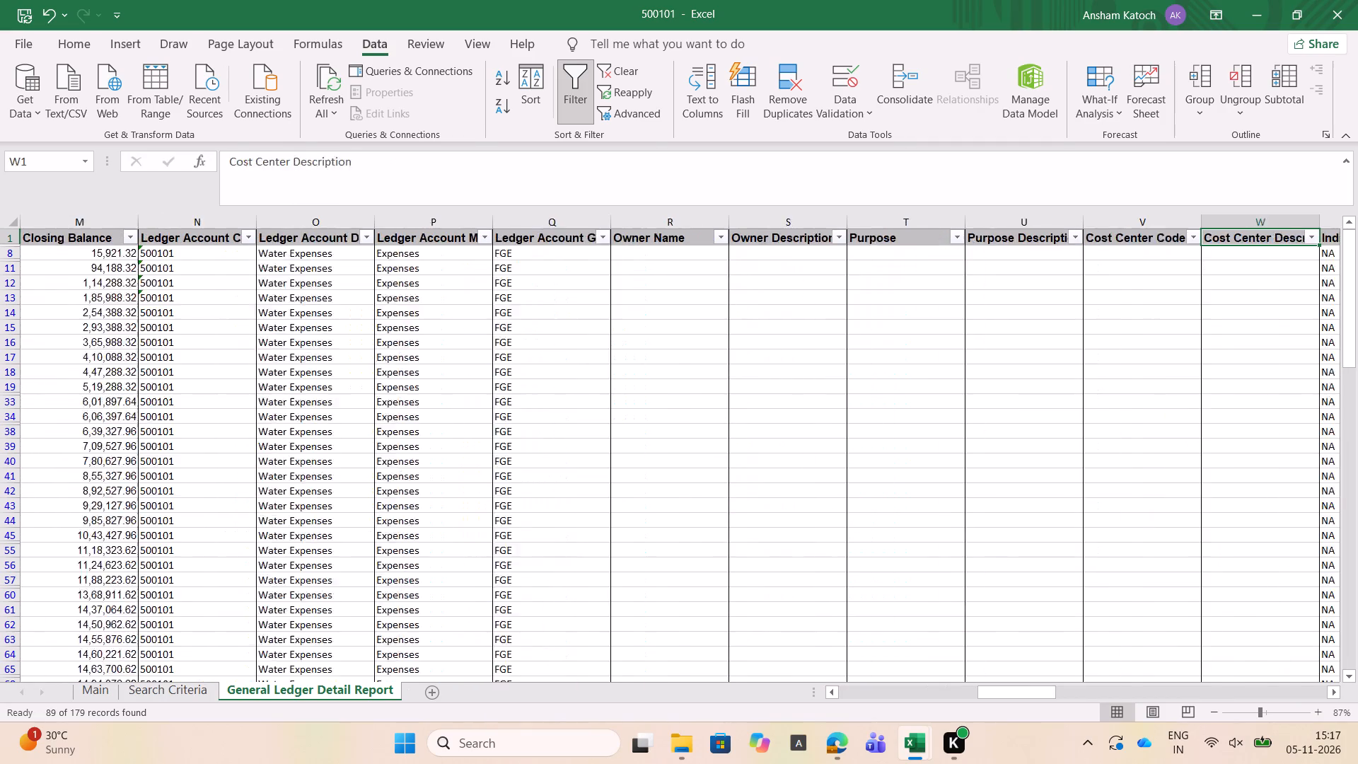
{"action": "key", "text": "Left"}
{"action": "key", "text": "Right"}
{"action": "key", "text": "Right"}
{"action": "key", "text": "Right"}
{"action": "key", "text": "Right"}
{"action": "key", "text": "Right"}
{"action": "key", "text": "Right"}
{"action": "key", "text": "Right"}
{"action": "key", "text": "Right"}
{"action": "key", "text": "Right"}
{"action": "key", "text": "Right"}
{"action": "key", "text": "Right"}
{"action": "key", "text": "Right"}
{"action": "key", "text": "Right"}
{"action": "key", "text": "Right"}
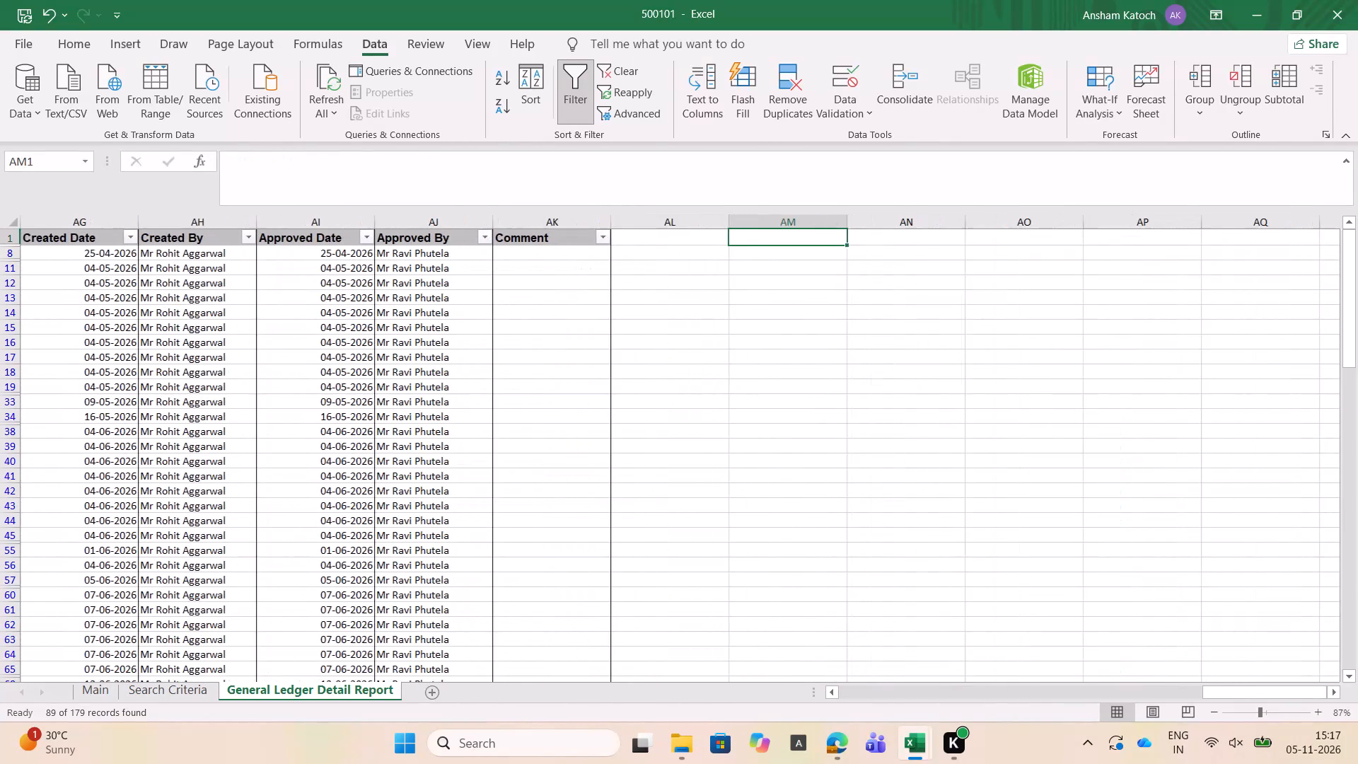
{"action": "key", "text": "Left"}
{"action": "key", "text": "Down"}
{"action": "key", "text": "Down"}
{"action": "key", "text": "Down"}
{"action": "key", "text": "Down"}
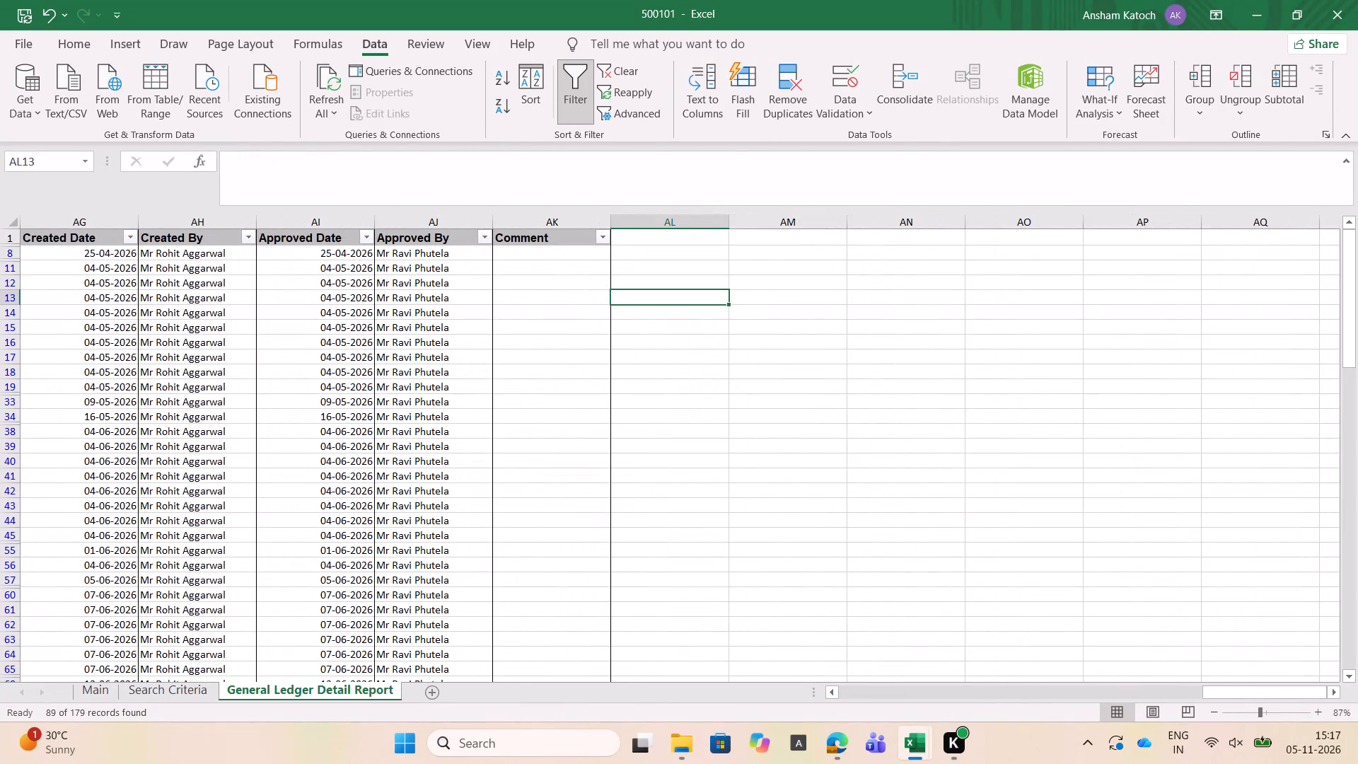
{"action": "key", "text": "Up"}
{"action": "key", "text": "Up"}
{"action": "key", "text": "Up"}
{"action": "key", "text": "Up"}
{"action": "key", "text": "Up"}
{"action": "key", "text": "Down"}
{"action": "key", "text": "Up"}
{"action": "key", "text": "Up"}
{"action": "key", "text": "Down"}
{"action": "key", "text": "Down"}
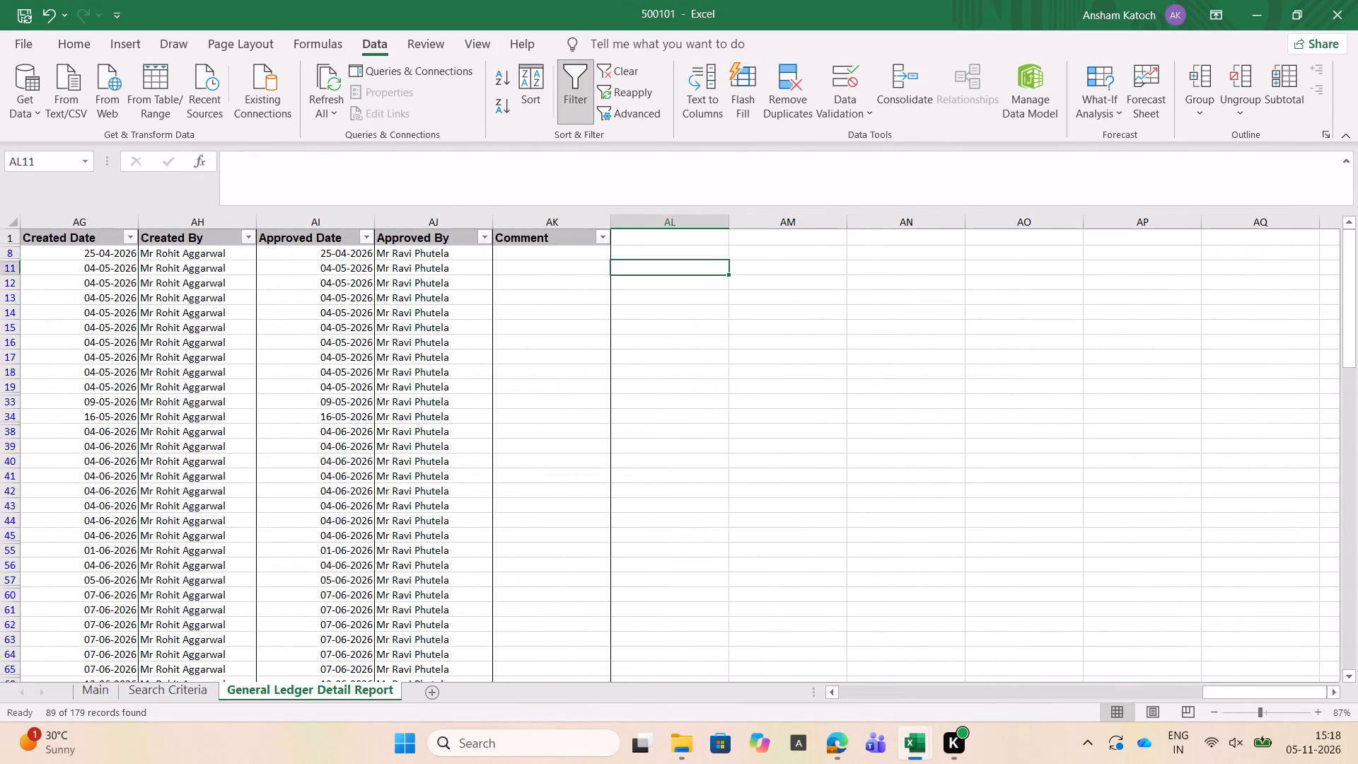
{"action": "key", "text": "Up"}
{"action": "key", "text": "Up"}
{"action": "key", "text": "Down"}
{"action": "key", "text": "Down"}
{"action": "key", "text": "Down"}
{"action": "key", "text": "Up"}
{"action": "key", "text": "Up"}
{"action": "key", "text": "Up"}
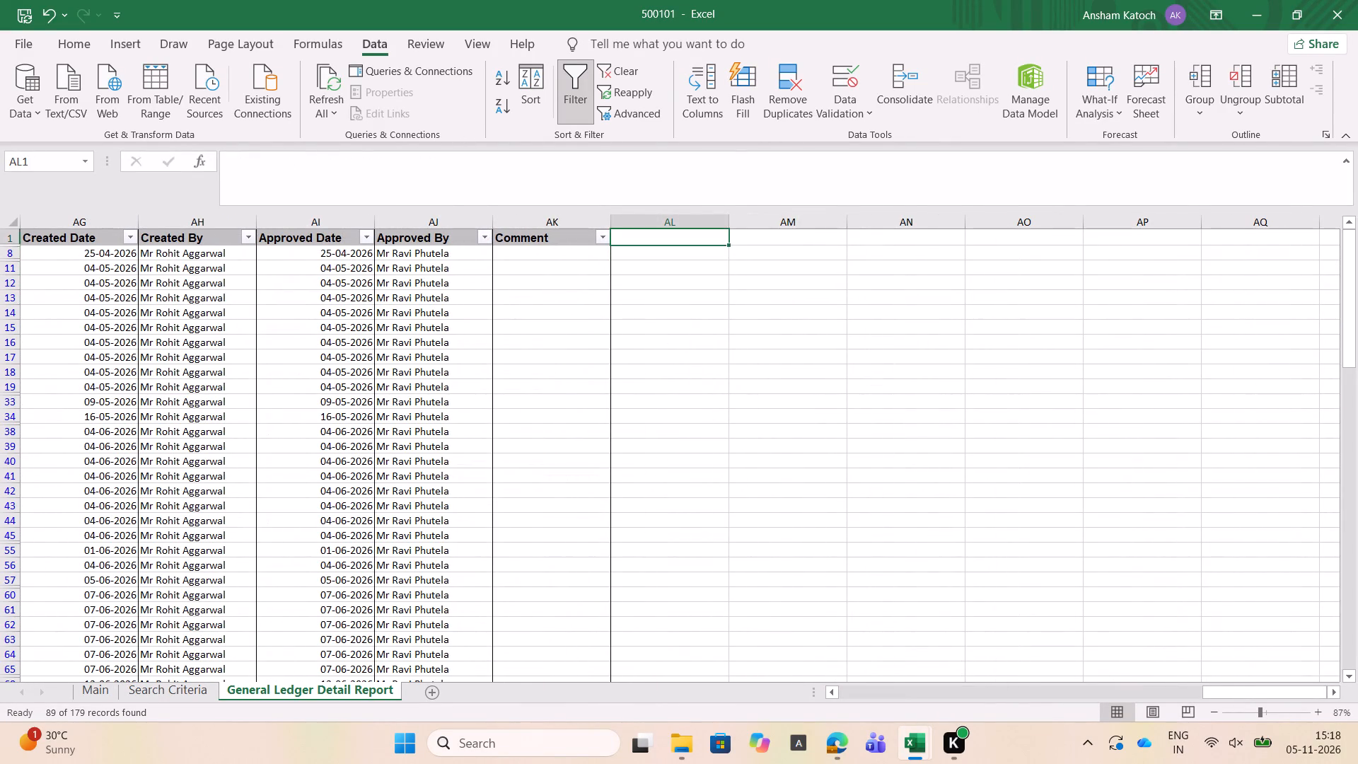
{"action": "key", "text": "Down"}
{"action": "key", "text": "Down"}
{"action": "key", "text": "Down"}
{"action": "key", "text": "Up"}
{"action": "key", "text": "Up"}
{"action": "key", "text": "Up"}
Examine the Header Narration of the first April 2026 water tanker vouchers for KOGMU1, beside their party and supplier invoice details.
{"action": "key", "text": "Left"}
{"action": "key", "text": "Left"}
{"action": "key", "text": "Left"}
{"action": "key", "text": "Left"}
{"action": "key", "text": "Left"}
{"action": "key", "text": "Left"}
{"action": "key", "text": "Left"}
{"action": "key", "text": "Left"}
{"action": "key", "text": "Left"}
{"action": "key", "text": "Left"}
{"action": "key", "text": "Left"}
{"action": "key", "text": "Left"}
{"action": "key", "text": "Left"}
{"action": "key", "text": "Left"}
{"action": "key", "text": "Left"}
{"action": "key", "text": "Left"}
{"action": "key", "text": "Left"}
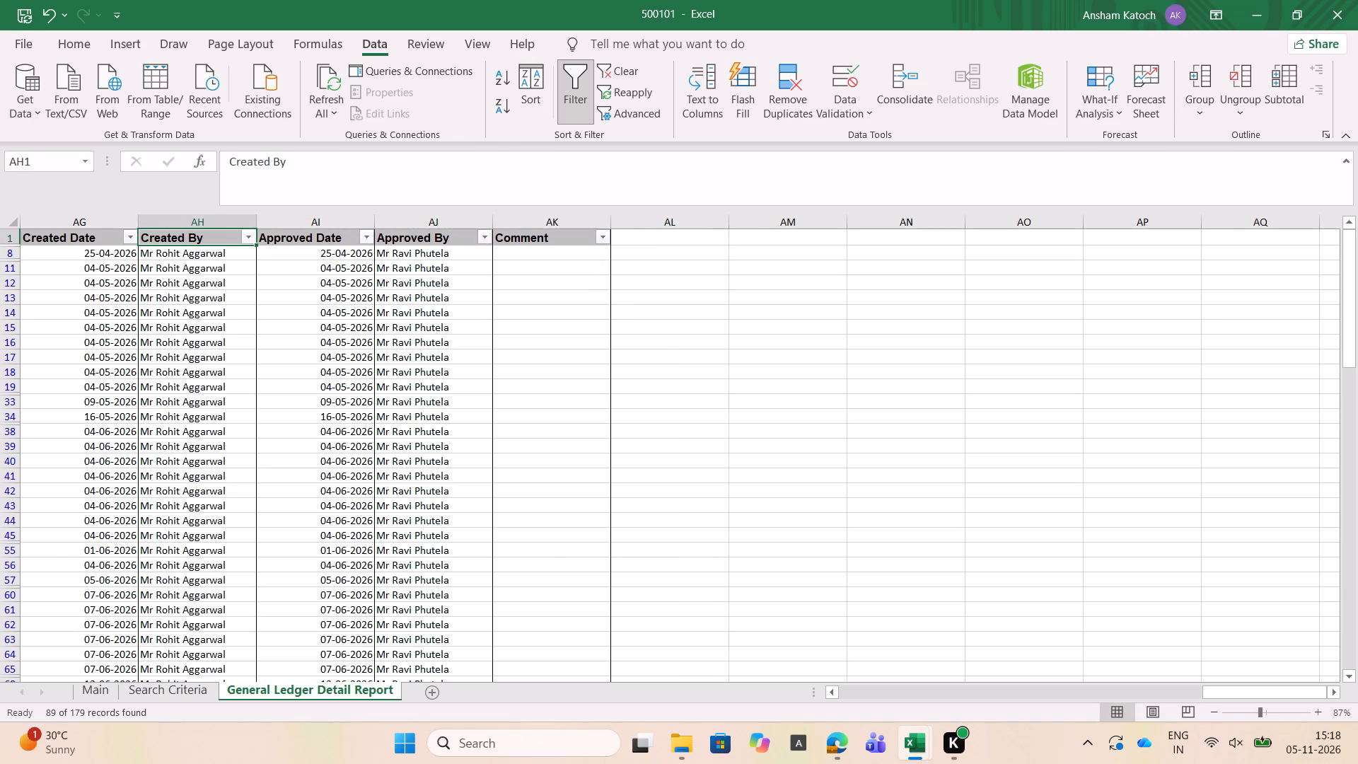
{"action": "key", "text": "Right"}
{"action": "key", "text": "Right"}
{"action": "key", "text": "Right"}
{"action": "key", "text": "Right"}
{"action": "key", "text": "Right"}
{"action": "key", "text": "Right"}
{"action": "key", "text": "Right"}
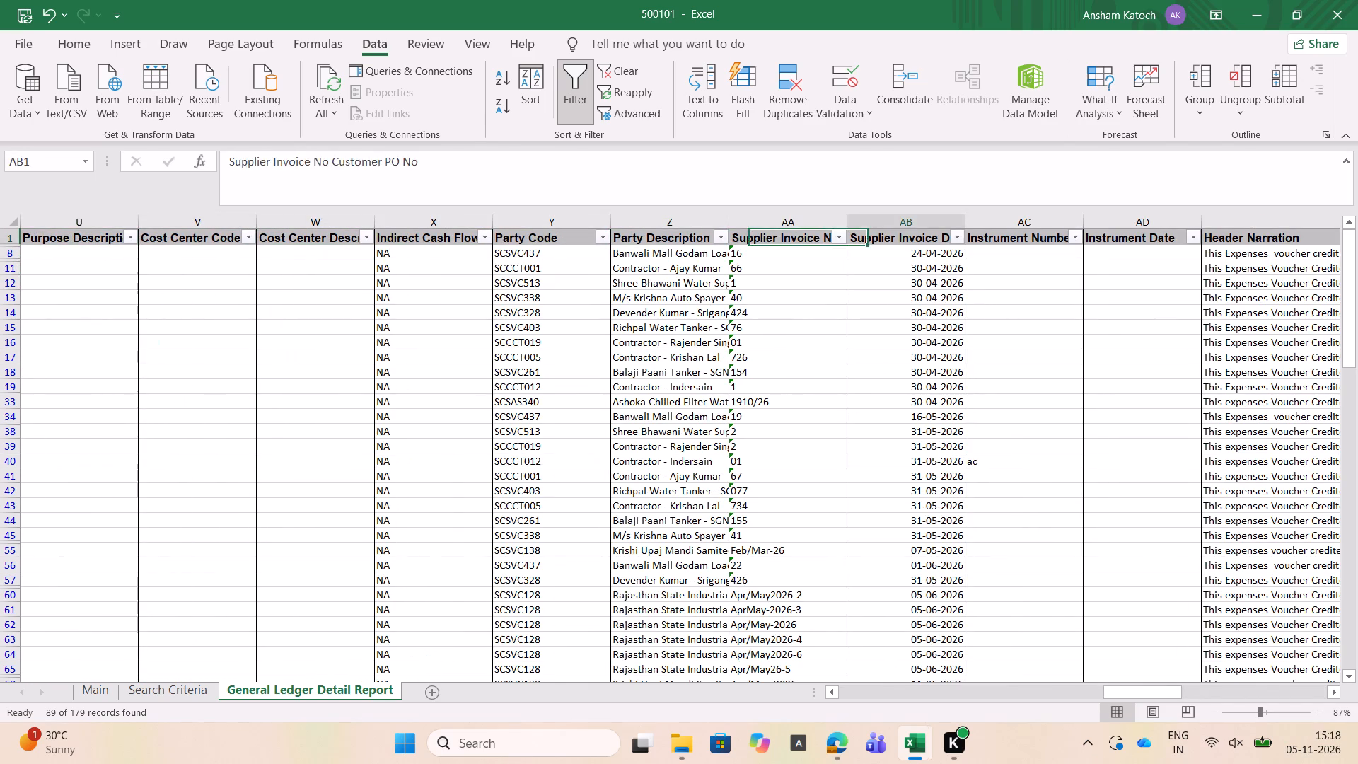
{"action": "key", "text": "Right"}
{"action": "key", "text": "Right"}
{"action": "key", "text": "Right"}
{"action": "key", "text": "Down"}
{"action": "key", "text": "Down"}
{"action": "key", "text": "Down"}
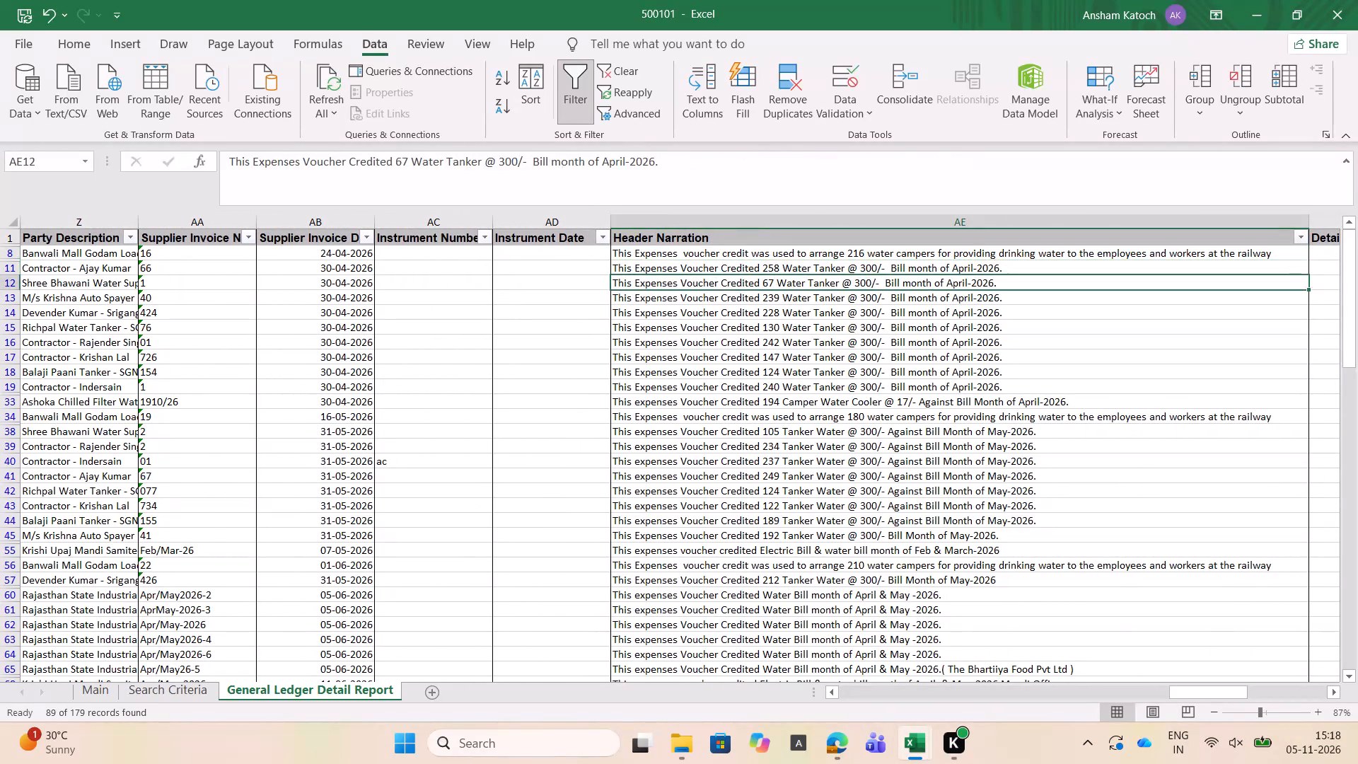
{"action": "key", "text": "Up"}
{"action": "key", "text": "Down"}
{"action": "key", "text": "Down"}
{"action": "key", "text": "Down"}
{"action": "key", "text": "Up"}
{"action": "key", "text": "Down"}
{"action": "key", "text": "Up"}
{"action": "key", "text": "Up"}
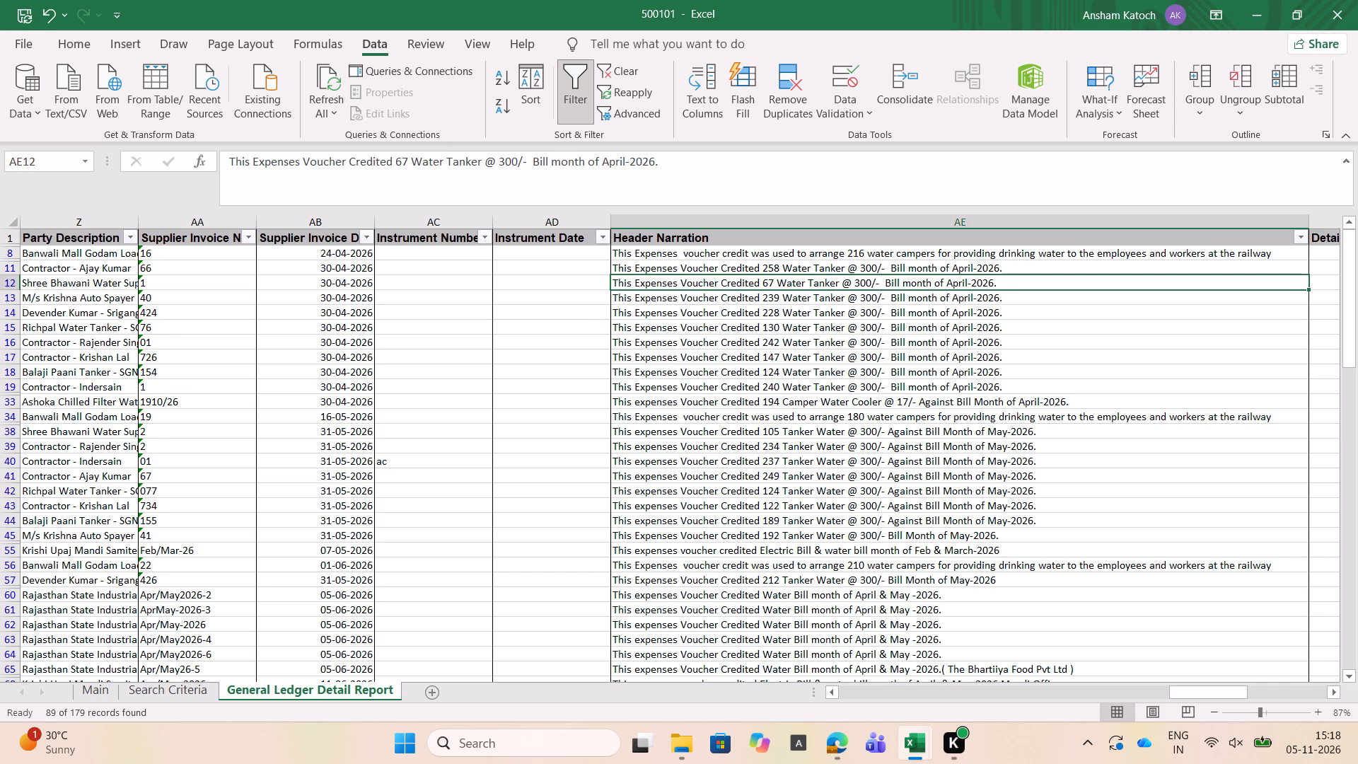
Examine the Header Narration of the remaining April 2026 water tanker and camper vouchers for KOGMU1.
{"action": "key", "text": "Down"}
{"action": "key", "text": "Down"}
{"action": "key", "text": "Down"}
{"action": "key", "text": "Down"}
{"action": "key", "text": "Down"}
{"action": "key", "text": "Down"}
{"action": "key", "text": "Down"}
{"action": "key", "text": "Down"}
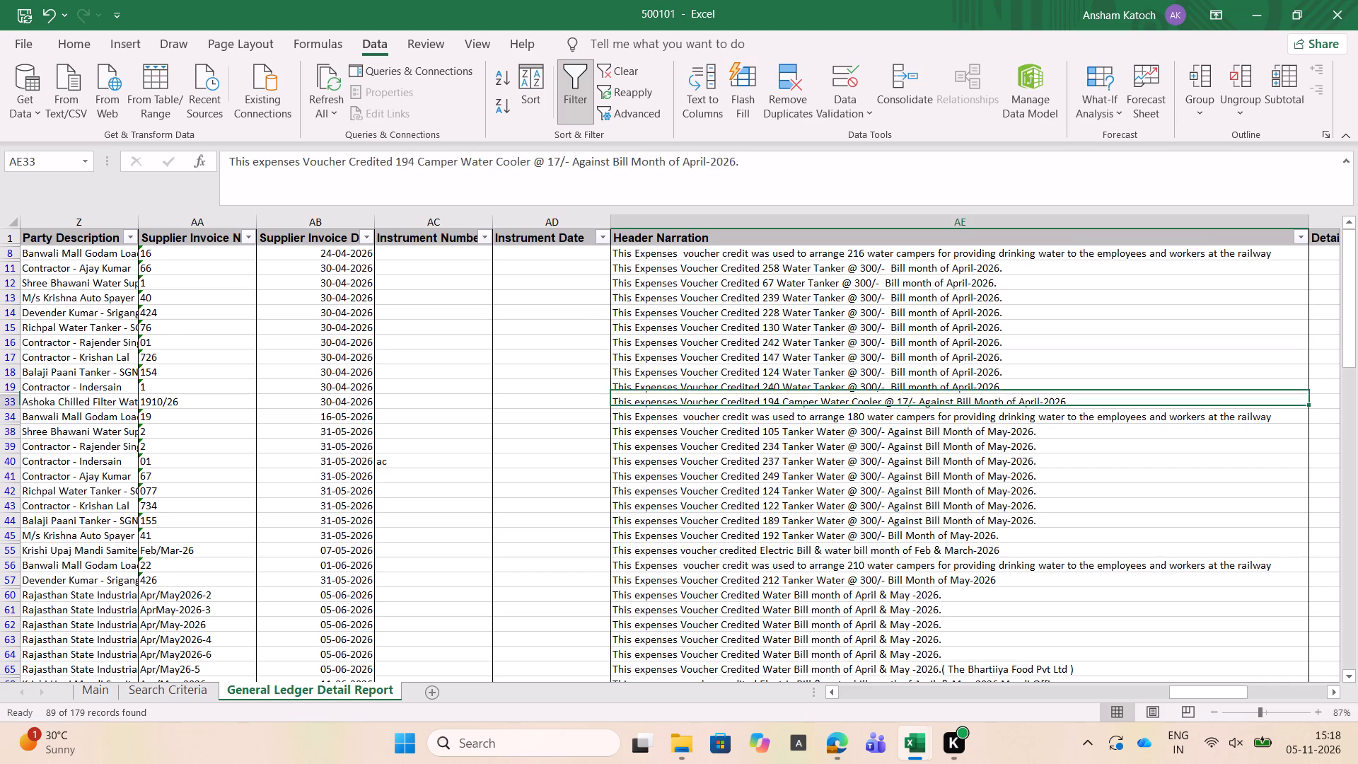
{"action": "key", "text": "Down"}
{"action": "key", "text": "Up"}
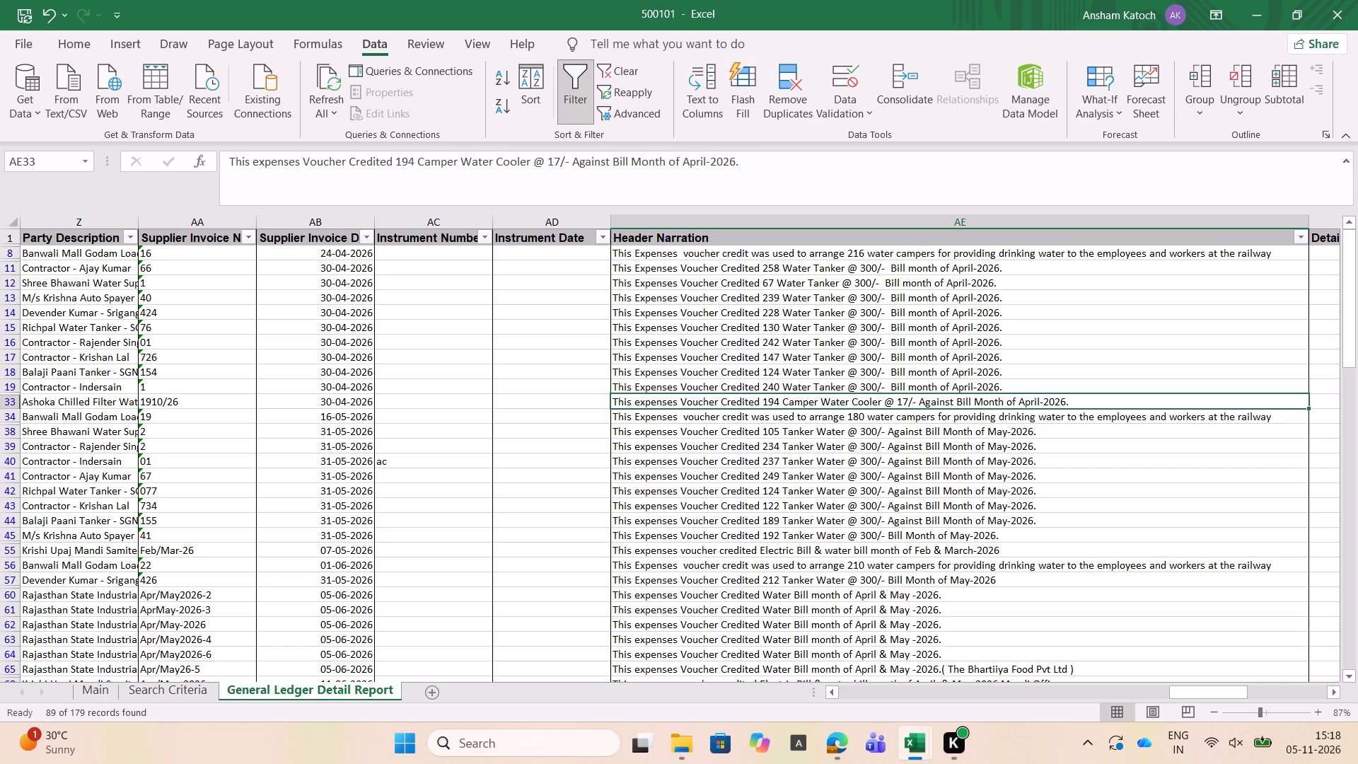
{"action": "key", "text": "Up"}
{"action": "key", "text": "Down"}
{"action": "key", "text": "Down"}
{"action": "key", "text": "Down"}
{"action": "key", "text": "Up"}
{"action": "key", "text": "Up"}
{"action": "key", "text": "Up"}
{"action": "key", "text": "Up"}
{"action": "key", "text": "Up"}
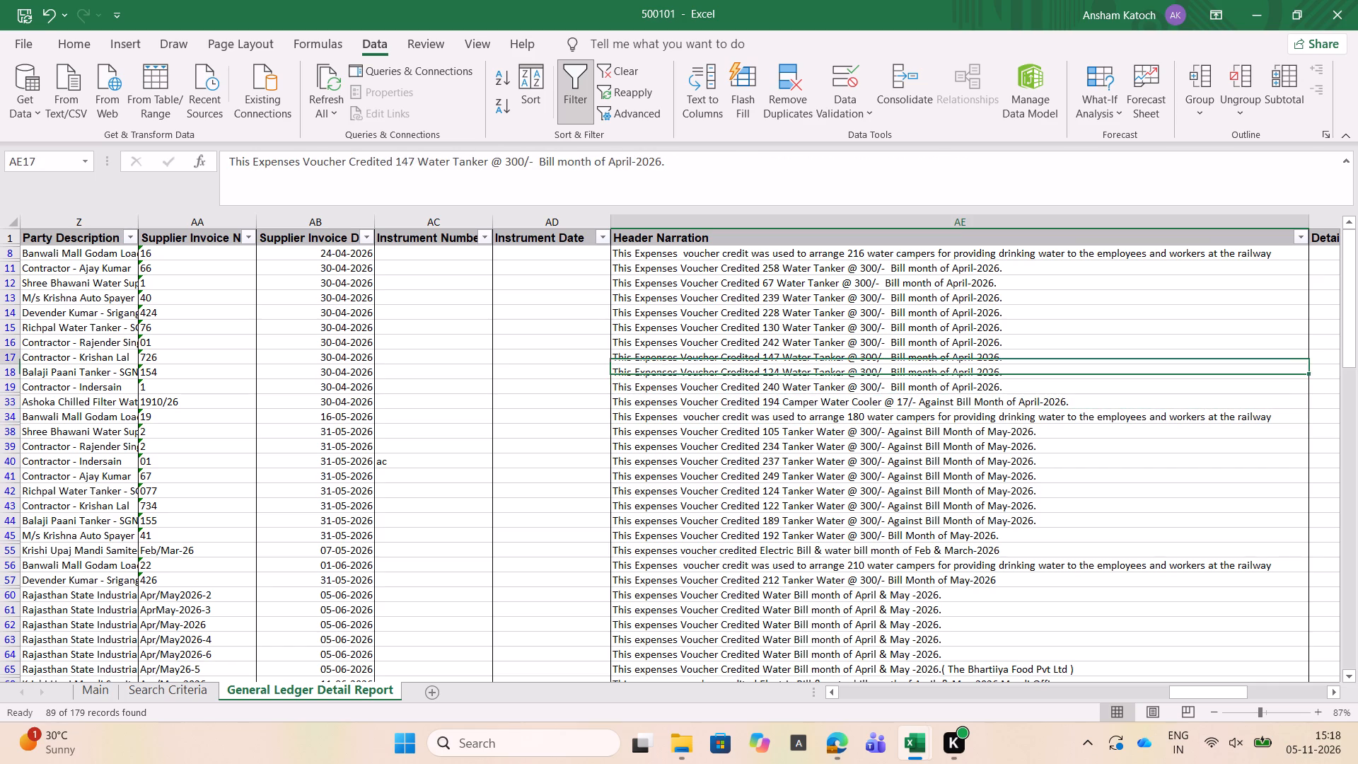
{"action": "key", "text": "Up"}
{"action": "key", "text": "Up"}
{"action": "key", "text": "Up"}
{"action": "key", "text": "Up"}
Examine the Header Narration of the May 2026 tanker and camper vouchers, including the Feb & March 2026 electric and water bill.
{"action": "key", "text": "Down"}
{"action": "key", "text": "Down"}
{"action": "key", "text": "Down"}
{"action": "key", "text": "Down"}
{"action": "key", "text": "Down"}
{"action": "key", "text": "Down"}
{"action": "key", "text": "Down"}
{"action": "key", "text": "Down"}
{"action": "key", "text": "Down"}
{"action": "key", "text": "Down"}
{"action": "key", "text": "Down"}
{"action": "key", "text": "Down"}
{"action": "key", "text": "Down"}
{"action": "key", "text": "Down"}
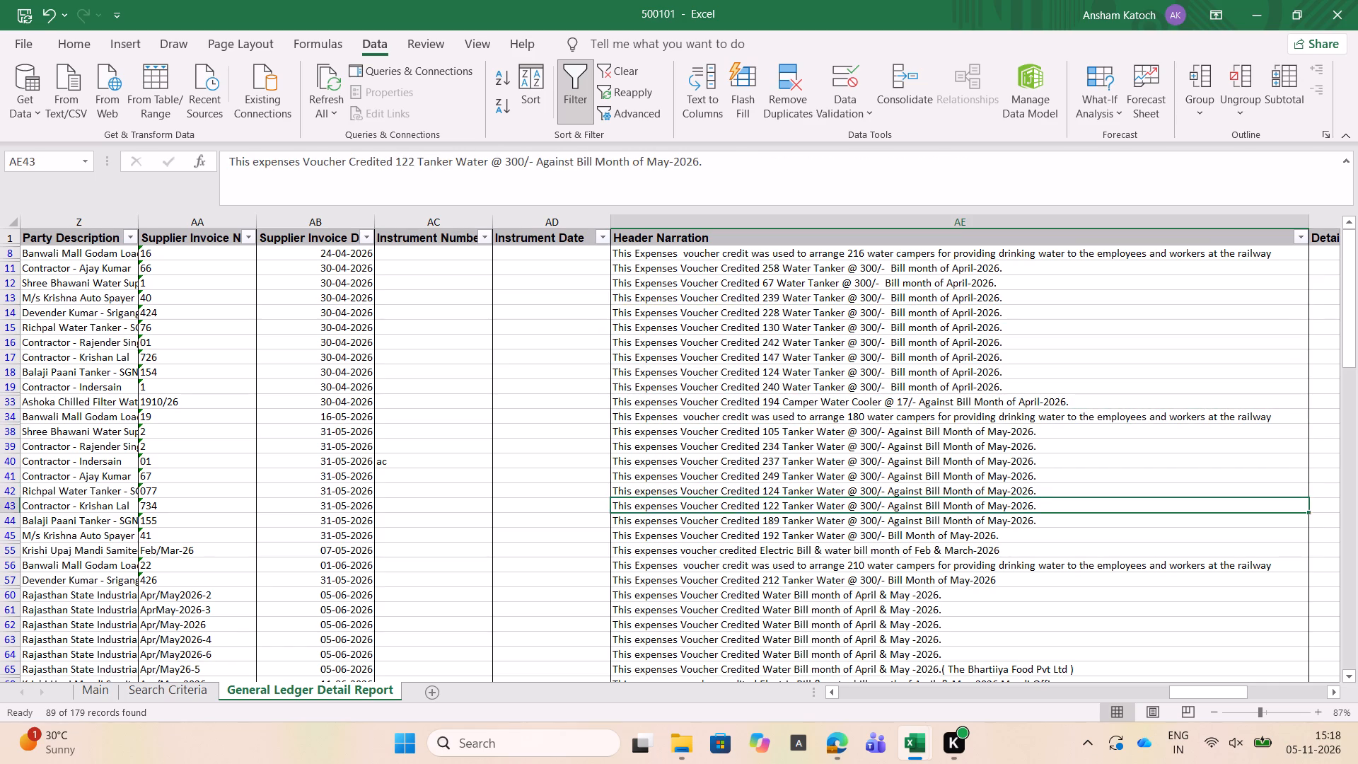
{"action": "key", "text": "Down"}
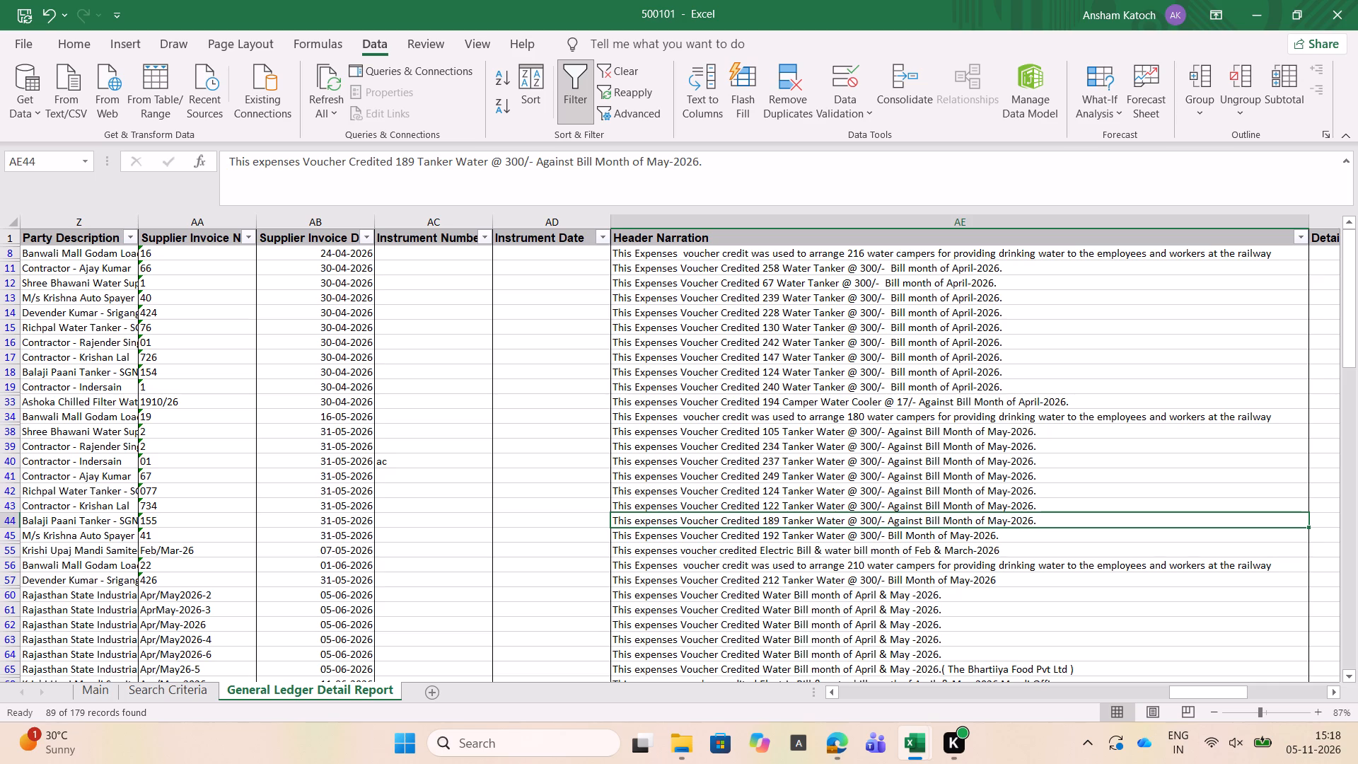
{"action": "key", "text": "Down"}
{"action": "key", "text": "Down"}
{"action": "key", "text": "Down"}
{"action": "key", "text": "Down"}
Examine the April & May 2026 water bill narrations for Rajasthan State Industrial and the Mandi Office.
{"action": "key", "text": "Down"}
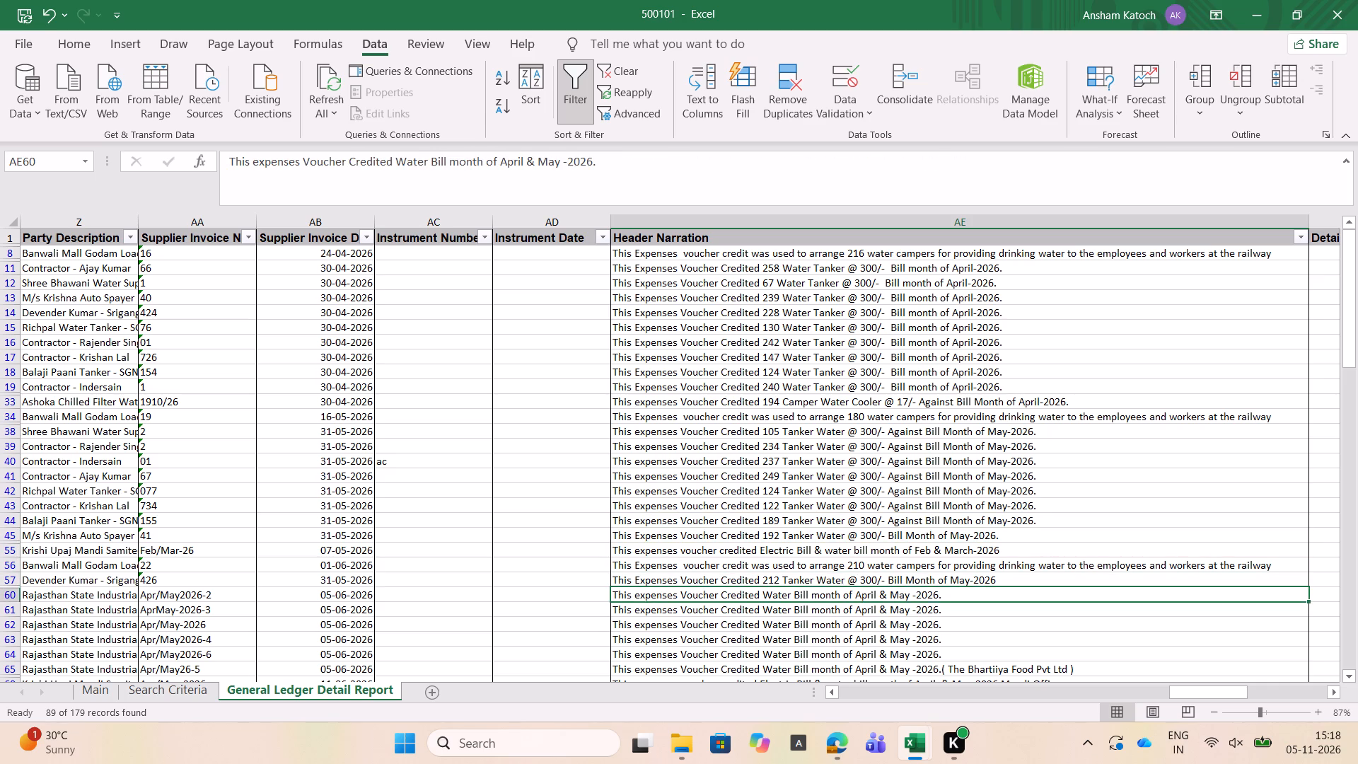
{"action": "key", "text": "Up"}
{"action": "key", "text": "Down"}
{"action": "key", "text": "Down"}
{"action": "key", "text": "Down"}
{"action": "key", "text": "Down"}
{"action": "key", "text": "Down"}
{"action": "key", "text": "Down"}
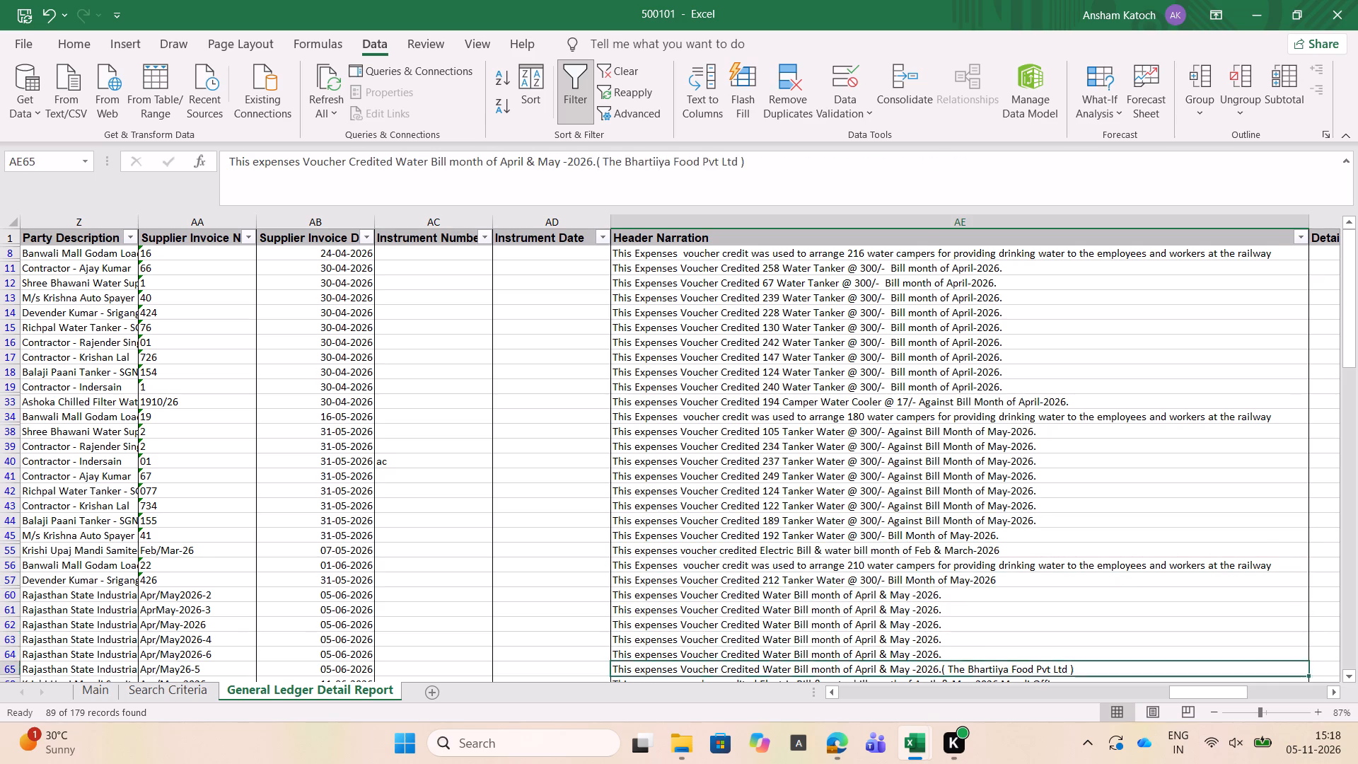
{"action": "key", "text": "Down"}
{"action": "key", "text": "Down"}
{"action": "key", "text": "Down"}
{"action": "key", "text": "Down"}
{"action": "key", "text": "Up"}
{"action": "key", "text": "Up"}
{"action": "key", "text": "Up"}
{"action": "key", "text": "Up"}
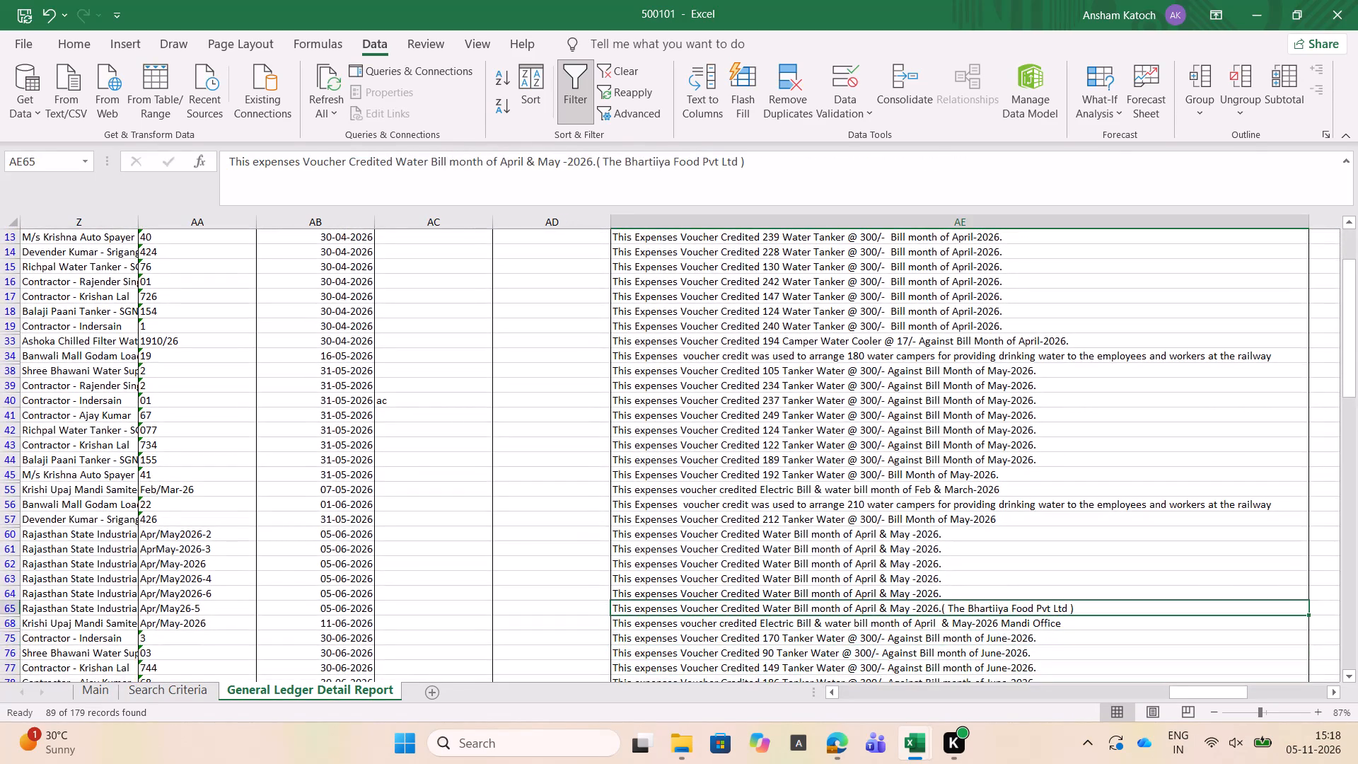
{"action": "key", "text": "Down"}
Compare the first June 2026 tanker voucher narrations with the Mandi Office bill entry for April & May 2026.
{"action": "key", "text": "Down"}
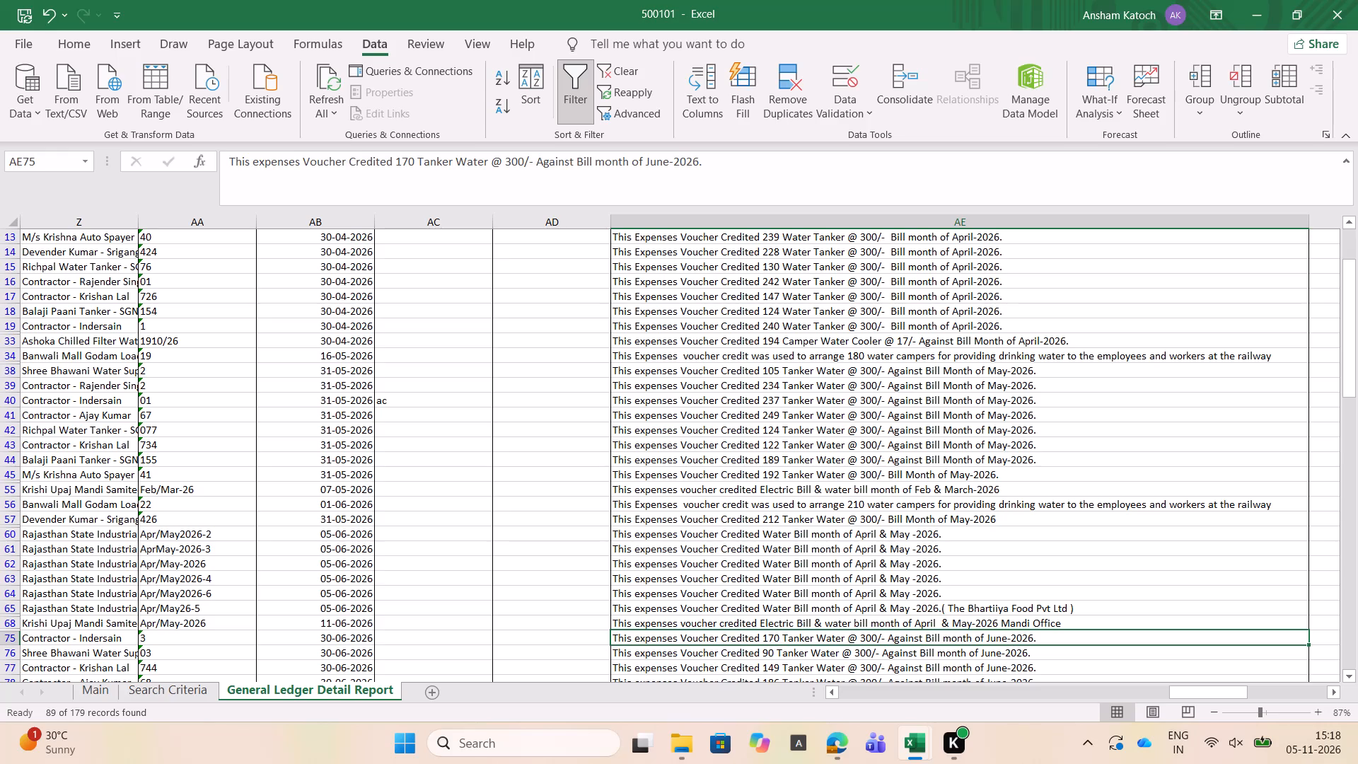
{"action": "key", "text": "Down"}
{"action": "key", "text": "Down"}
{"action": "key", "text": "Down"}
{"action": "key", "text": "Down"}
{"action": "key", "text": "Up"}
{"action": "key", "text": "Up"}
{"action": "key", "text": "Up"}
{"action": "key", "text": "Up"}
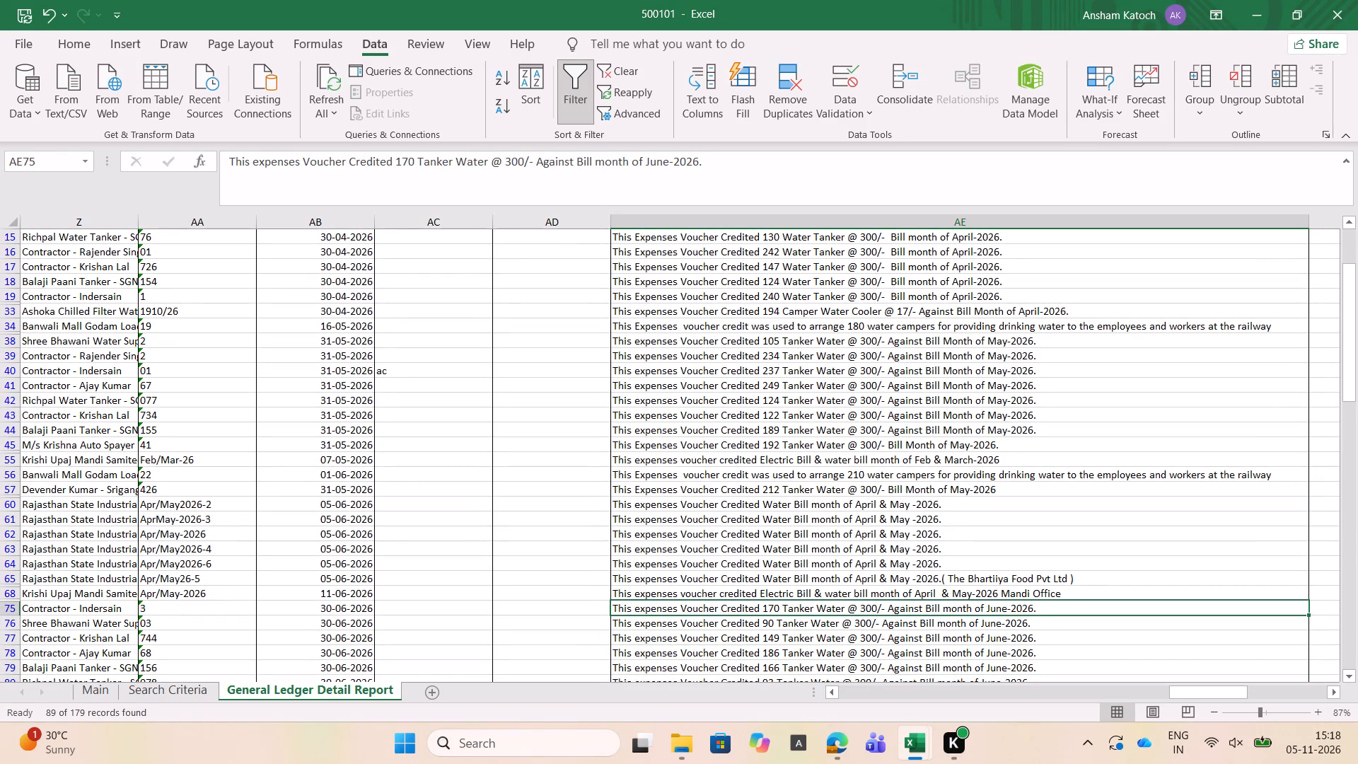
{"action": "key", "text": "Down"}
{"action": "key", "text": "Down"}
{"action": "key", "text": "Up"}
{"action": "key", "text": "Up"}
{"action": "key", "text": "Down"}
{"action": "key", "text": "Up"}
{"action": "key", "text": "Down"}
{"action": "key", "text": "Up"}
{"action": "key", "text": "Up"}
{"action": "key", "text": "Down"}
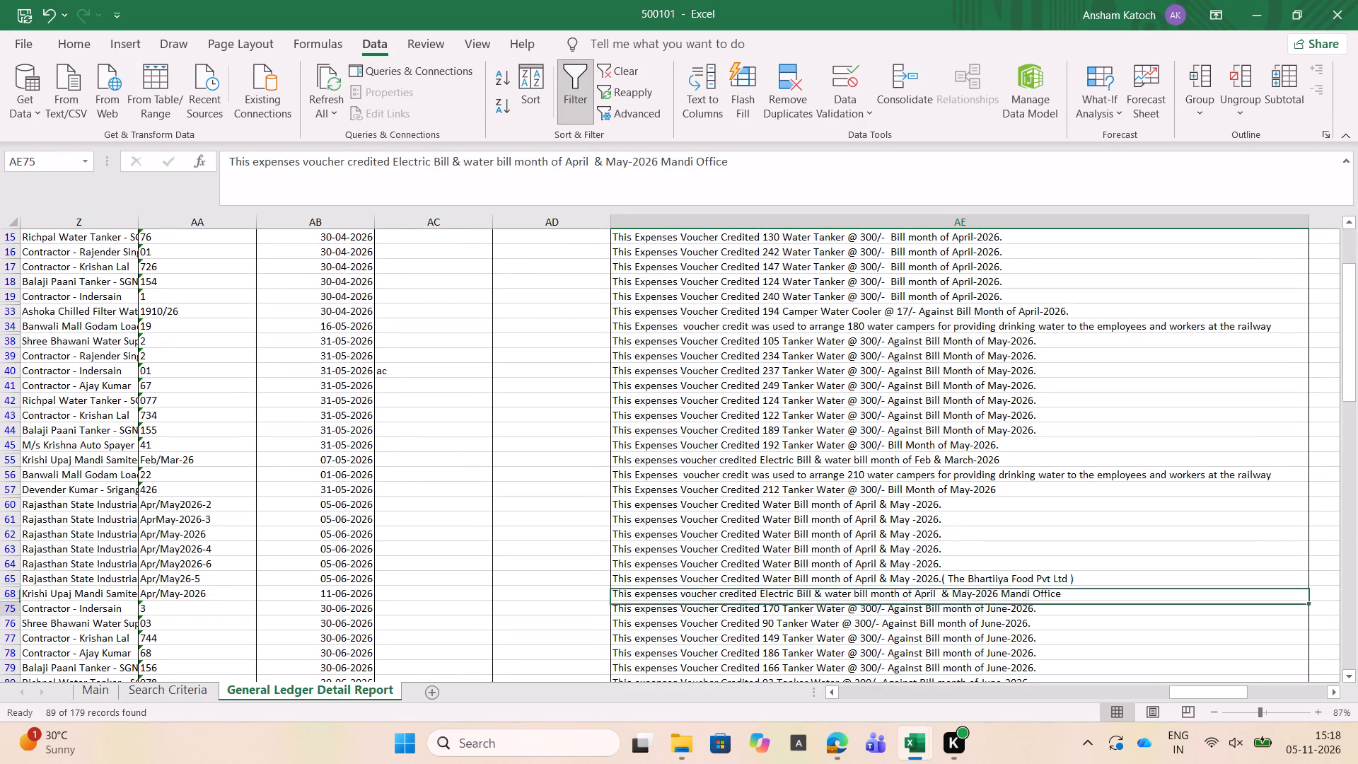
Examine the June 2026 tanker voucher narrations against the adjoining July camper and tanker entries.
{"action": "key", "text": "Down"}
{"action": "key", "text": "Down"}
{"action": "key", "text": "Down"}
{"action": "key", "text": "Down"}
{"action": "key", "text": "Down"}
{"action": "key", "text": "Down"}
{"action": "key", "text": "Down"}
{"action": "key", "text": "Down"}
{"action": "key", "text": "Down"}
{"action": "key", "text": "Down"}
{"action": "key", "text": "Down"}
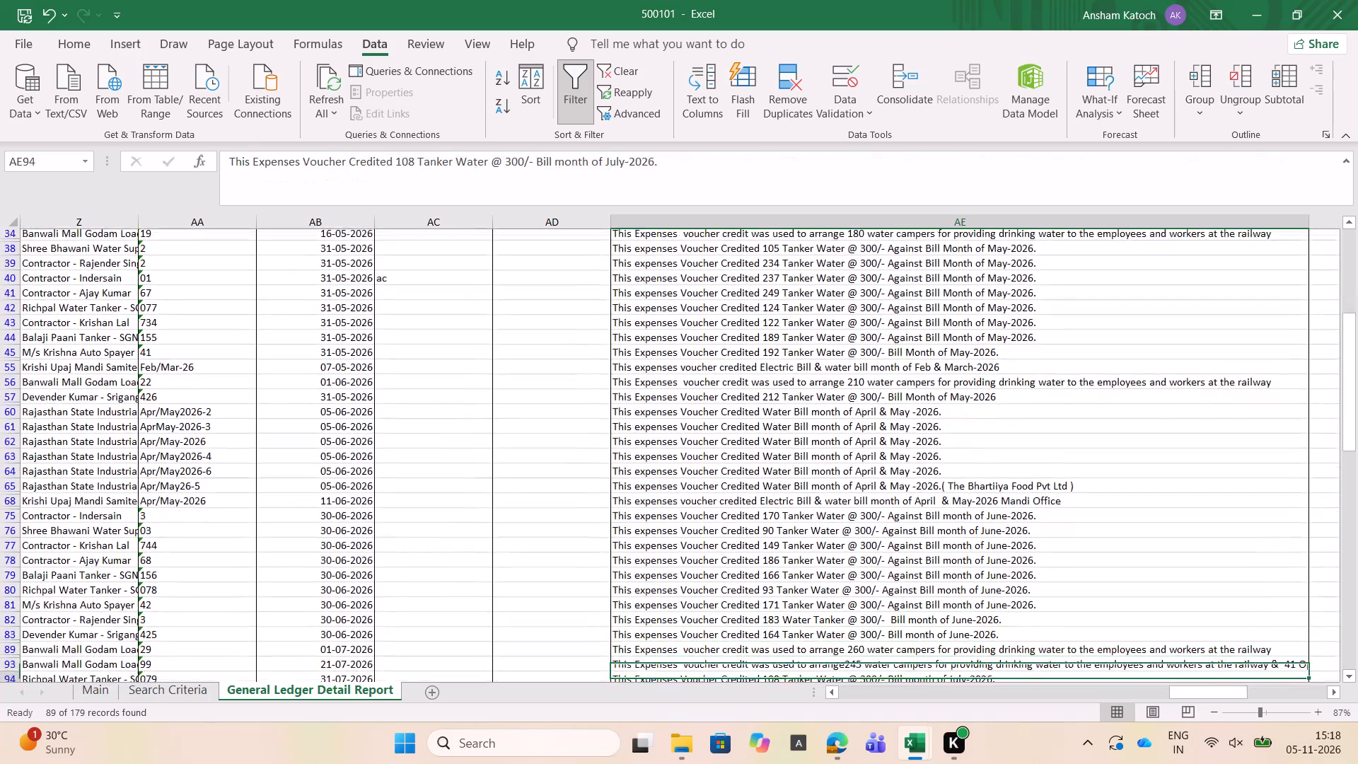
{"action": "key", "text": "Down"}
{"action": "key", "text": "Up"}
{"action": "key", "text": "Up"}
{"action": "key", "text": "Up"}
{"action": "key", "text": "Up"}
{"action": "key", "text": "Up"}
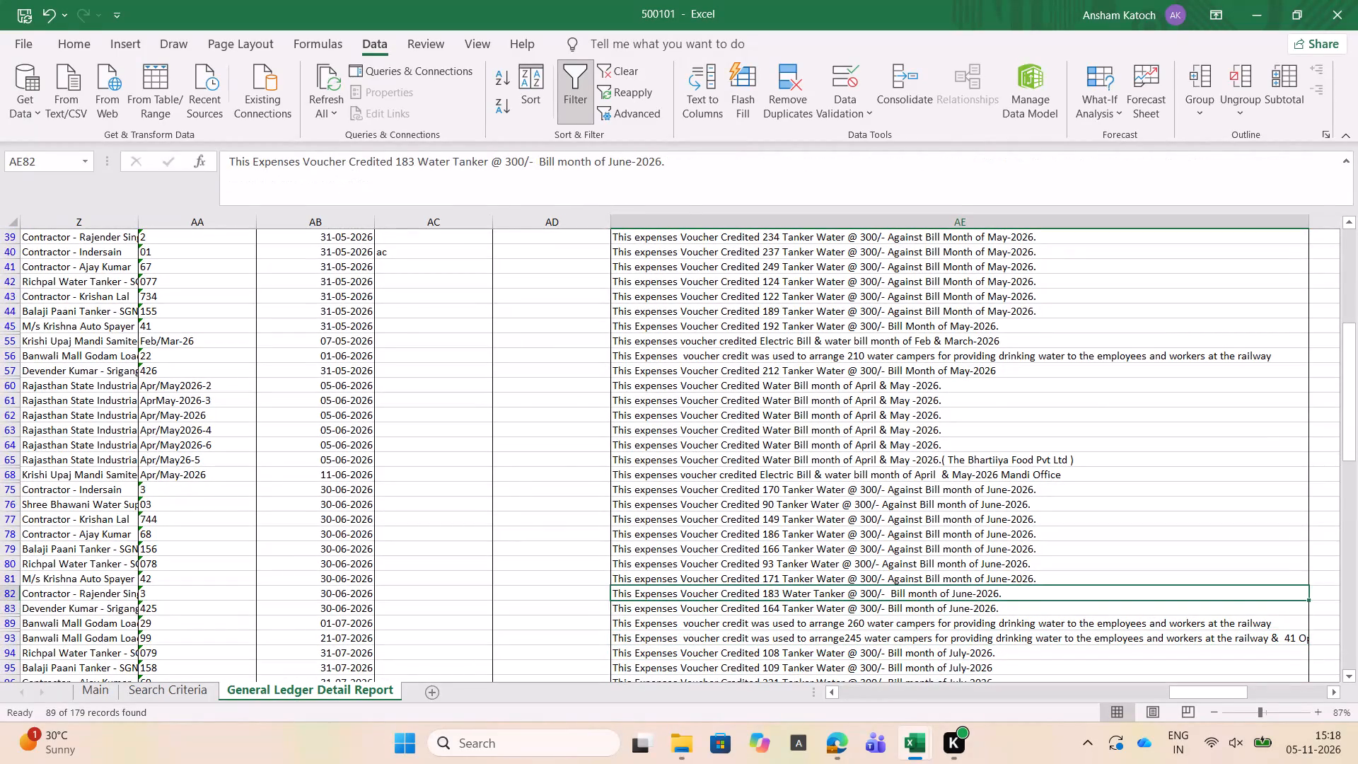
{"action": "key", "text": "Up"}
{"action": "key", "text": "Up"}
{"action": "key", "text": "Up"}
{"action": "key", "text": "Up"}
{"action": "key", "text": "Up"}
{"action": "key", "text": "Up"}
{"action": "key", "text": "Up"}
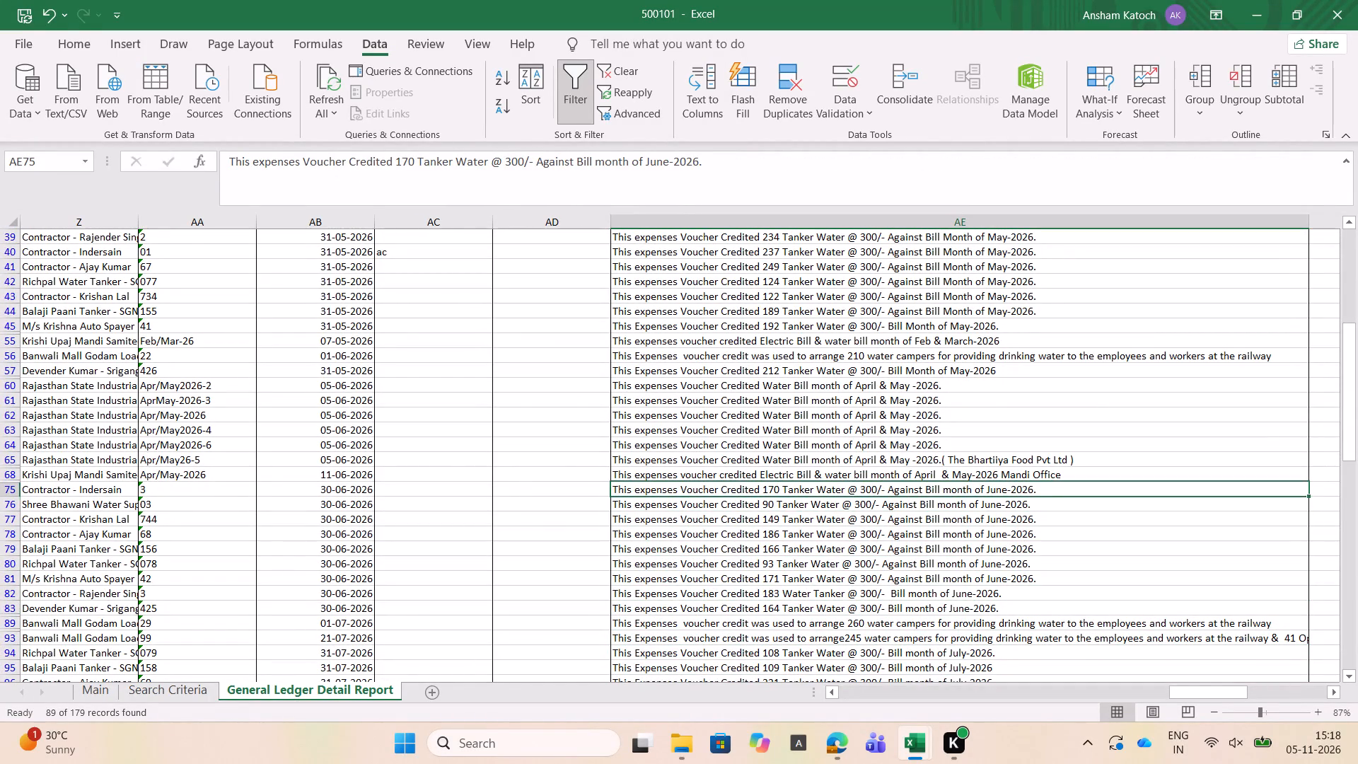
{"action": "key", "text": "Down"}
{"action": "key", "text": "Up"}
{"action": "key", "text": "Down"}
{"action": "key", "text": "Down"}
{"action": "key", "text": "Down"}
{"action": "key", "text": "Down"}
{"action": "key", "text": "Down"}
{"action": "key", "text": "Down"}
{"action": "key", "text": "Down"}
{"action": "key", "text": "Down"}
Examine the Header Narration of the July 2026 water camper and tanker vouchers.
{"action": "key", "text": "Down"}
{"action": "key", "text": "Down"}
{"action": "key", "text": "Down"}
{"action": "key", "text": "Down"}
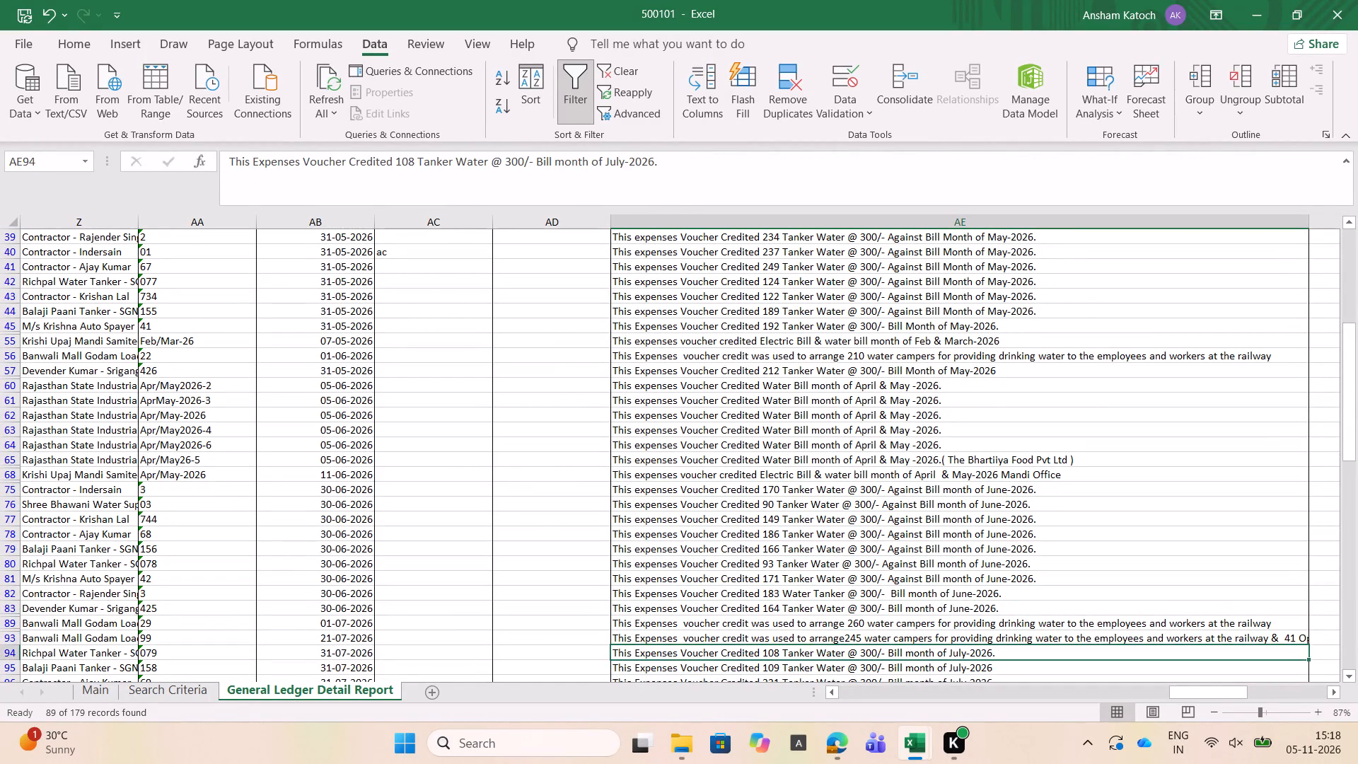
{"action": "key", "text": "Down"}
{"action": "key", "text": "Down"}
{"action": "key", "text": "Down"}
{"action": "key", "text": "Down"}
{"action": "key", "text": "Down"}
{"action": "key", "text": "Down"}
{"action": "key", "text": "Down"}
Examine the June & July 2026 RIICO water bill narrations and the Shop No. 88 electric and water bill.
{"action": "key", "text": "Down"}
{"action": "key", "text": "Down"}
{"action": "key", "text": "Down"}
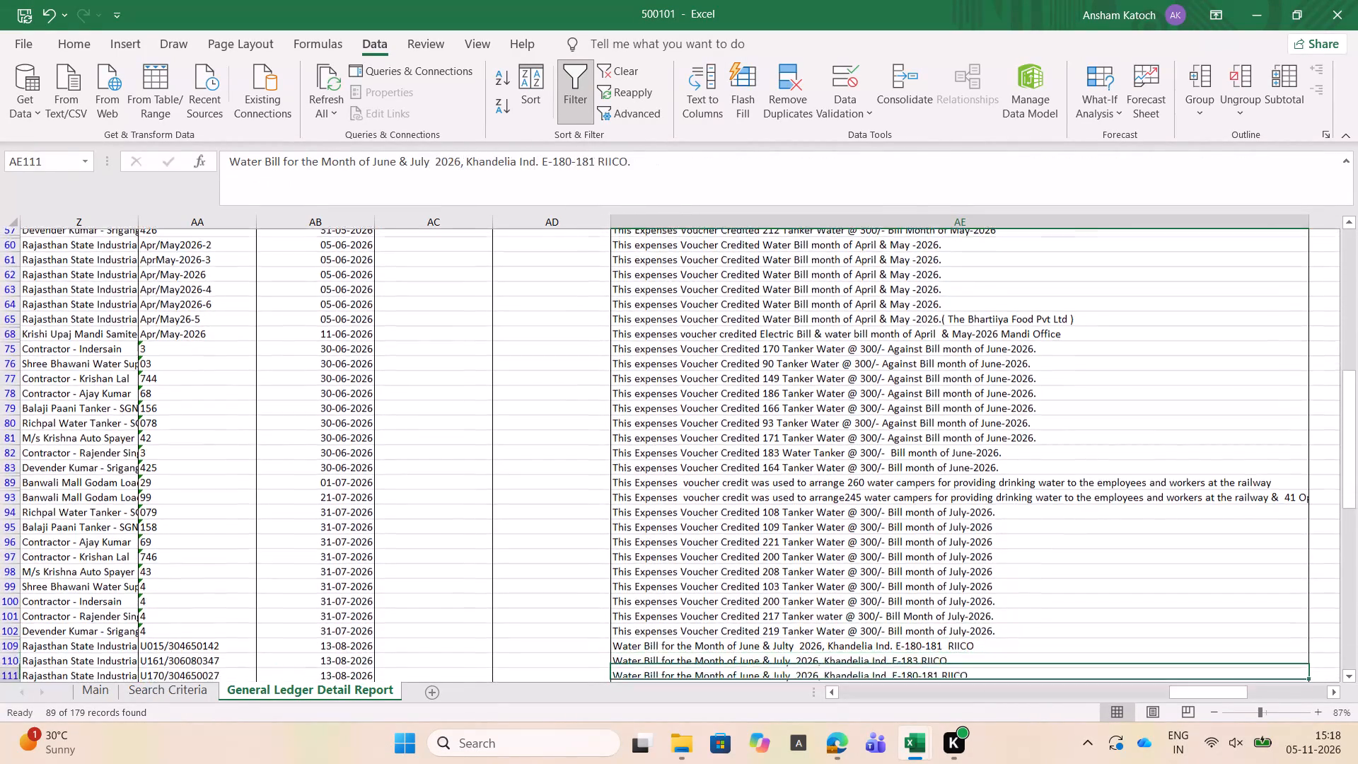
{"action": "key", "text": "Down"}
{"action": "key", "text": "Down"}
{"action": "key", "text": "Down"}
{"action": "key", "text": "Down"}
Examine the August 2026 tanker voucher narrations, comparing them with the first September entries and the Shop No. 88 bill.
{"action": "key", "text": "Down"}
{"action": "key", "text": "Down"}
{"action": "key", "text": "Down"}
{"action": "key", "text": "Down"}
{"action": "key", "text": "Down"}
{"action": "key", "text": "Down"}
{"action": "key", "text": "Down"}
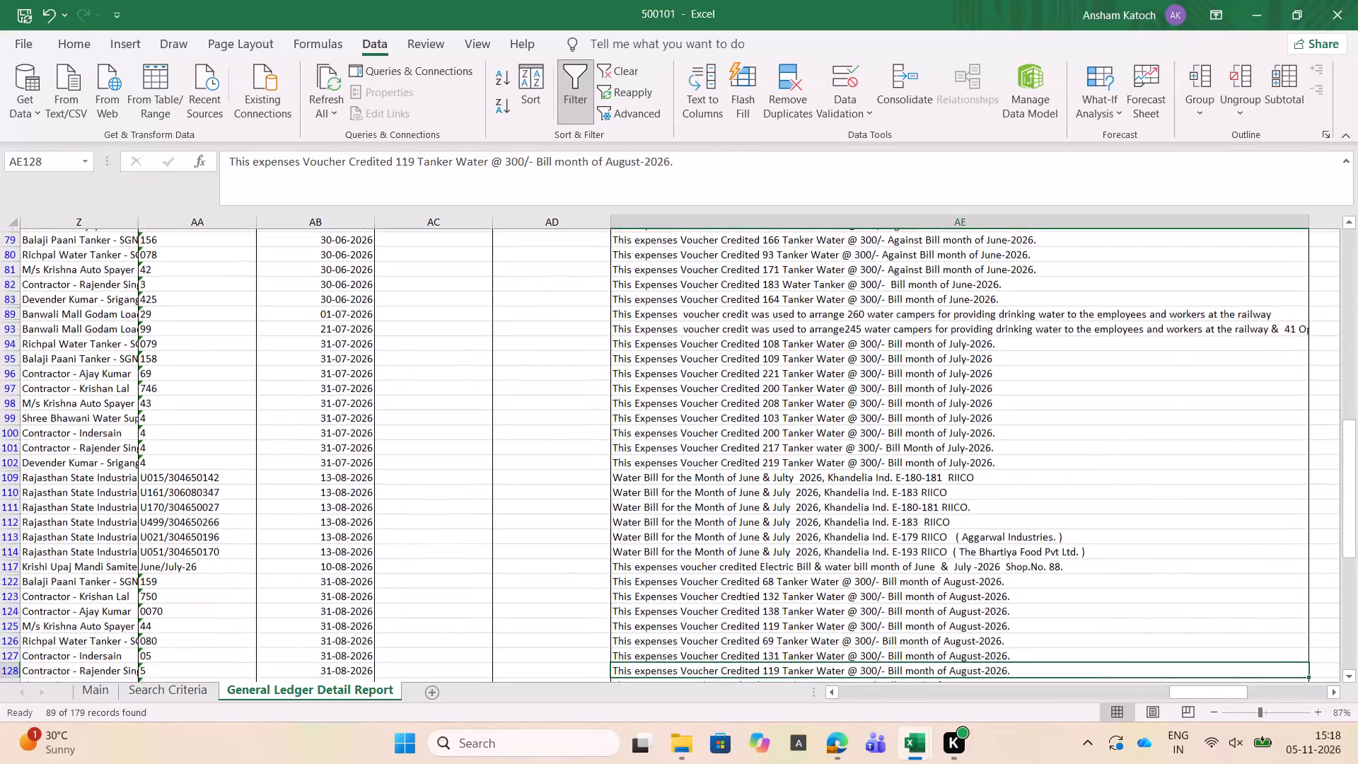
{"action": "key", "text": "Down"}
{"action": "key", "text": "Down"}
{"action": "key", "text": "Down"}
{"action": "key", "text": "Down"}
{"action": "key", "text": "Down"}
{"action": "key", "text": "Up"}
{"action": "key", "text": "Up"}
{"action": "key", "text": "Up"}
{"action": "key", "text": "Up"}
{"action": "key", "text": "Up"}
{"action": "key", "text": "Up"}
{"action": "key", "text": "Up"}
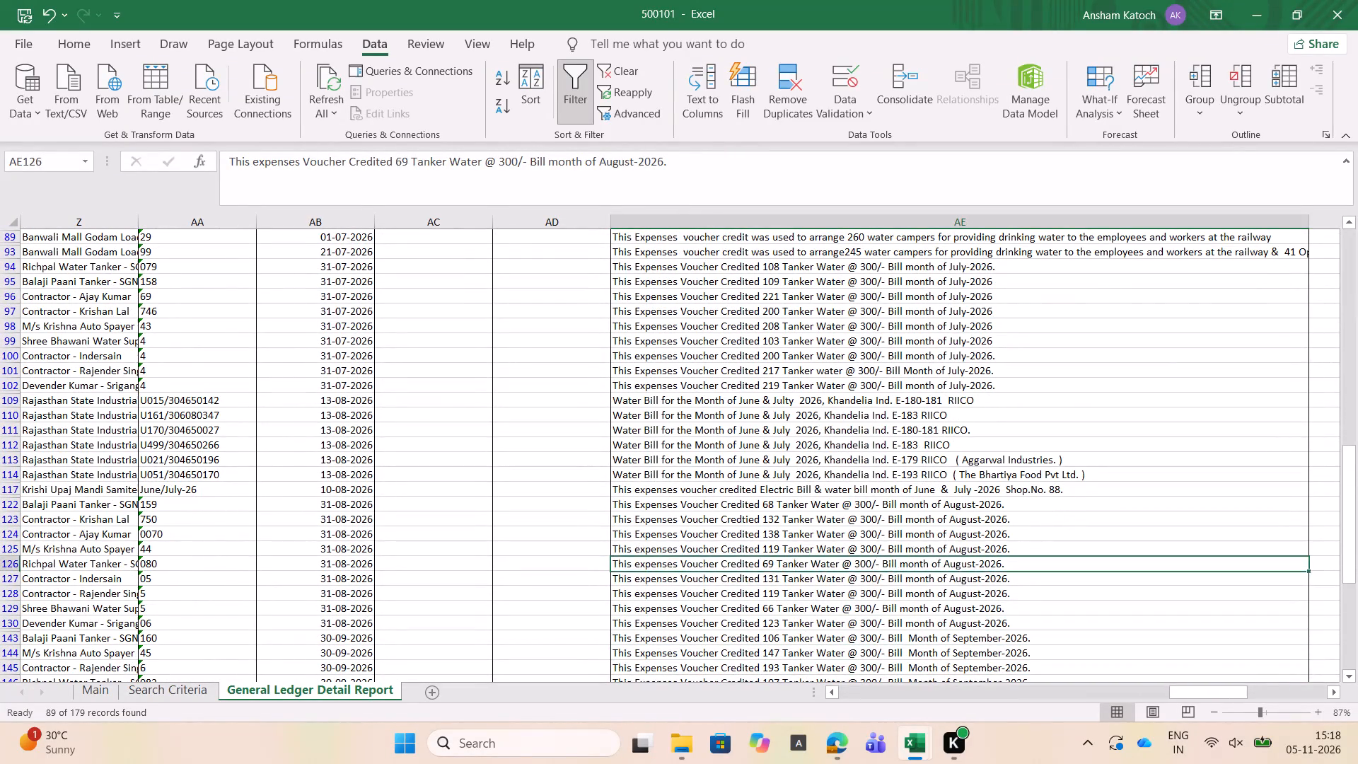
{"action": "key", "text": "Down"}
{"action": "key", "text": "Down"}
{"action": "key", "text": "Down"}
{"action": "key", "text": "Up"}
{"action": "key", "text": "Up"}
{"action": "key", "text": "Up"}
{"action": "key", "text": "Up"}
{"action": "key", "text": "Up"}
{"action": "key", "text": "Up"}
{"action": "key", "text": "Up"}
{"action": "key", "text": "Up"}
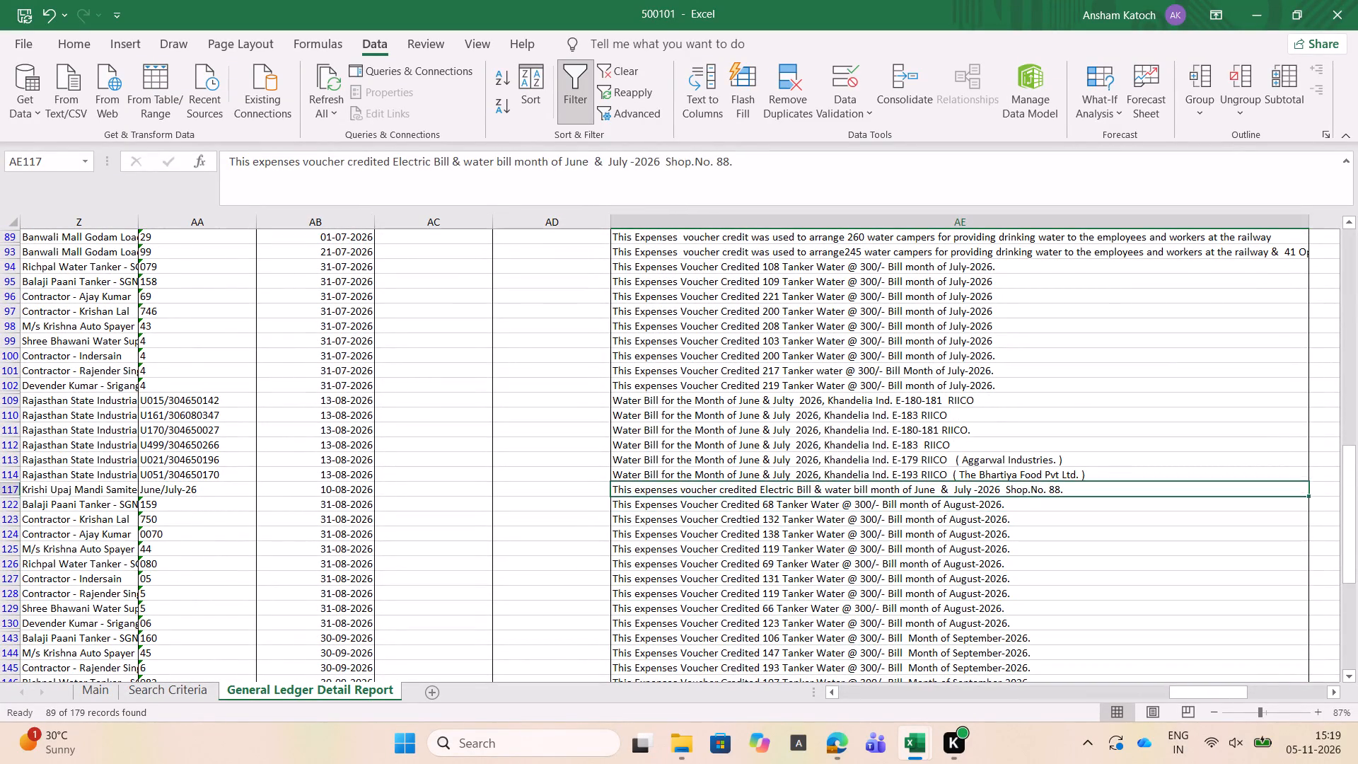
Examine the August 2026 tanker voucher narrations row by row through the first September 2026 entries.
{"action": "key", "text": "Down"}
{"action": "key", "text": "Down"}
{"action": "key", "text": "Down"}
{"action": "key", "text": "Down"}
{"action": "key", "text": "Down"}
{"action": "key", "text": "Down"}
{"action": "key", "text": "Down"}
{"action": "key", "text": "Down"}
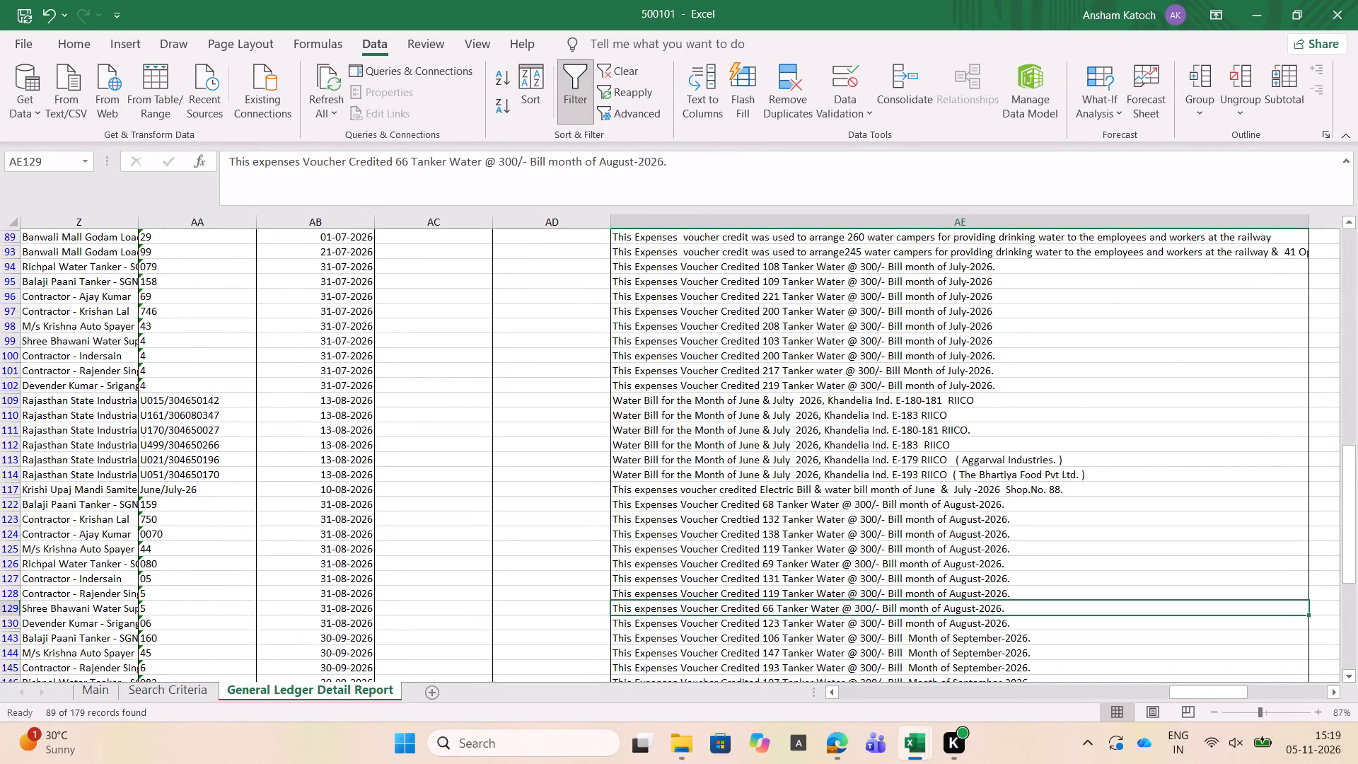
{"action": "key", "text": "Down"}
{"action": "key", "text": "Down"}
{"action": "key", "text": "Down"}
{"action": "key", "text": "Up"}
{"action": "key", "text": "Up"}
{"action": "key", "text": "Down"}
{"action": "key", "text": "Down"}
{"action": "key", "text": "Down"}
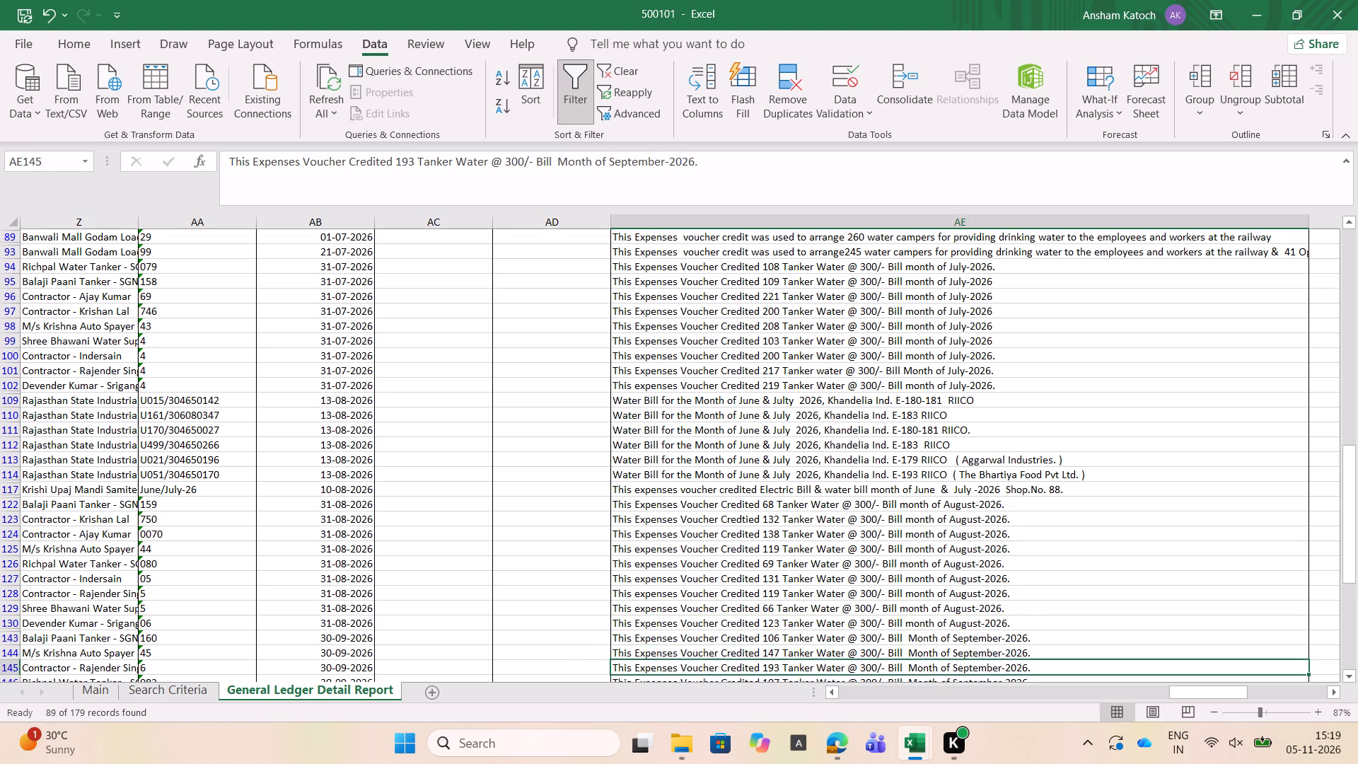
{"action": "key", "text": "Down"}
{"action": "key", "text": "Down"}
Review the Header Narration entries backwards from September 2026 to the April 2026 tanker vouchers.
{"action": "key", "text": "Up"}
{"action": "key", "text": "Up"}
{"action": "key", "text": "Up"}
{"action": "key", "text": "Up"}
{"action": "key", "text": "Up"}
{"action": "key", "text": "Up"}
{"action": "key", "text": "Up"}
{"action": "key", "text": "Up"}
{"action": "key", "text": "Up"}
{"action": "key", "text": "Up"}
{"action": "key", "text": "Up"}
{"action": "key", "text": "Up"}
{"action": "key", "text": "Up"}
{"action": "key", "text": "Up"}
{"action": "key", "text": "Up"}
{"action": "key", "text": "Up"}
{"action": "key", "text": "Up"}
{"action": "key", "text": "Up"}
{"action": "key", "text": "Up"}
{"action": "key", "text": "Up"}
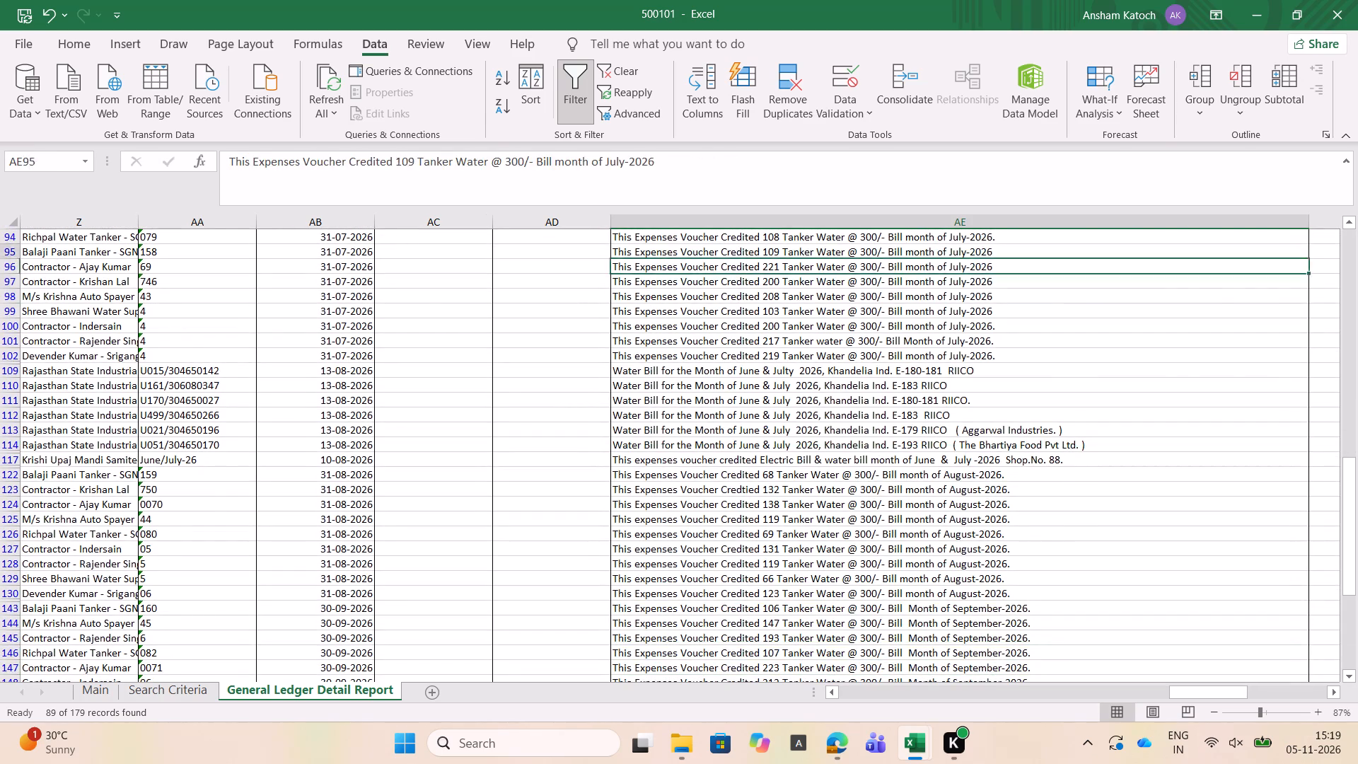
{"action": "key", "text": "Down"}
{"action": "key", "text": "Down"}
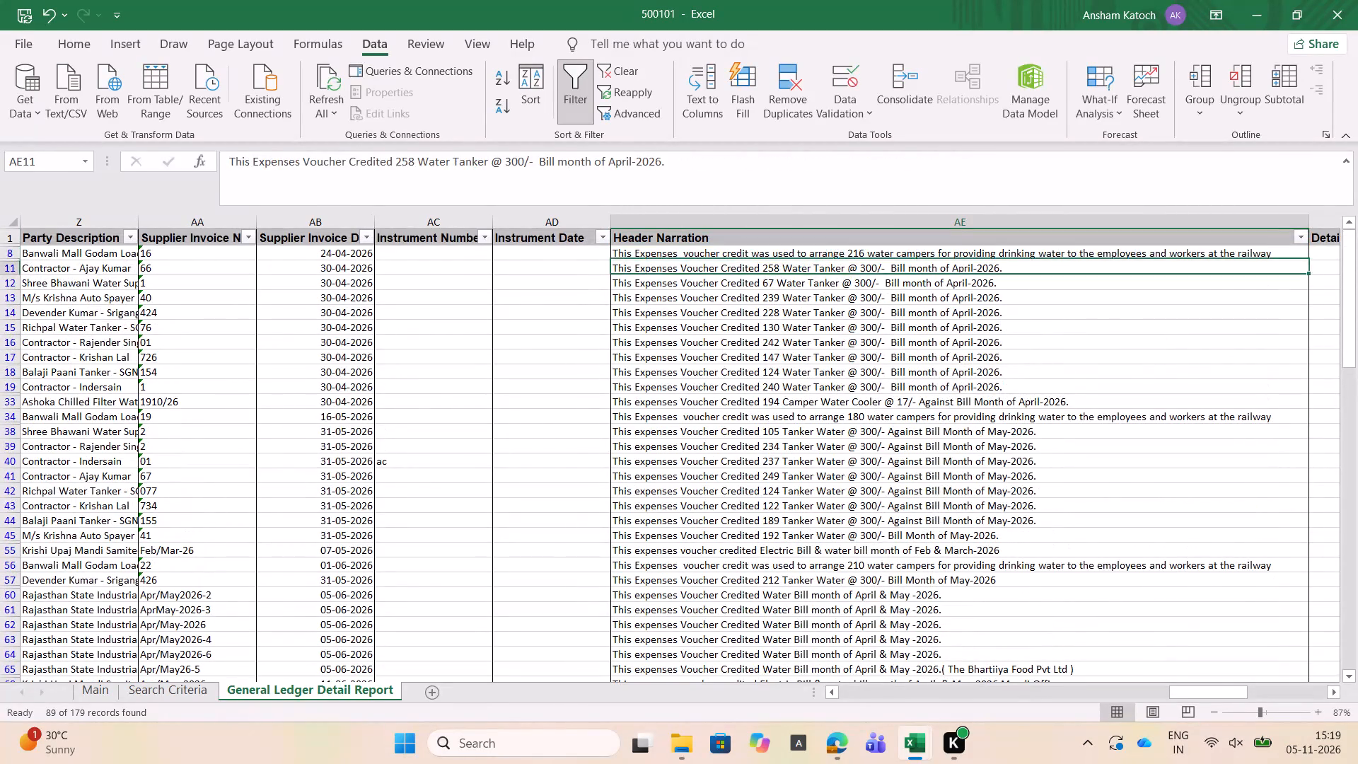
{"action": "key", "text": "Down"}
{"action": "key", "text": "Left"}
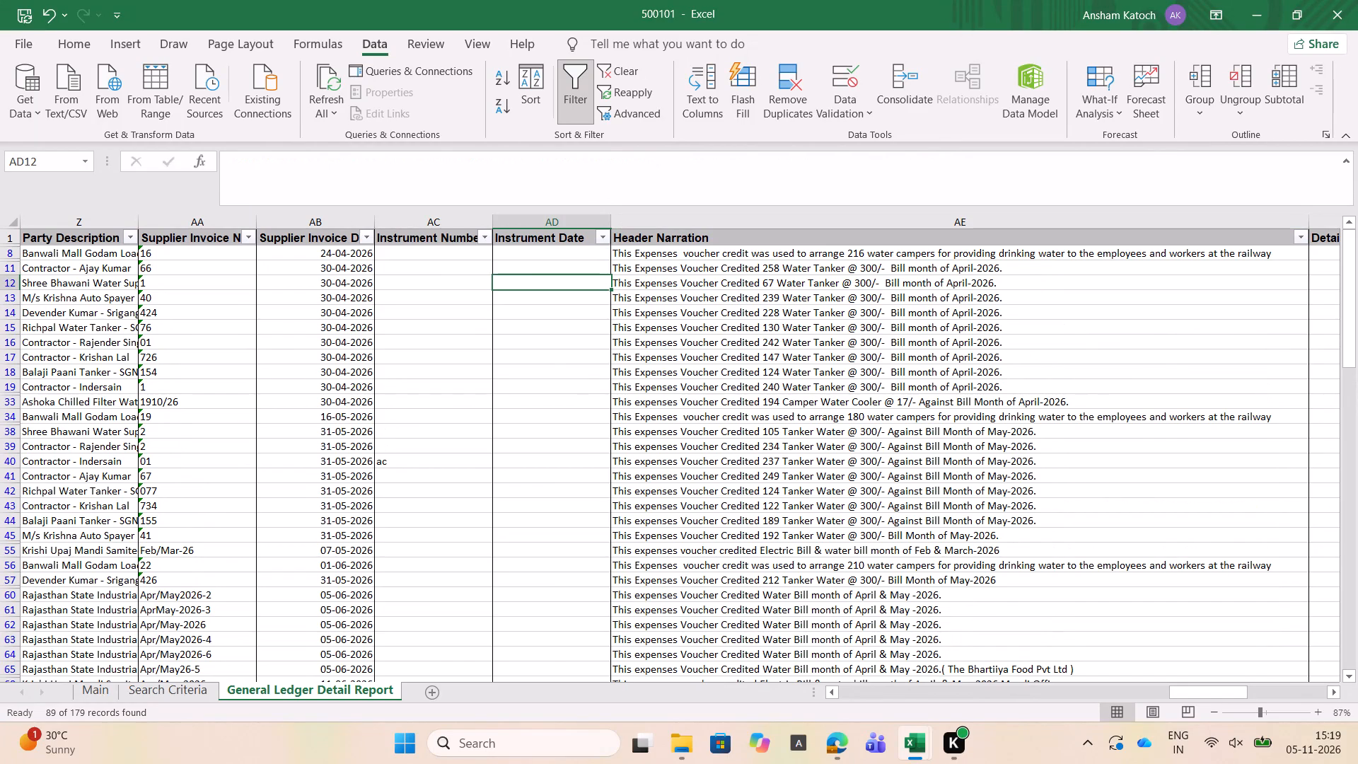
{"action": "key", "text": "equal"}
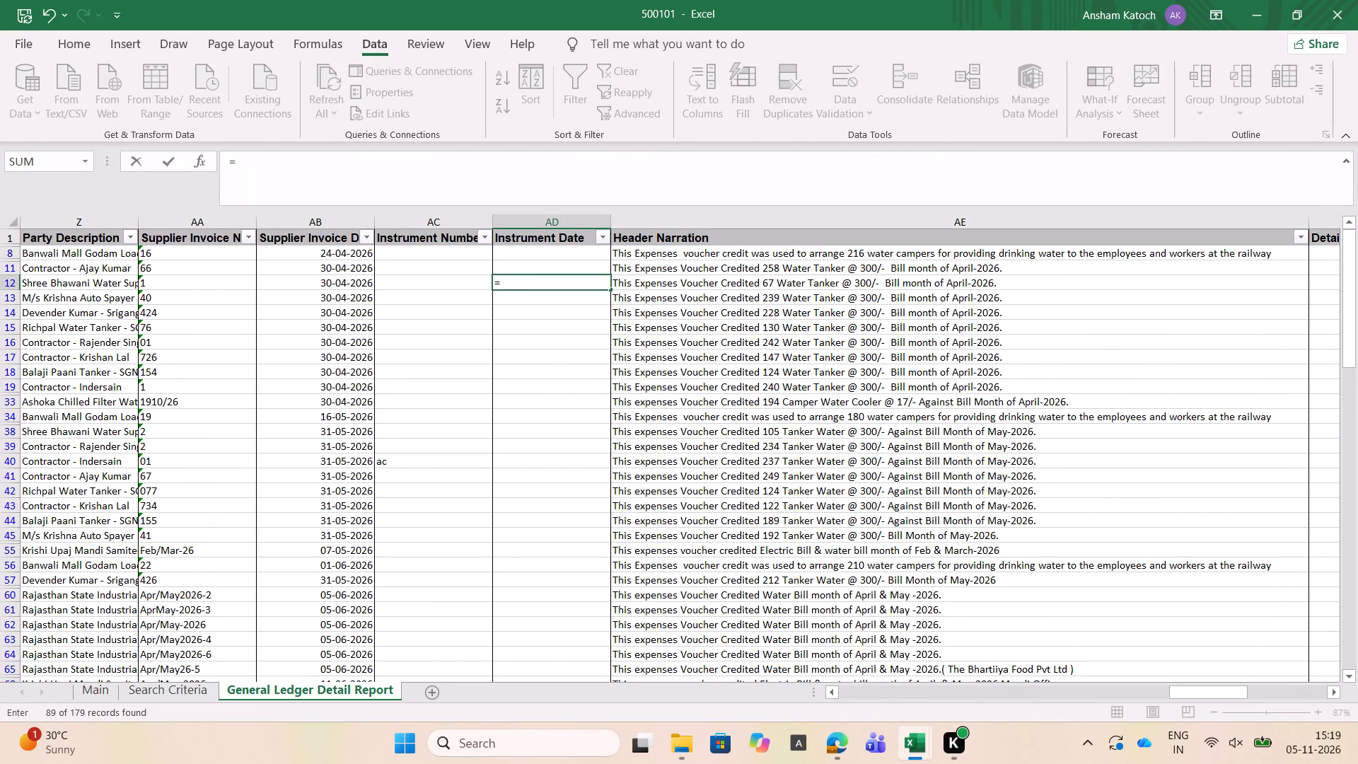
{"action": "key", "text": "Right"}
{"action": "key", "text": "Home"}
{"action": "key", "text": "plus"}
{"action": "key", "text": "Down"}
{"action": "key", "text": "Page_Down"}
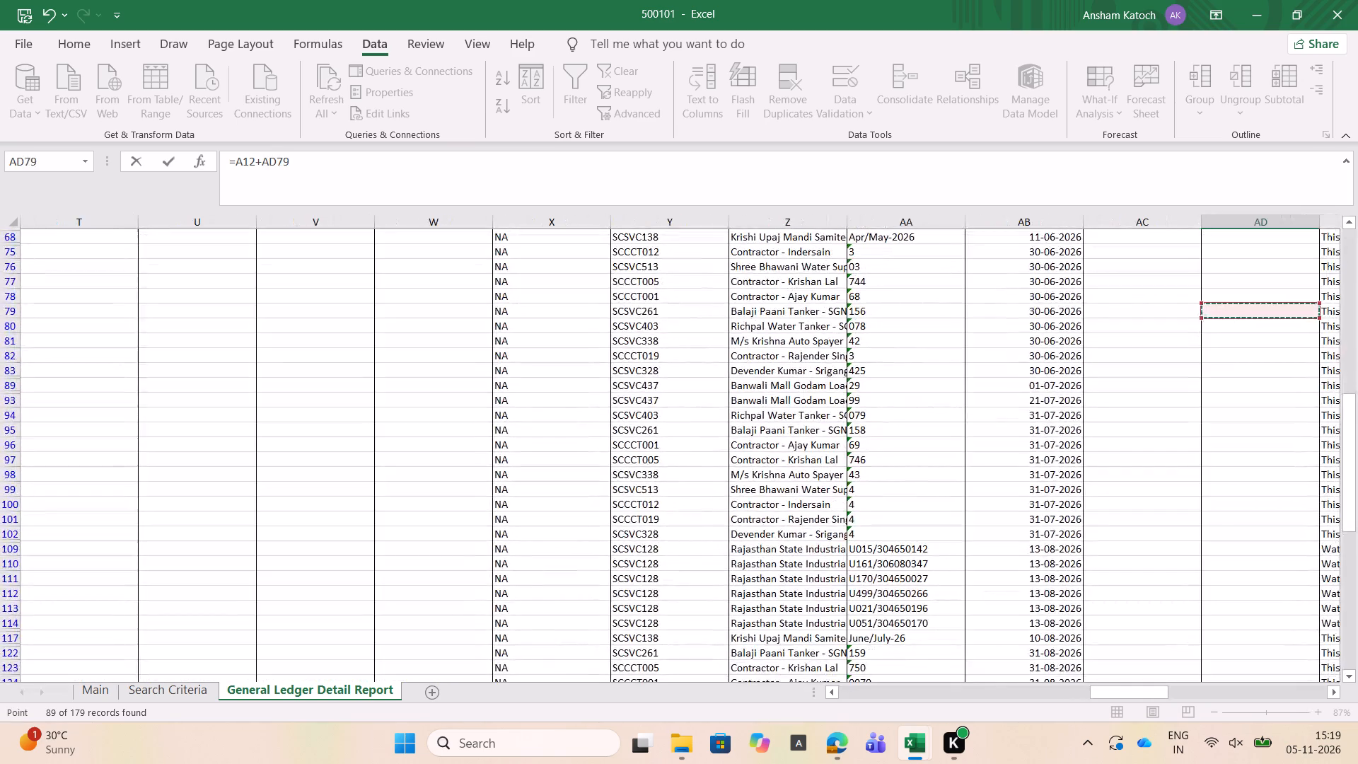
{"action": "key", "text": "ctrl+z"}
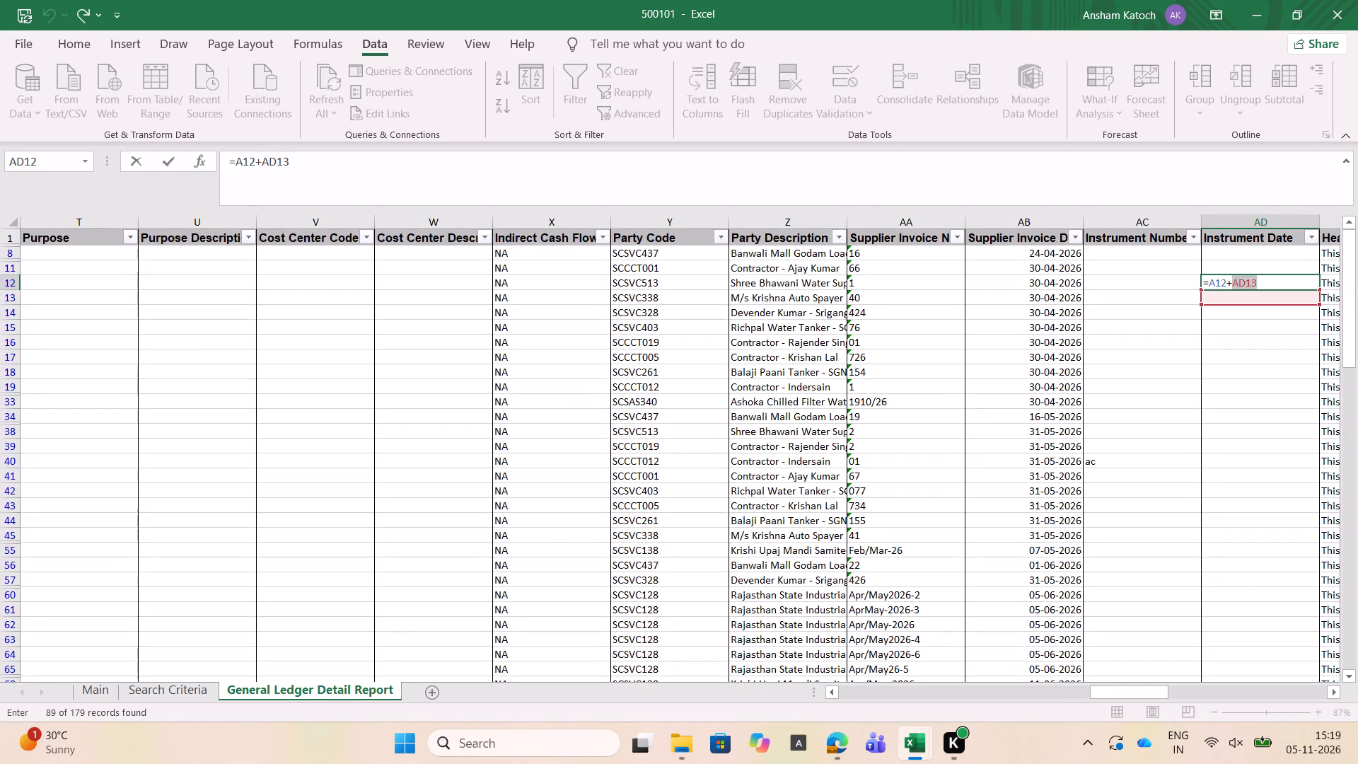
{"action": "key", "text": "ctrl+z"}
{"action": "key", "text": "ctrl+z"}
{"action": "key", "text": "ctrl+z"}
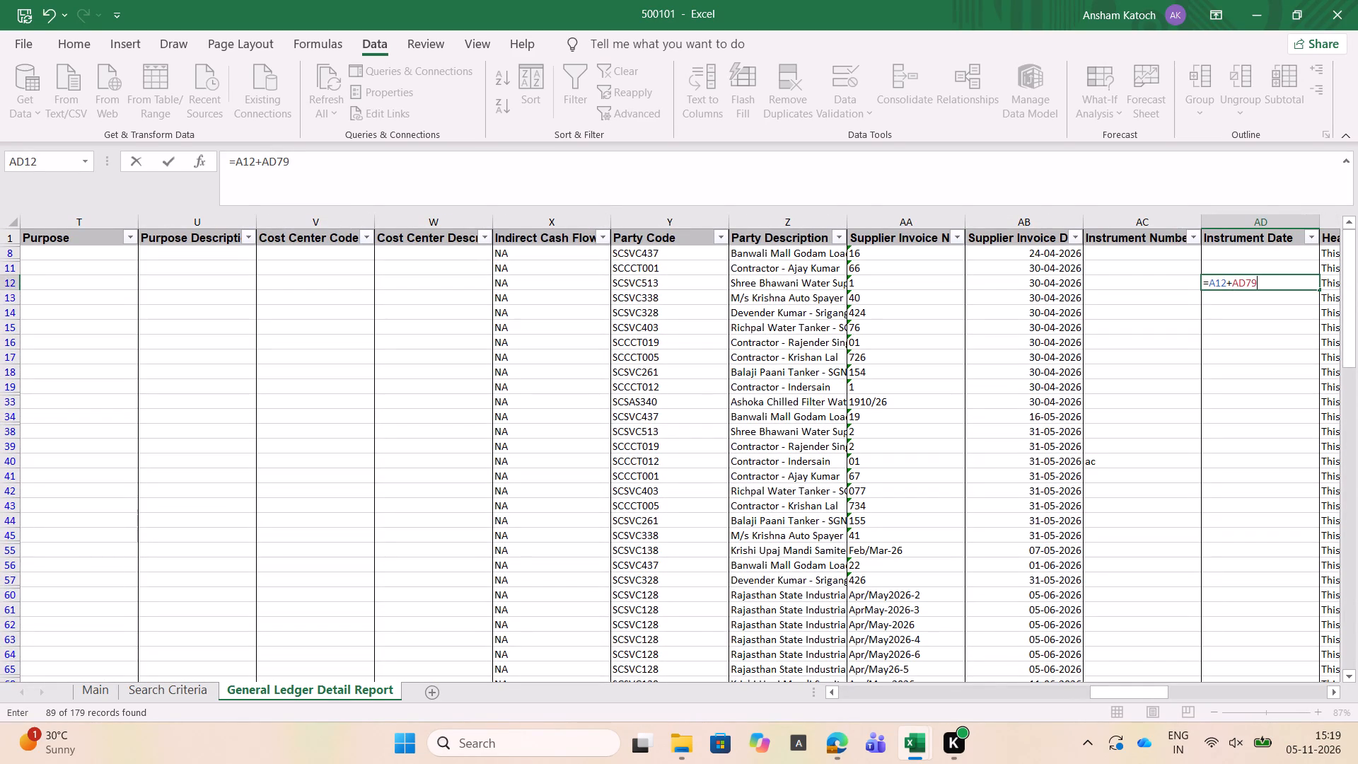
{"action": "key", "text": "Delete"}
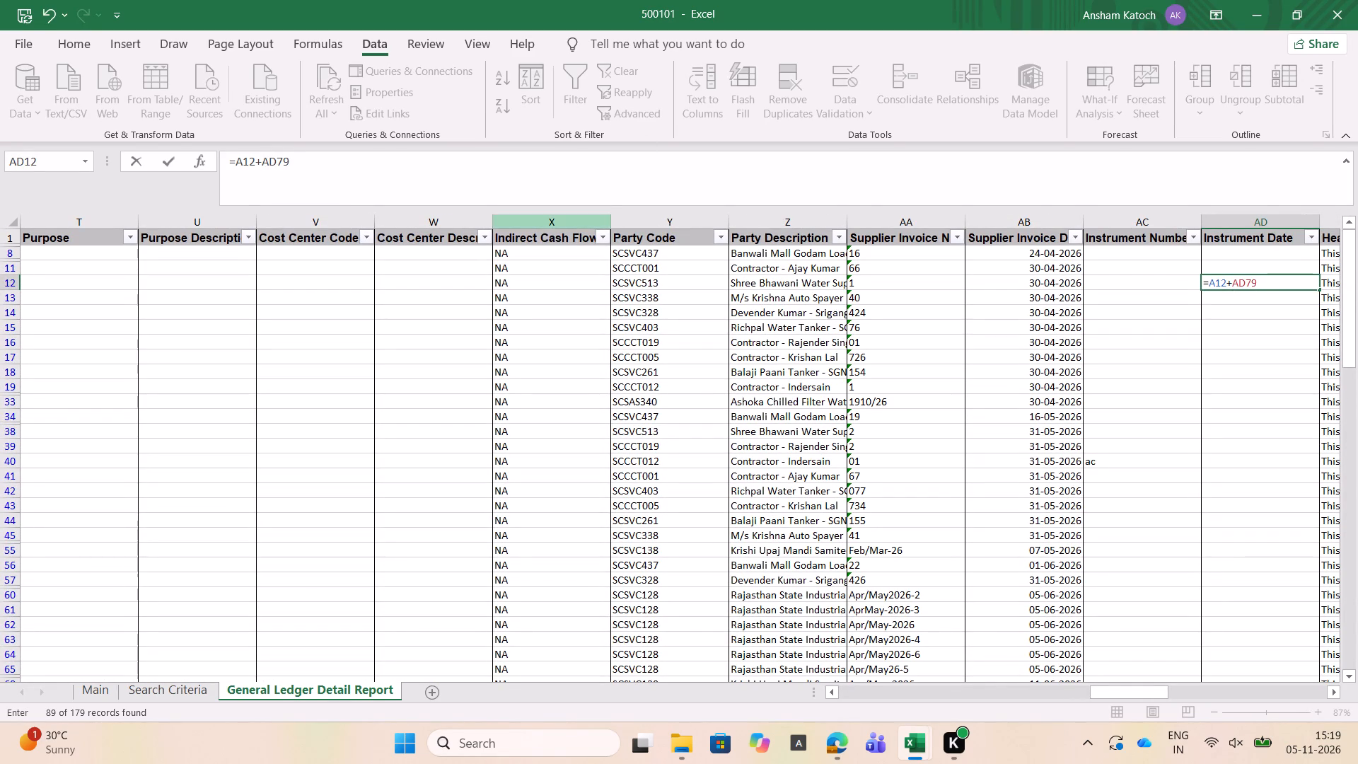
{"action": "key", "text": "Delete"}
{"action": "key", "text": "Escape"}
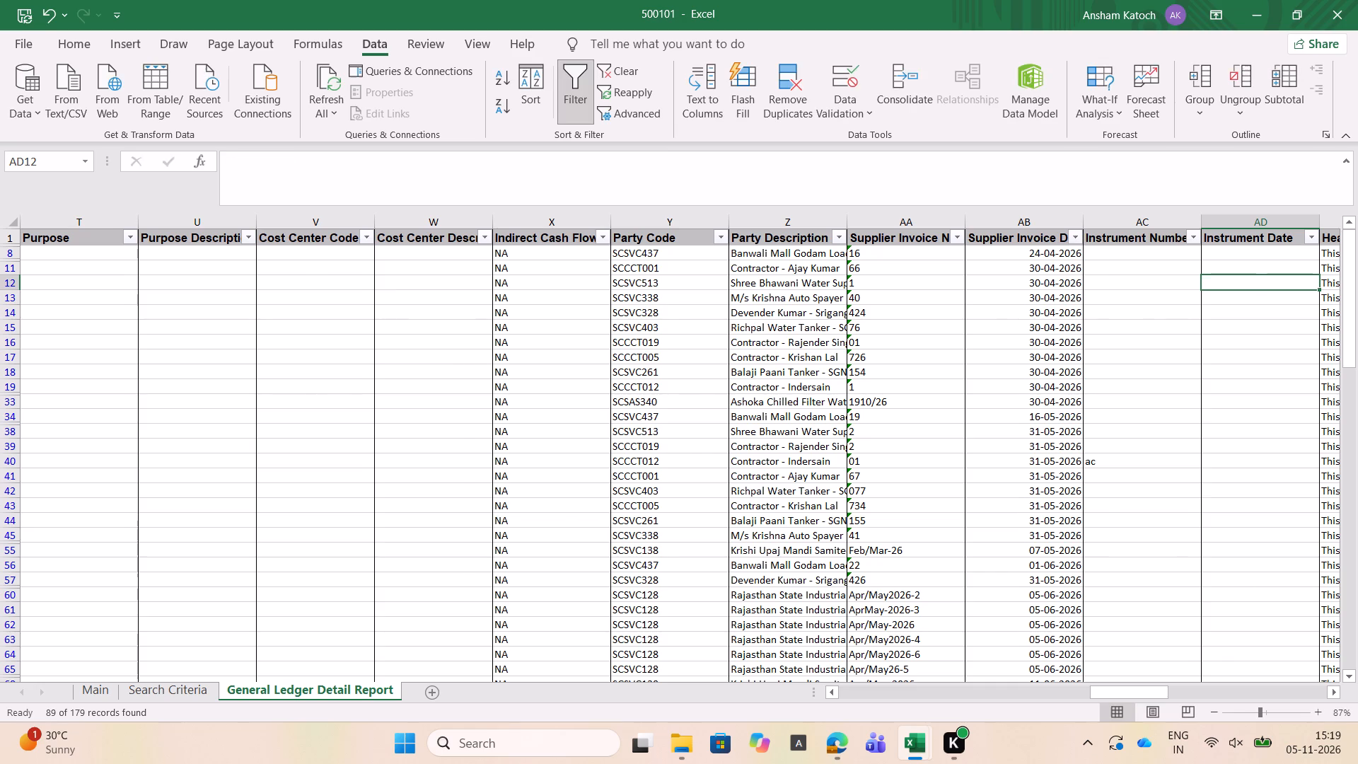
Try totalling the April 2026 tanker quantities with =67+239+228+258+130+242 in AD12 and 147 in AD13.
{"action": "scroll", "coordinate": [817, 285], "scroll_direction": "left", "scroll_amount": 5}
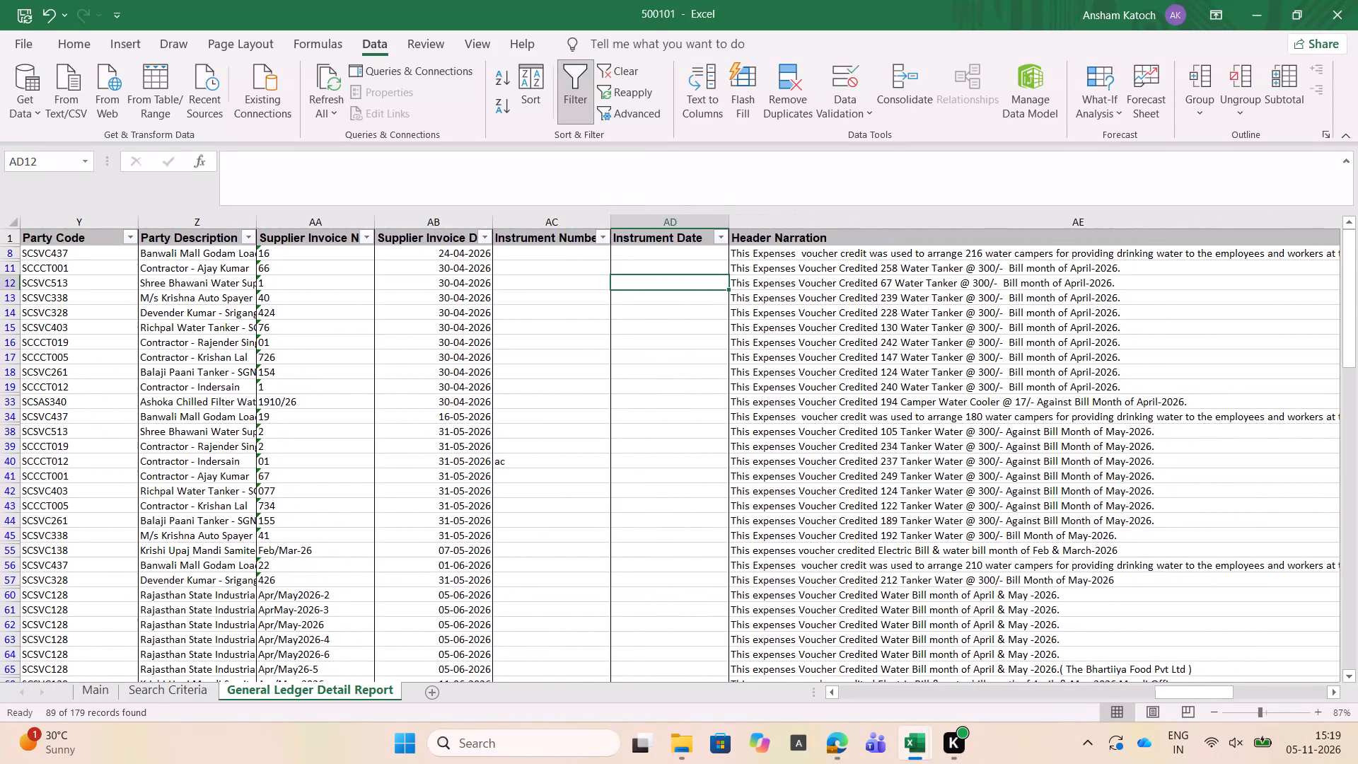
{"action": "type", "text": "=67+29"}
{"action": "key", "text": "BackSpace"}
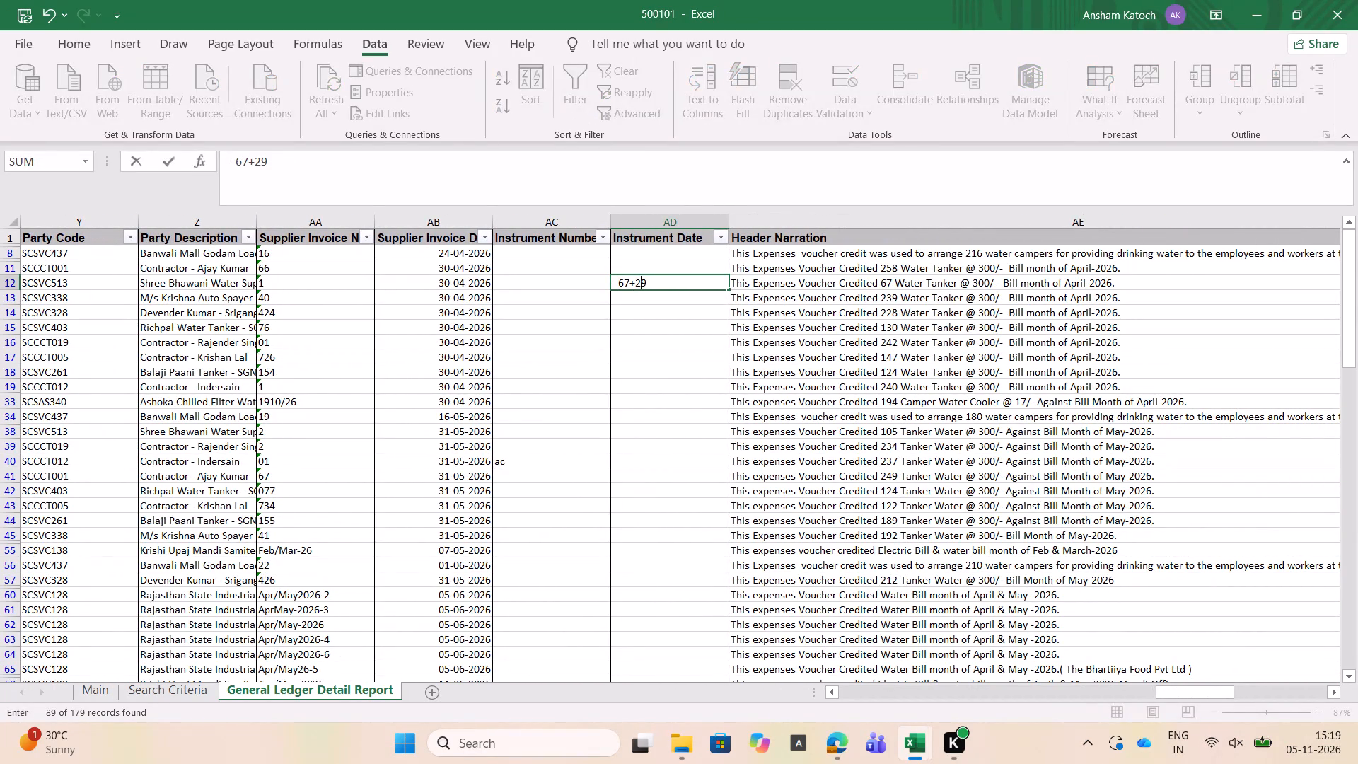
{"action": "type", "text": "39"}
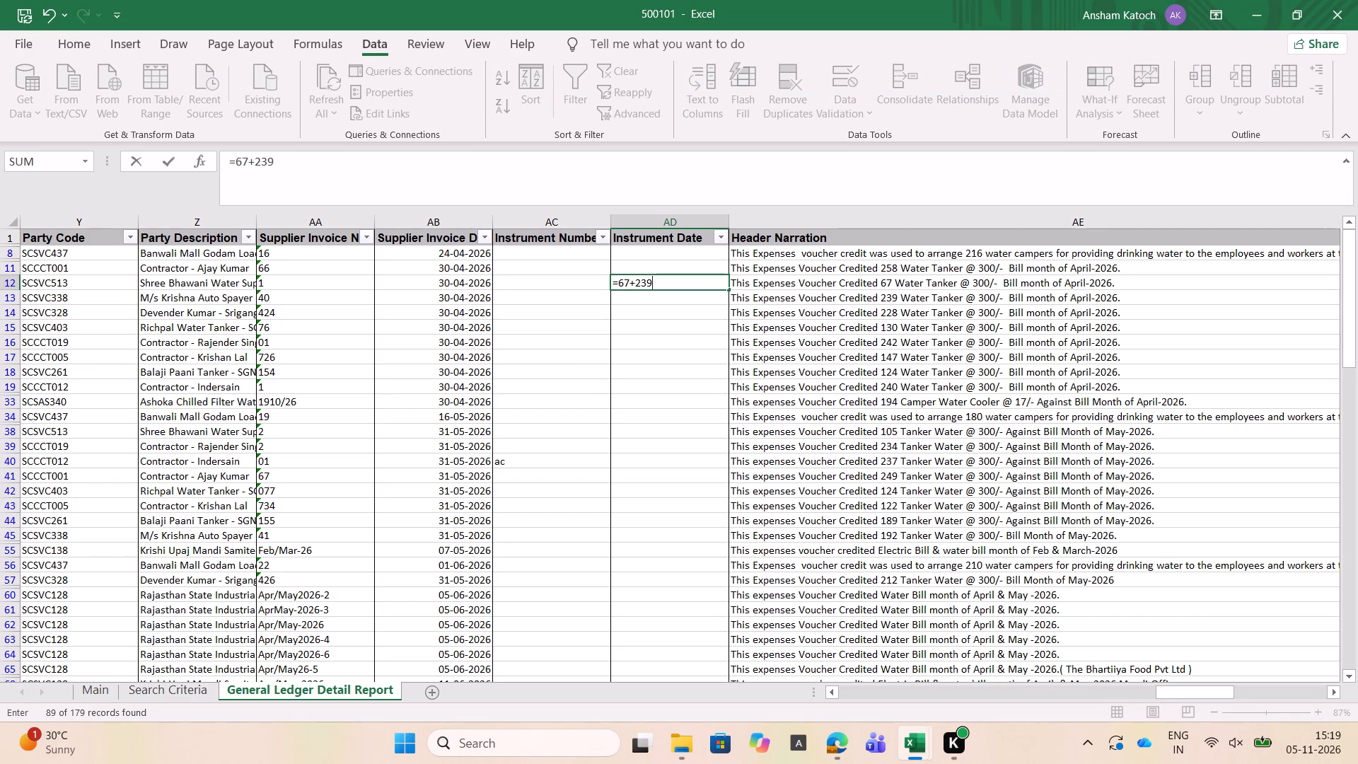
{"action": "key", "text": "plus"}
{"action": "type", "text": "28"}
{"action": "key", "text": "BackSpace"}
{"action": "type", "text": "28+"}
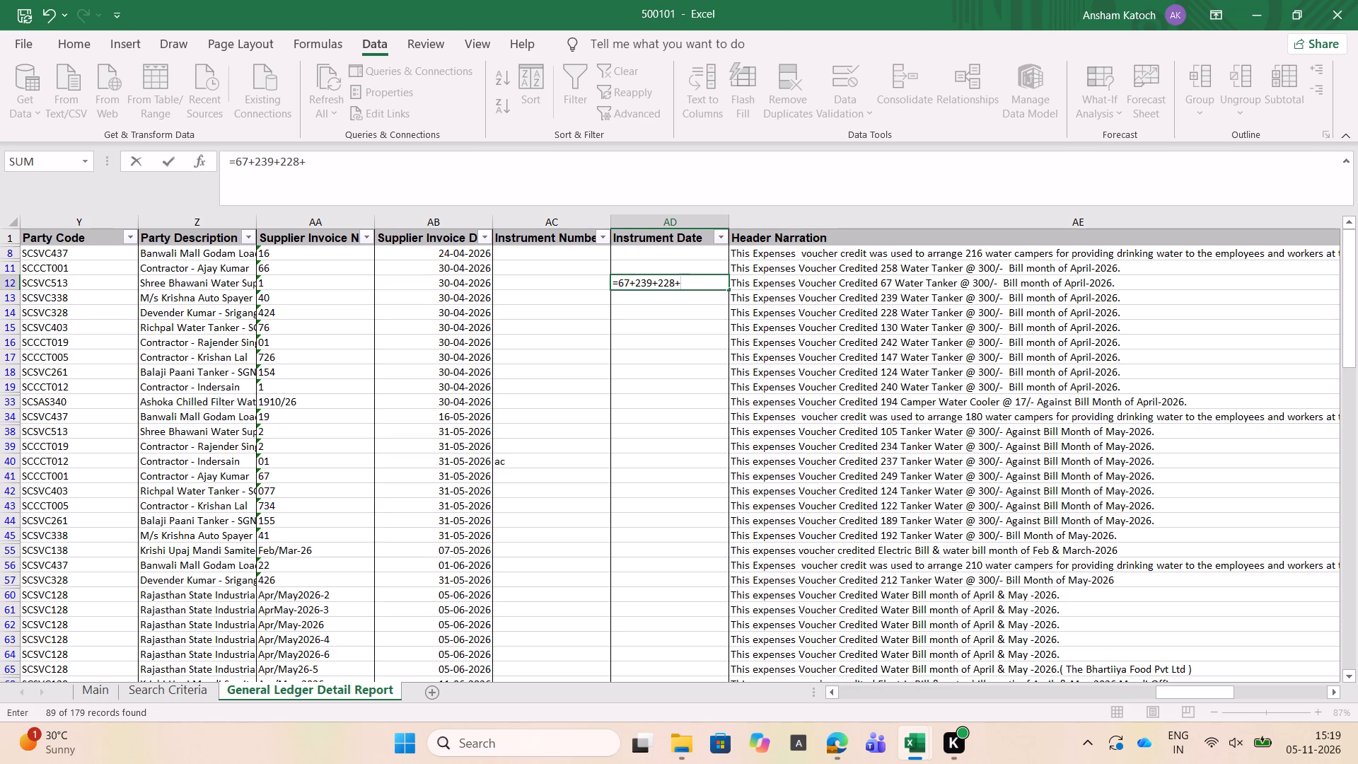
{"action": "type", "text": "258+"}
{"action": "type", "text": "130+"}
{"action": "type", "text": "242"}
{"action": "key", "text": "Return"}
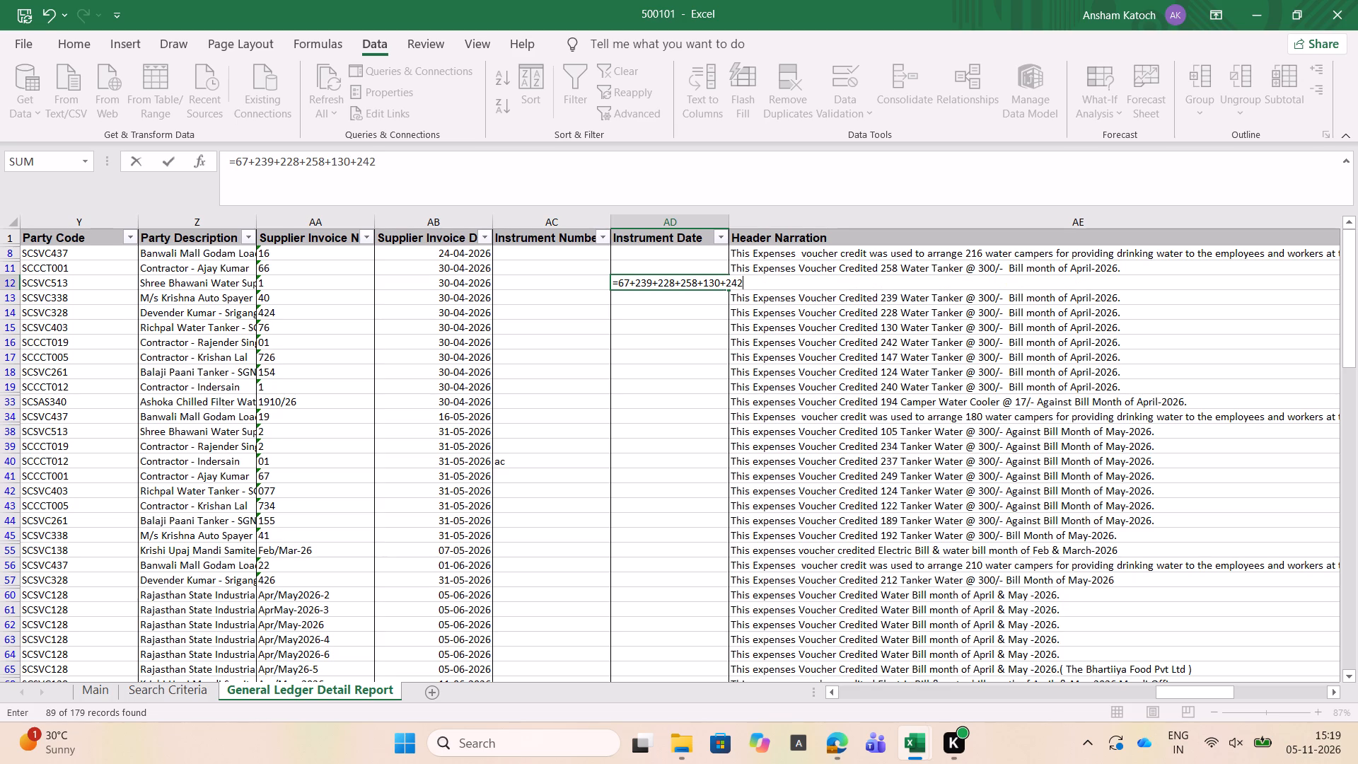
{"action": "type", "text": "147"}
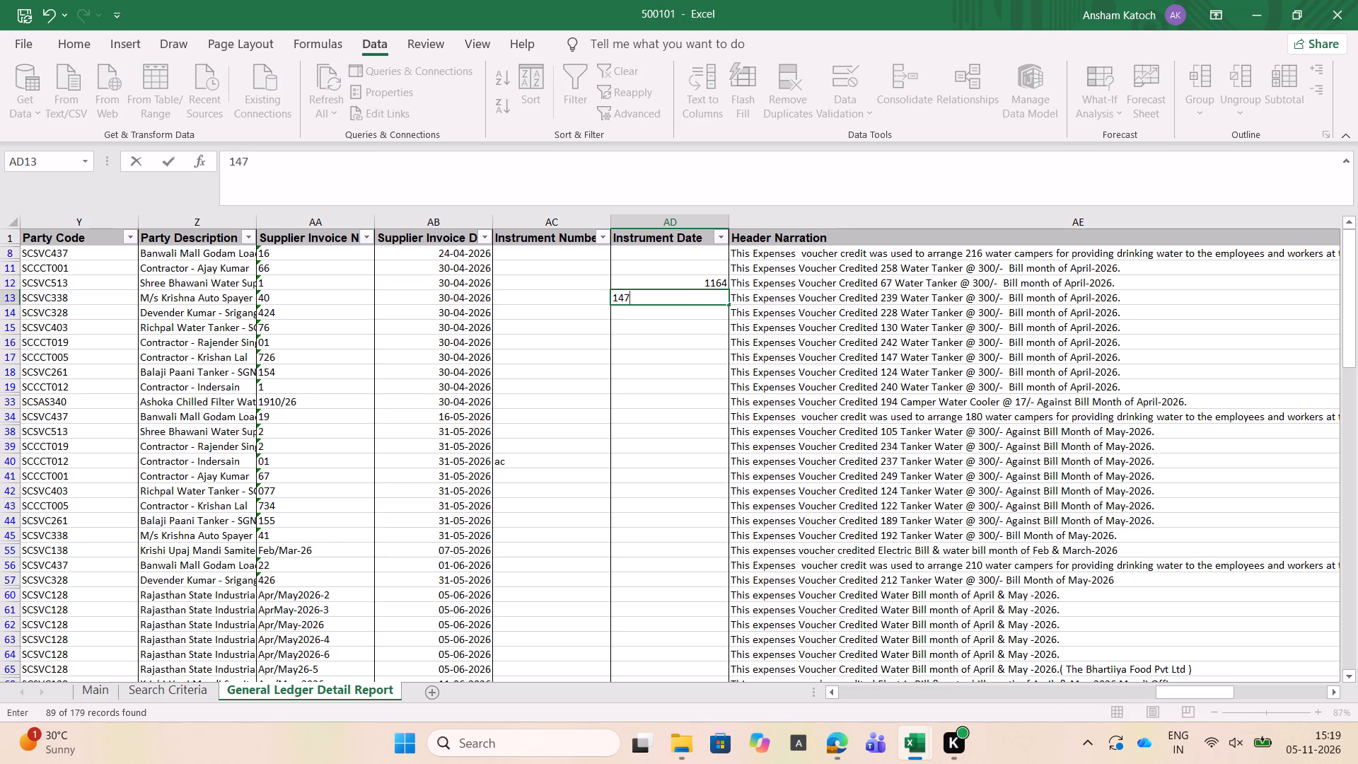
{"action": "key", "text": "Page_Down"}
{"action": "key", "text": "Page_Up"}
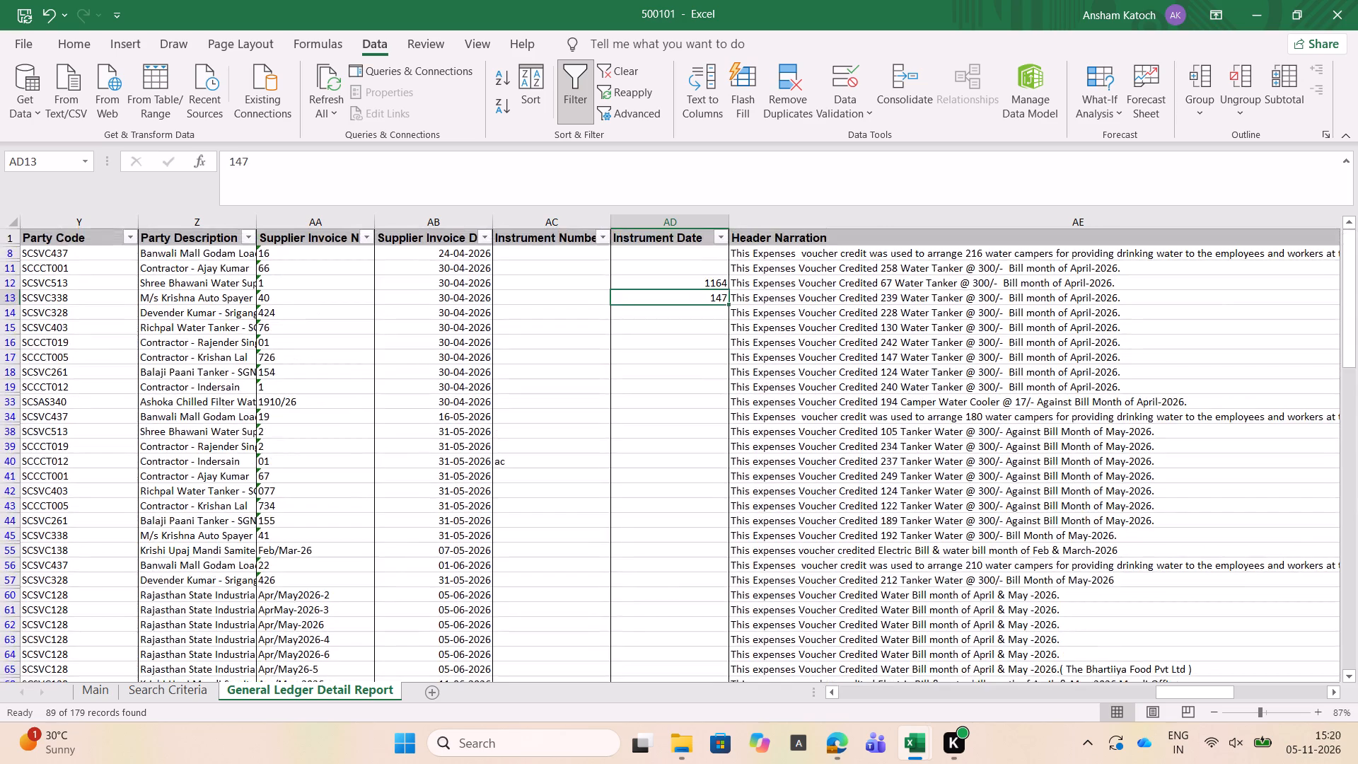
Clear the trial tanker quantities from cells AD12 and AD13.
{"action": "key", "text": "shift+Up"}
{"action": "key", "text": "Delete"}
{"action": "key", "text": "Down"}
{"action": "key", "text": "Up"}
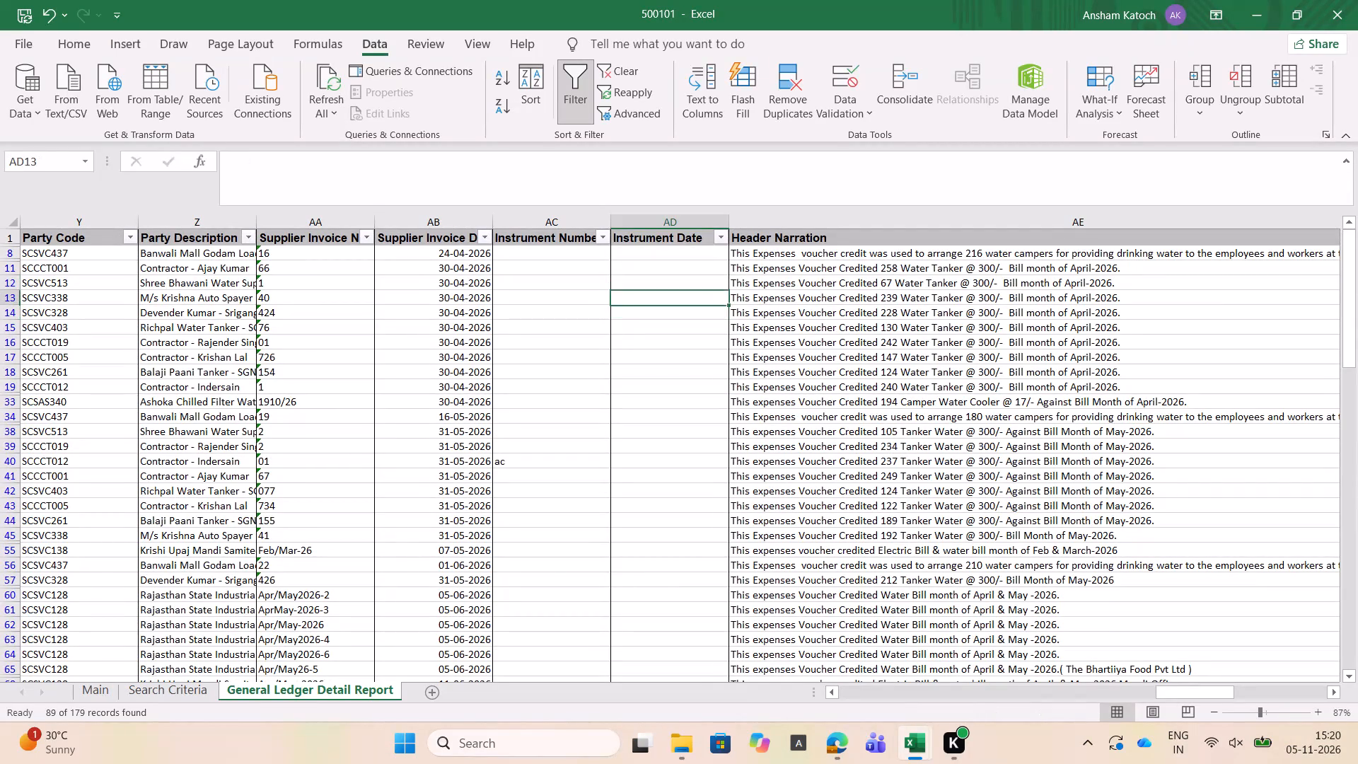
Enter the formula =258+67+239+228+130 in AD11 to add up the first five April 2026 tanker quantities.
{"action": "key", "text": "Up"}
{"action": "key", "text": "Up"}
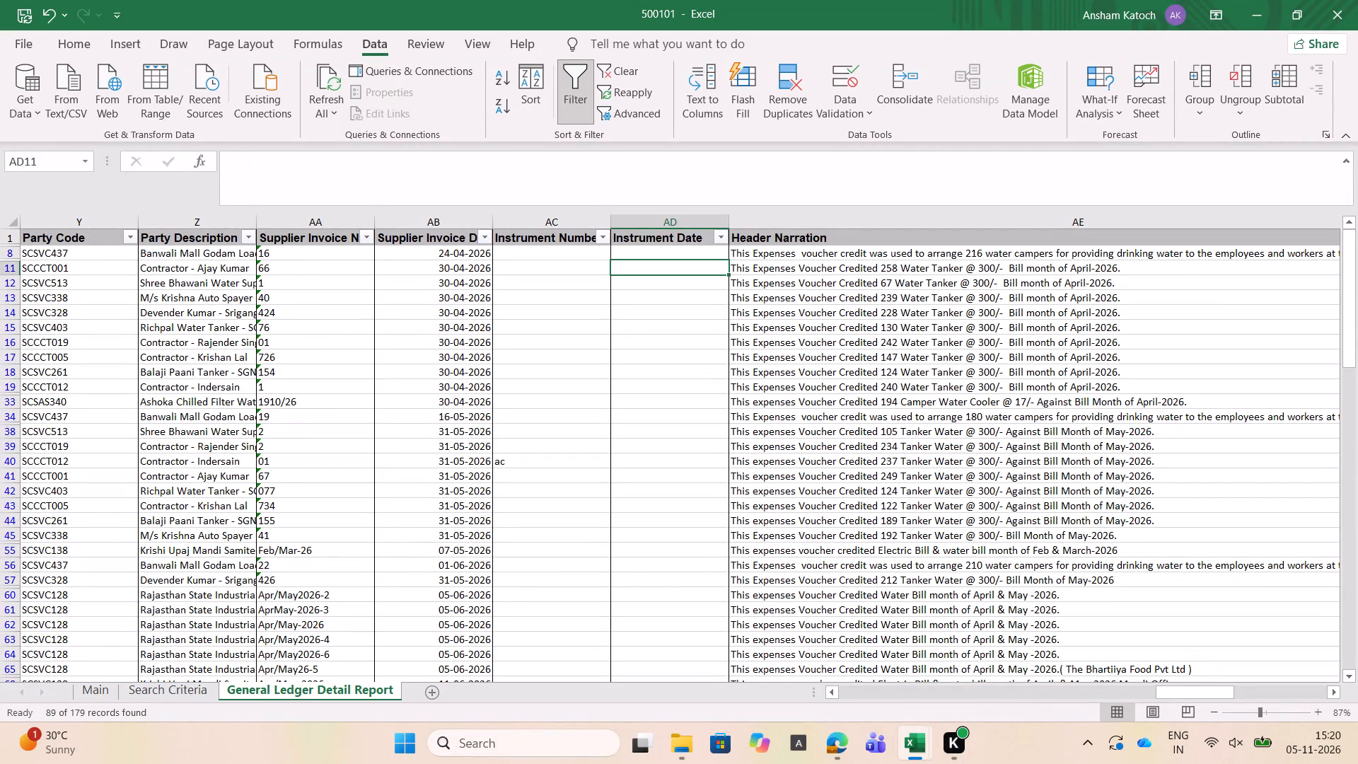
{"action": "key", "text": "equal"}
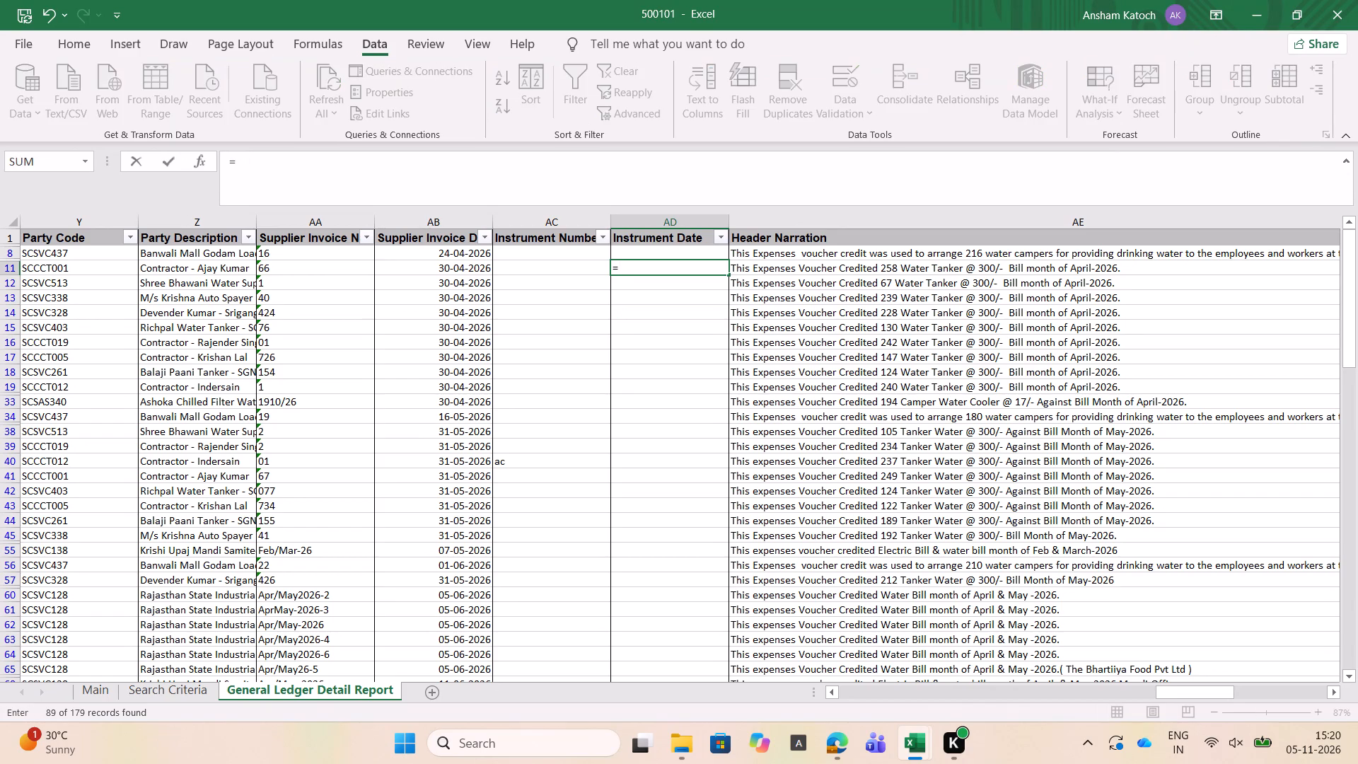
{"action": "type", "text": "258"}
{"action": "type", "text": "+67+"}
{"action": "type", "text": "239"}
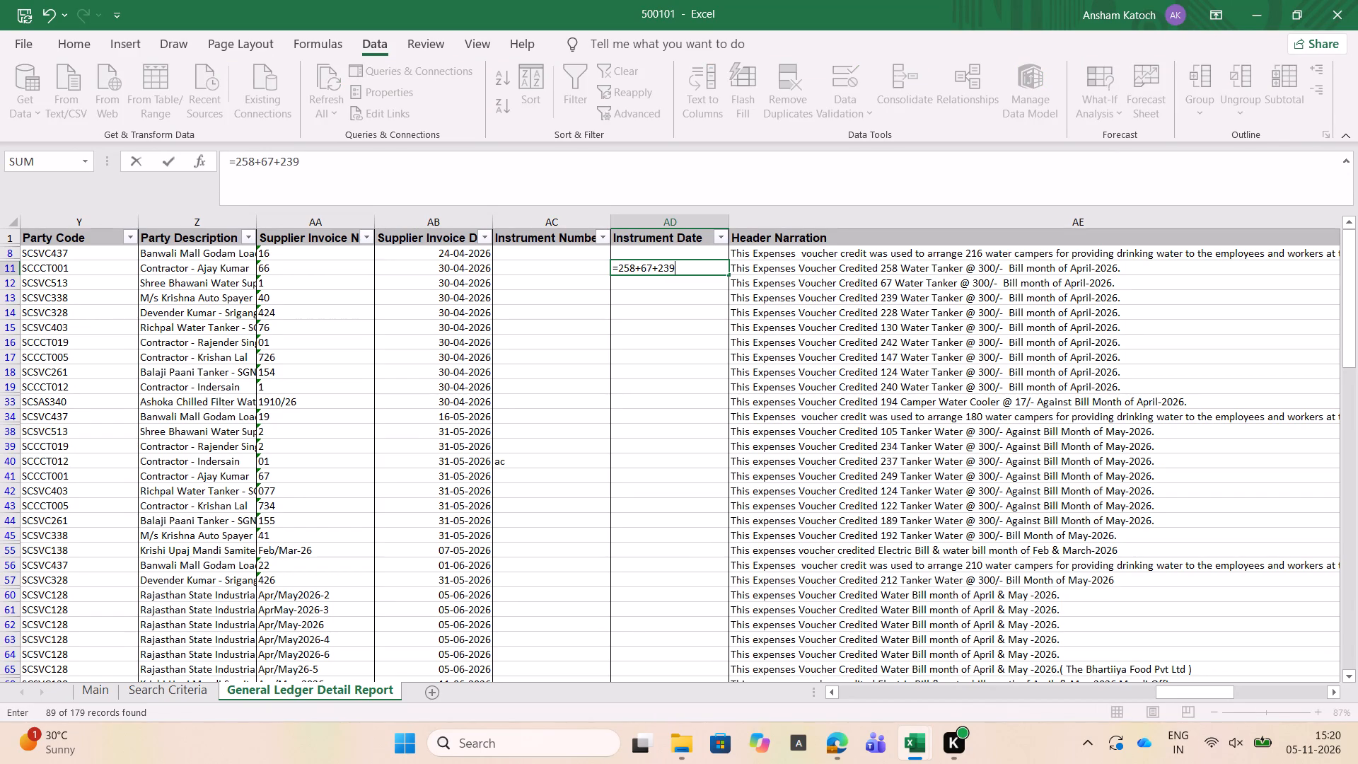
{"action": "type", "text": "+228"}
{"action": "type", "text": "+130"}
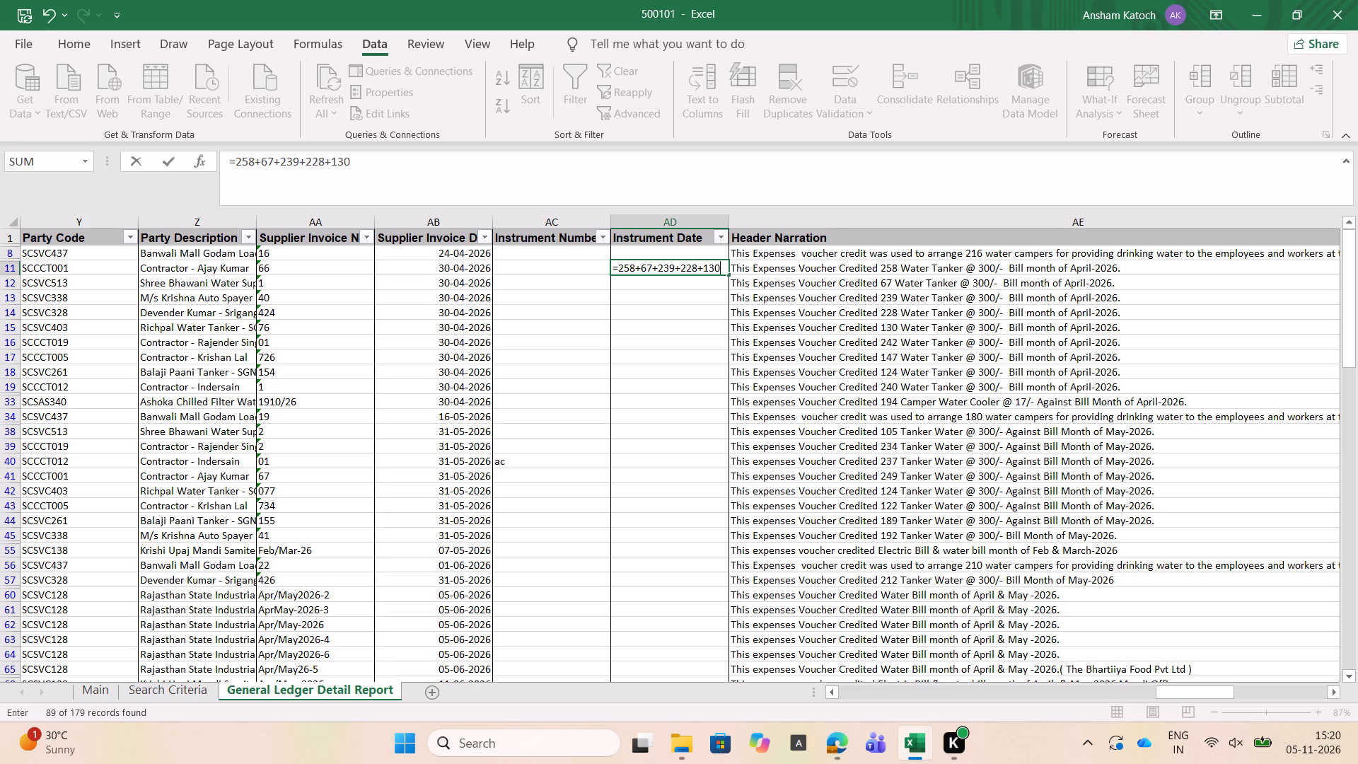
{"action": "key", "text": "Return"}
Extend the April 2026 tanker total in AD11 by adding the remaining tanker quantities +242+147+124+240.
{"action": "key", "text": "Up"}
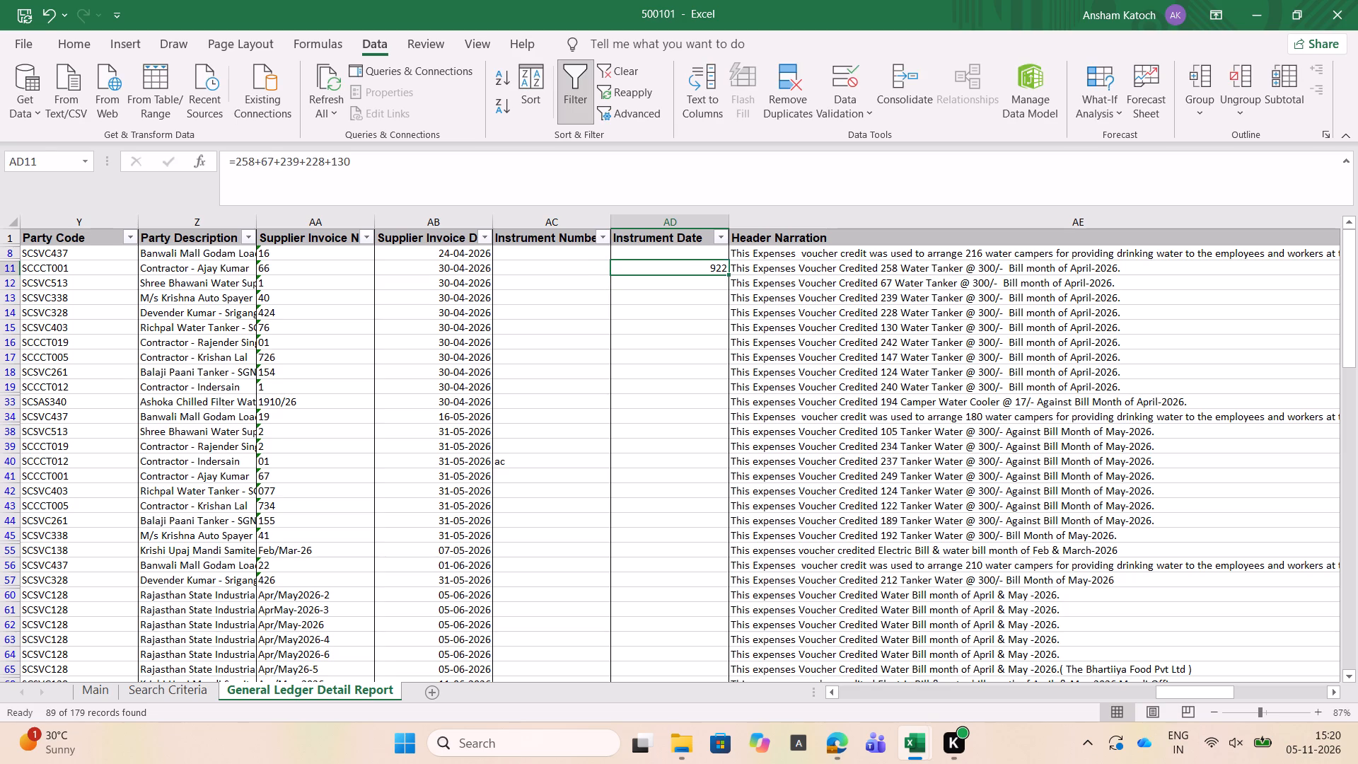
{"action": "key", "text": "F2"}
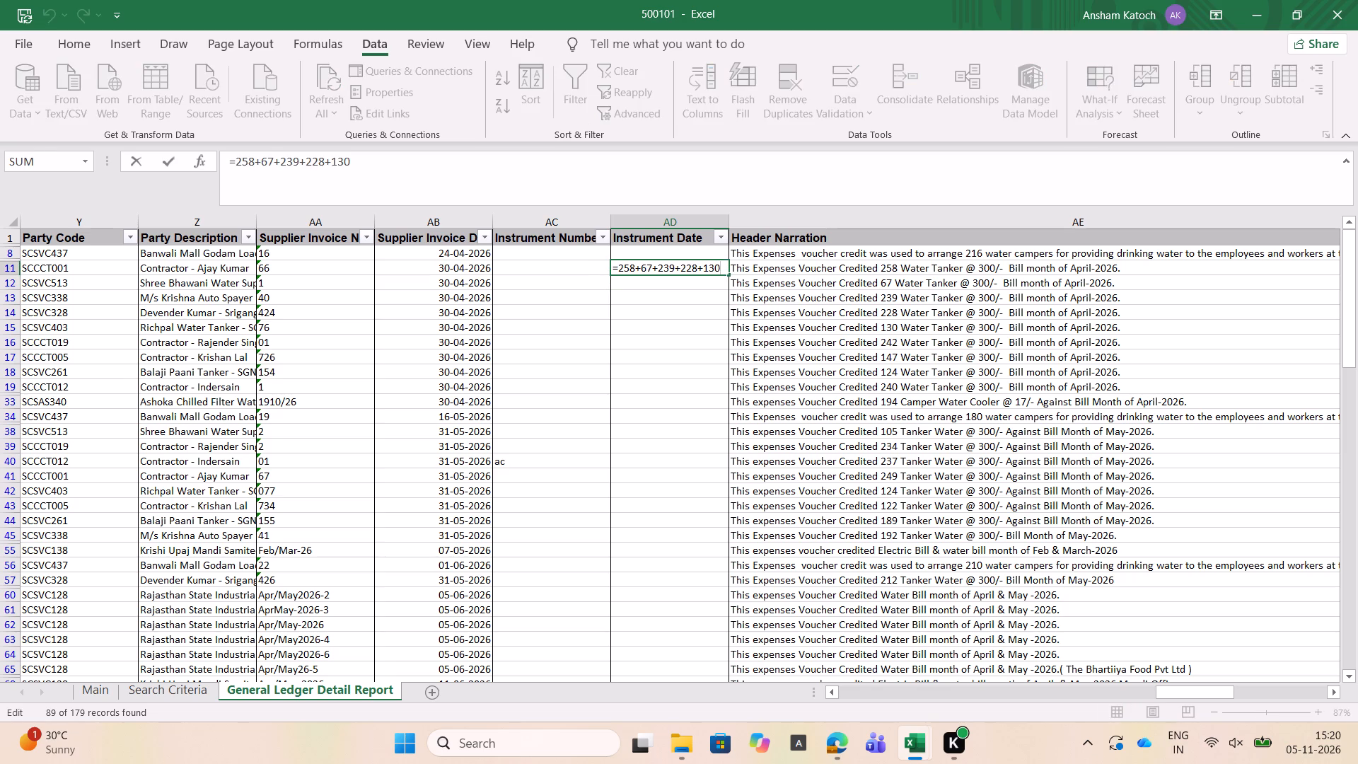
{"action": "key", "text": "plus"}
{"action": "type", "text": "242"}
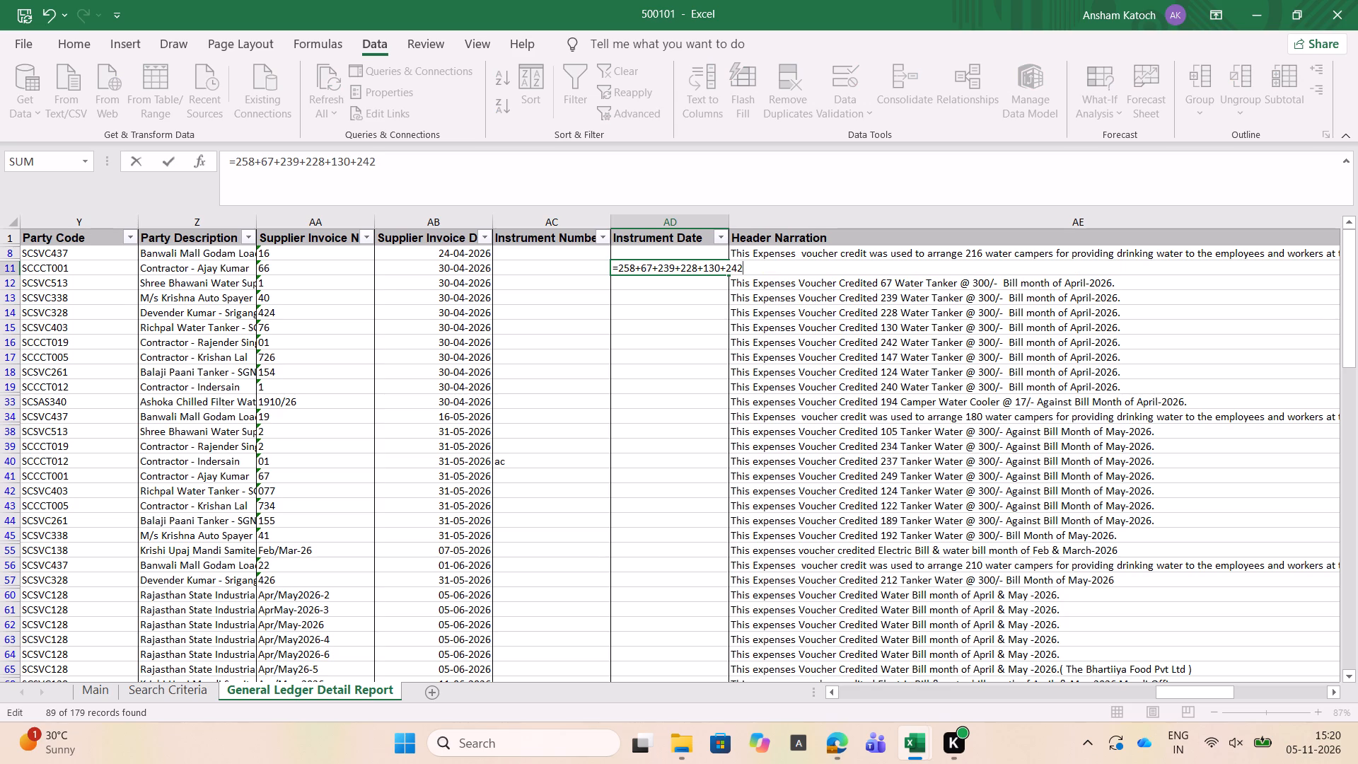
{"action": "type", "text": "+147"}
{"action": "type", "text": "+124"}
{"action": "type", "text": "+240"}
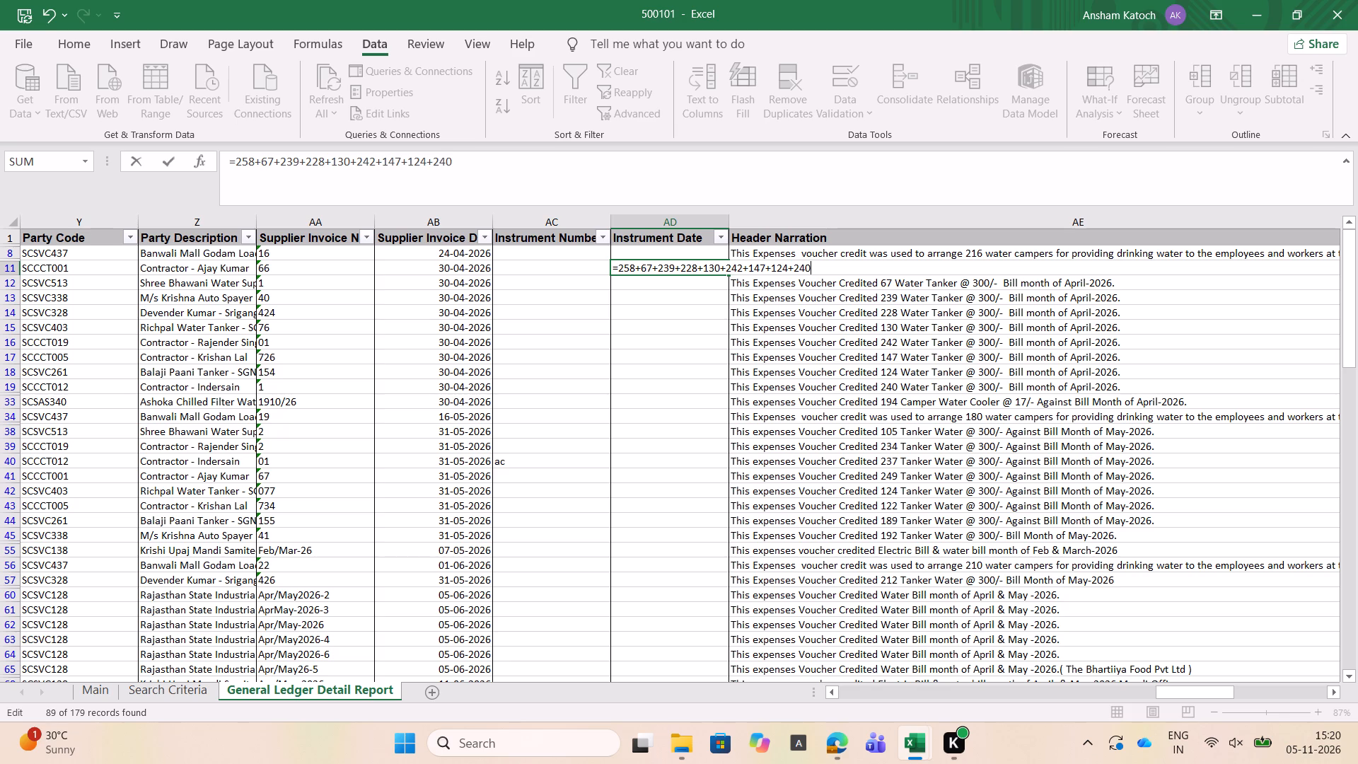
{"action": "type", "text": "+194"}
{"action": "key", "text": "BackSpace"}
{"action": "key", "text": "BackSpace"}
{"action": "key", "text": "BackSpace"}
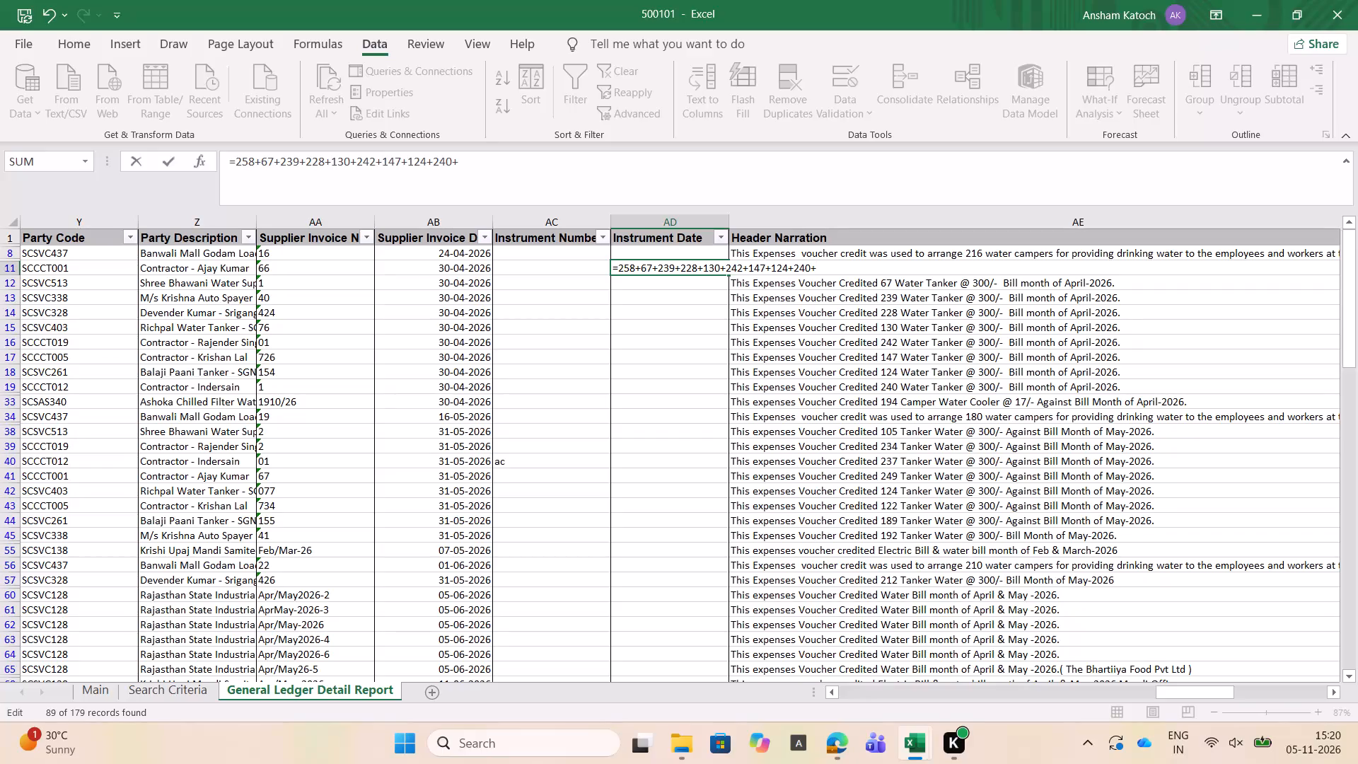
{"action": "key", "text": "Return"}
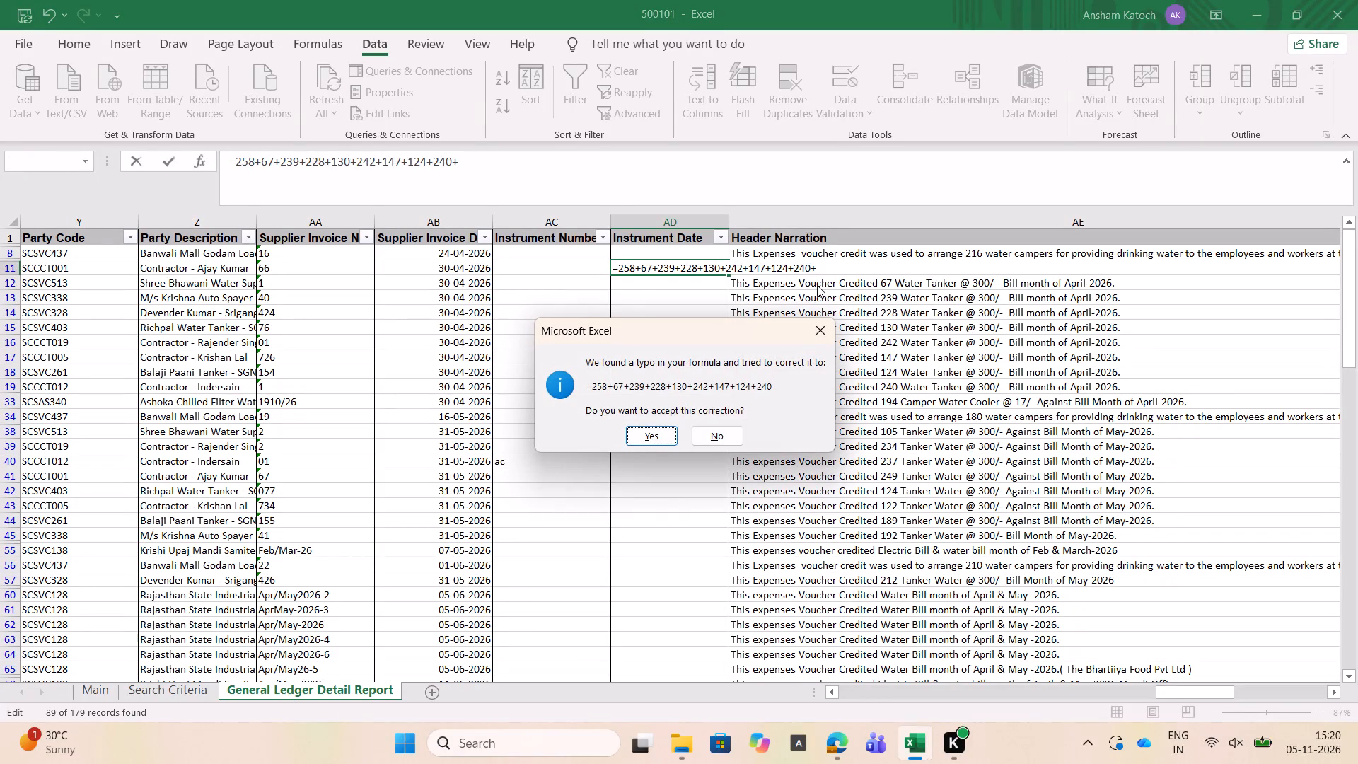
{"action": "key", "text": "Return"}
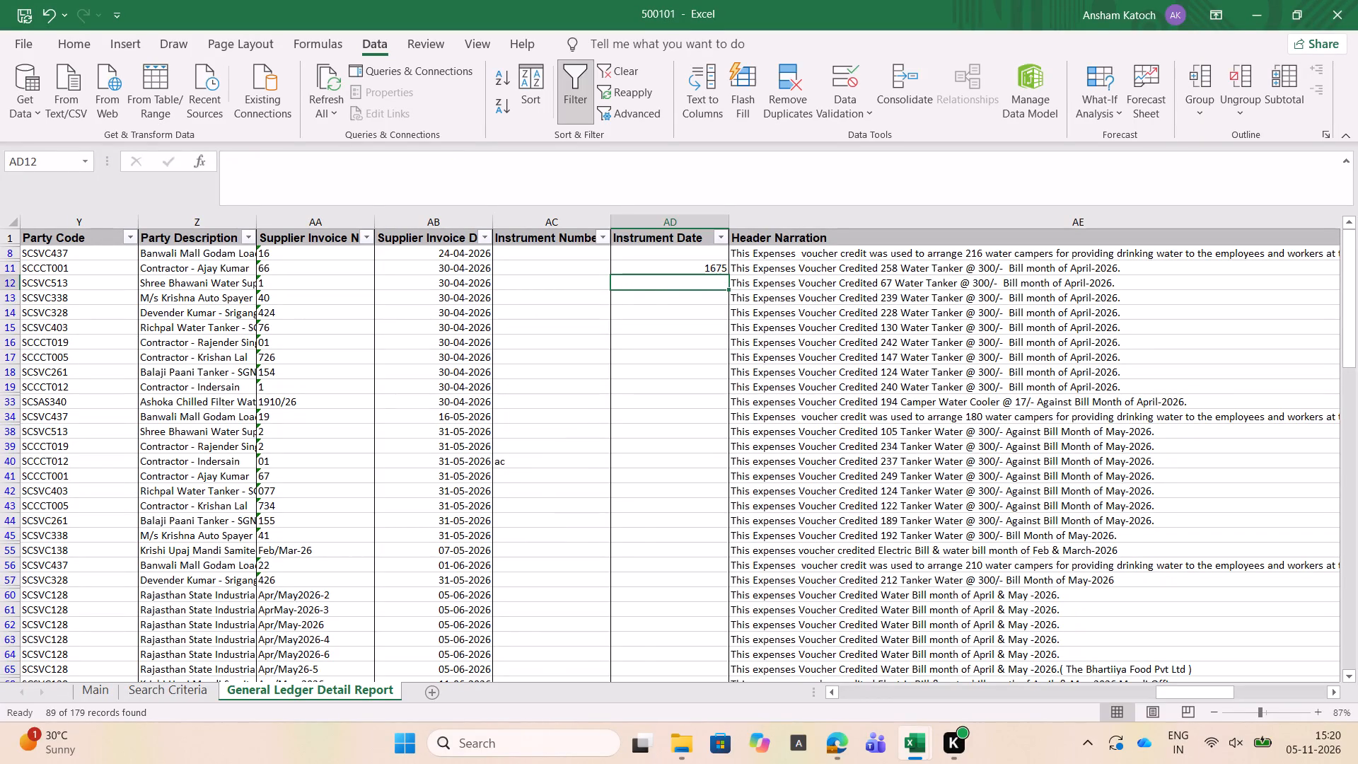
Total the May 2026 tanker quantities in AD38 with the formula =105+234+237+249+124+122+189+192+212.
{"action": "key", "text": "Down"}
{"action": "key", "text": "Down"}
{"action": "key", "text": "Down"}
{"action": "key", "text": "Down"}
{"action": "key", "text": "Down"}
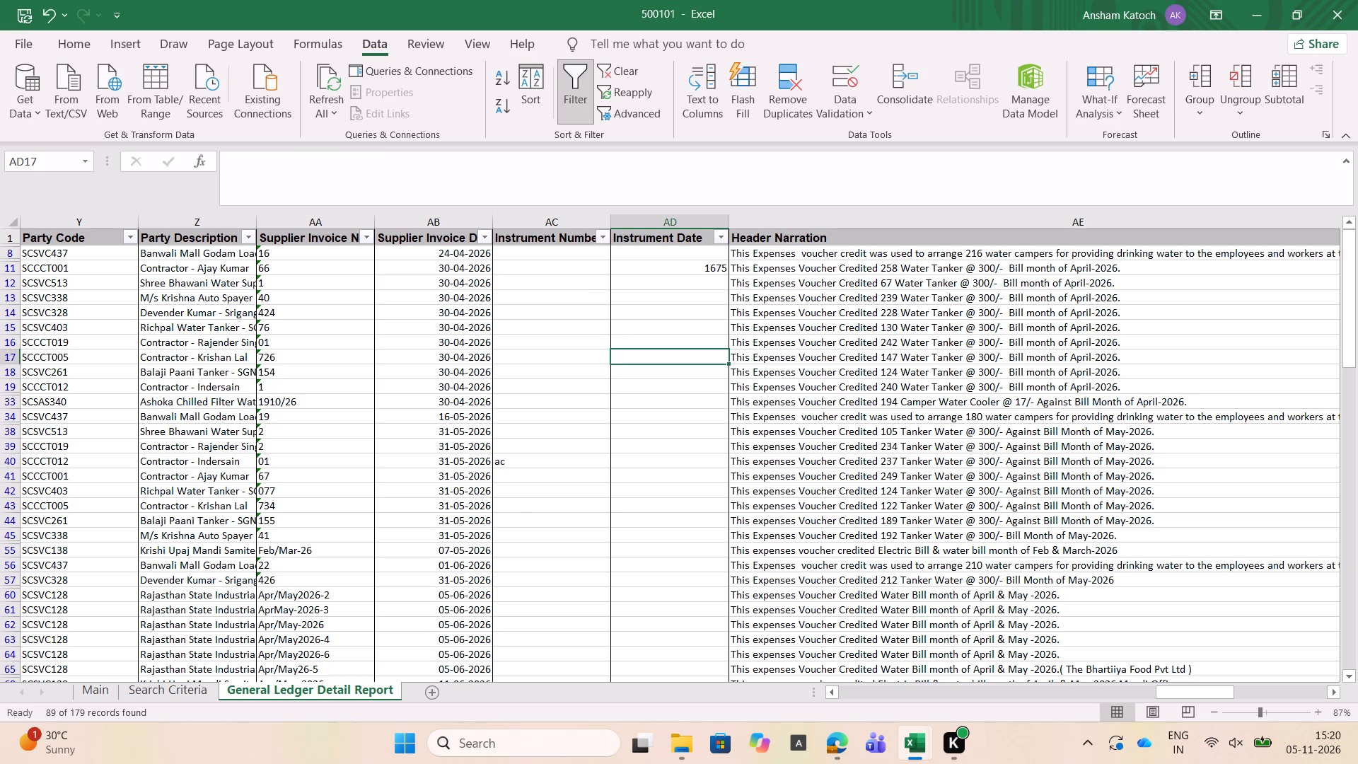
{"action": "key", "text": "Down"}
{"action": "key", "text": "Down"}
{"action": "key", "text": "Down"}
{"action": "key", "text": "Down"}
{"action": "key", "text": "Down"}
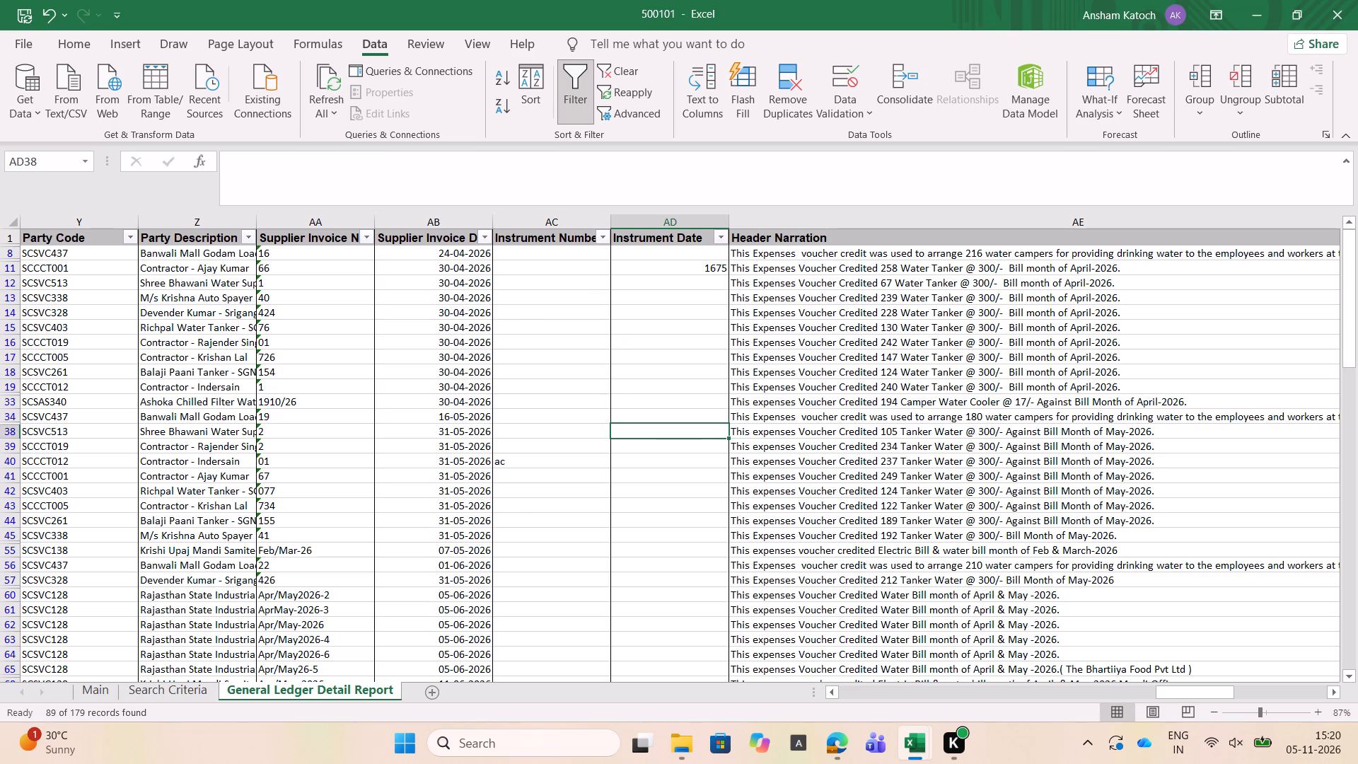
{"action": "key", "text": "equal"}
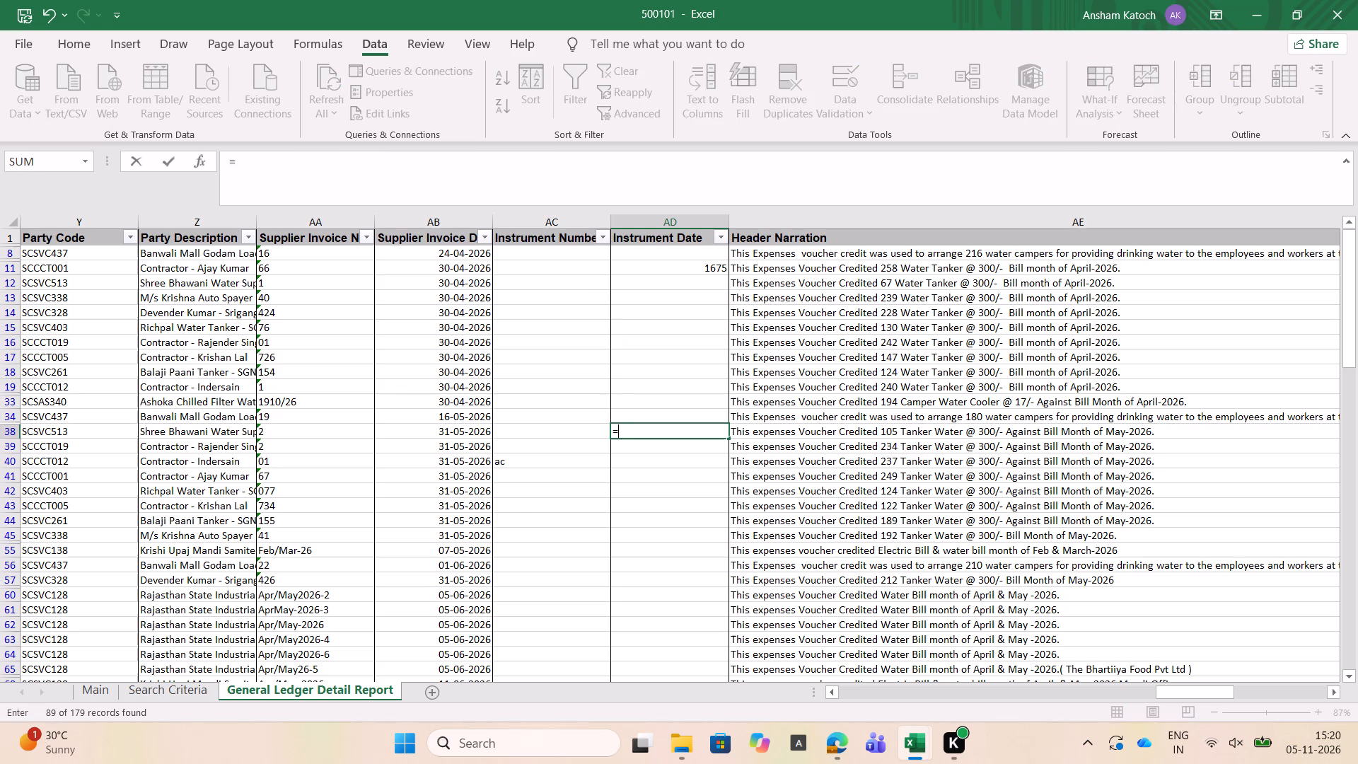
{"action": "type", "text": "105+"}
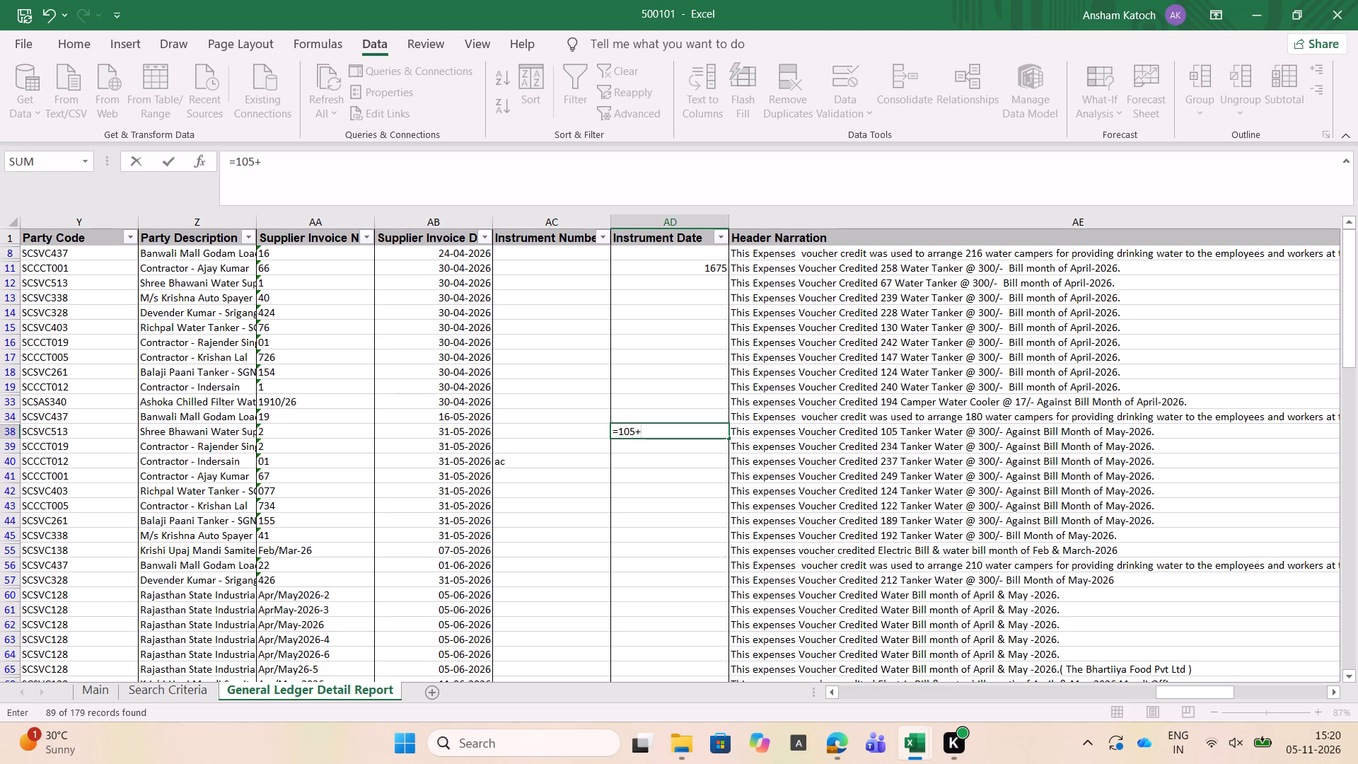
{"action": "type", "text": "234"}
{"action": "key", "text": "plus"}
{"action": "type", "text": "237"}
{"action": "type", "text": "+249"}
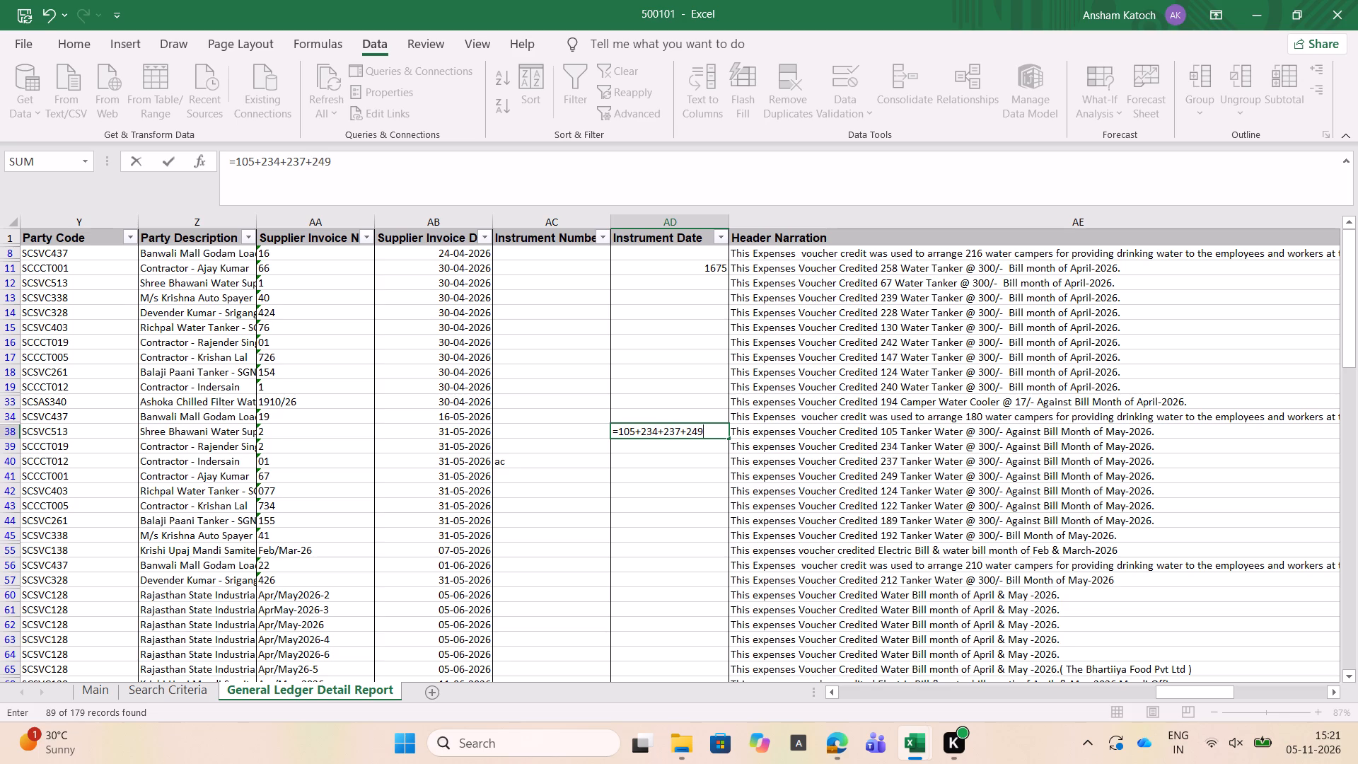
{"action": "key", "text": "plus"}
{"action": "type", "text": "124+122"}
{"action": "key", "text": "plus"}
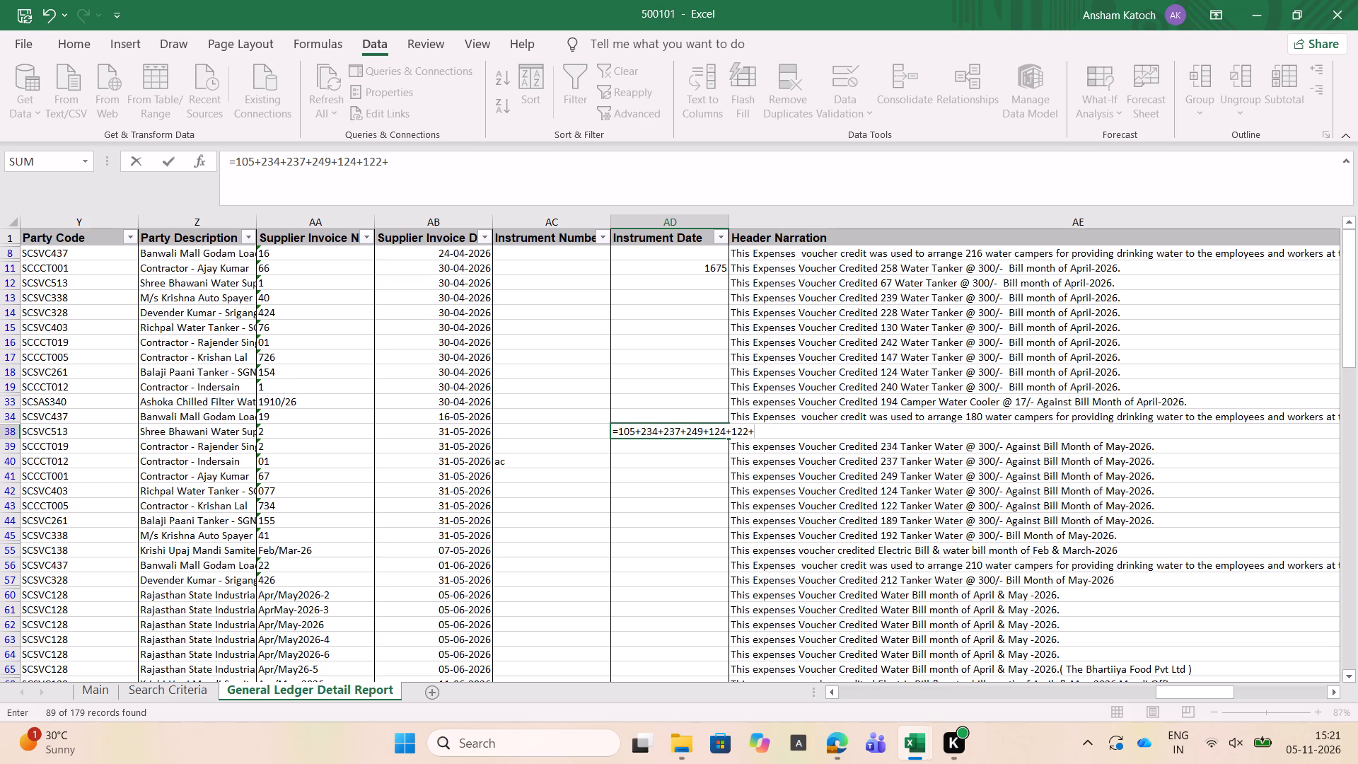
{"action": "type", "text": "189"}
{"action": "key", "text": "plus"}
{"action": "type", "text": "192"}
{"action": "type", "text": "+212"}
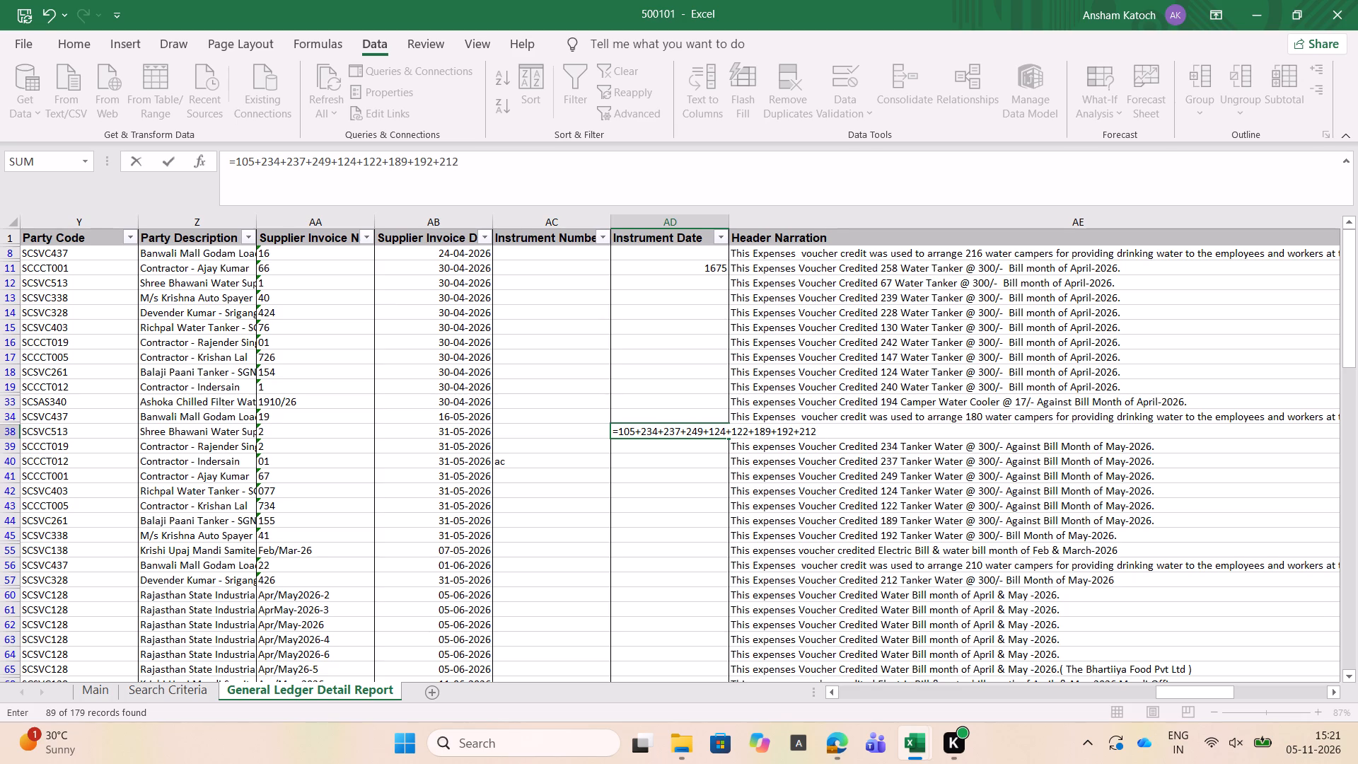
{"action": "scroll", "coordinate": [817, 285], "scroll_direction": "down", "scroll_amount": 1}
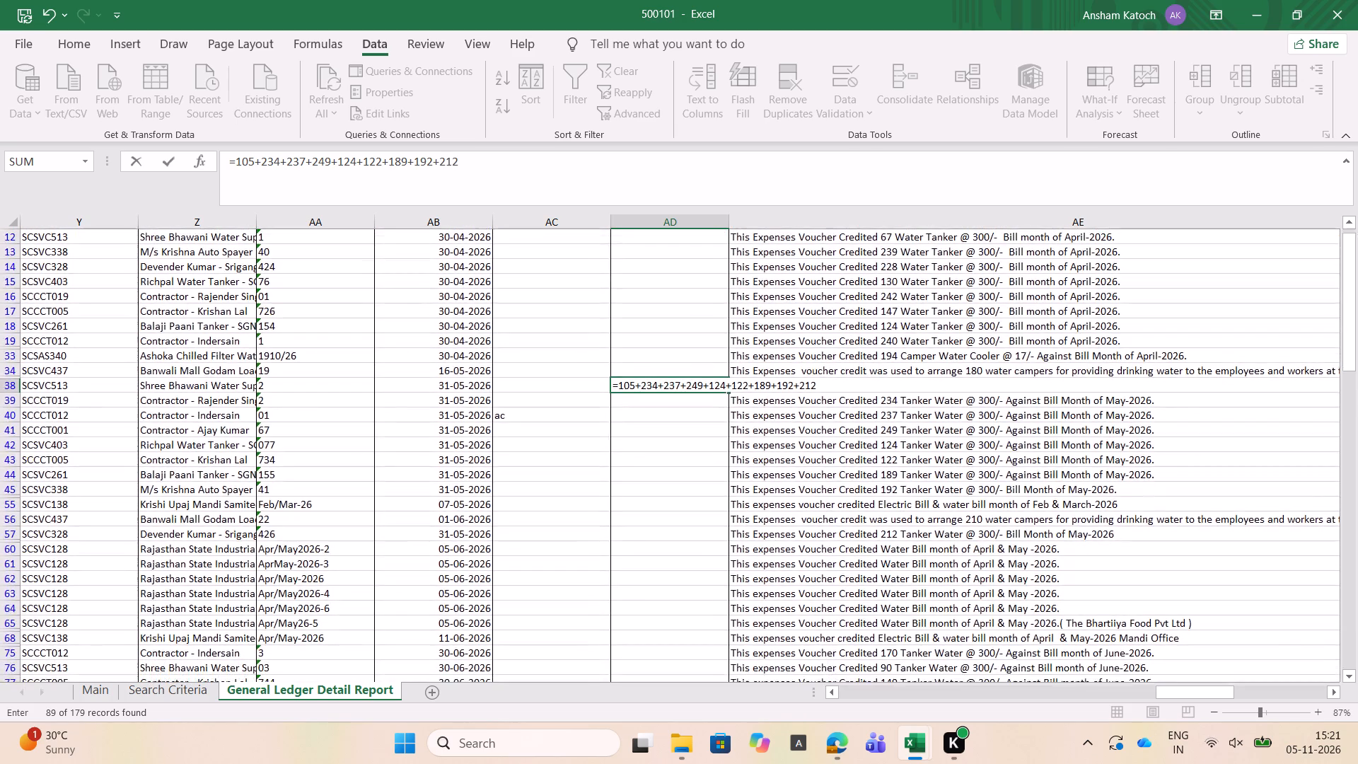
{"action": "key", "text": "Return"}
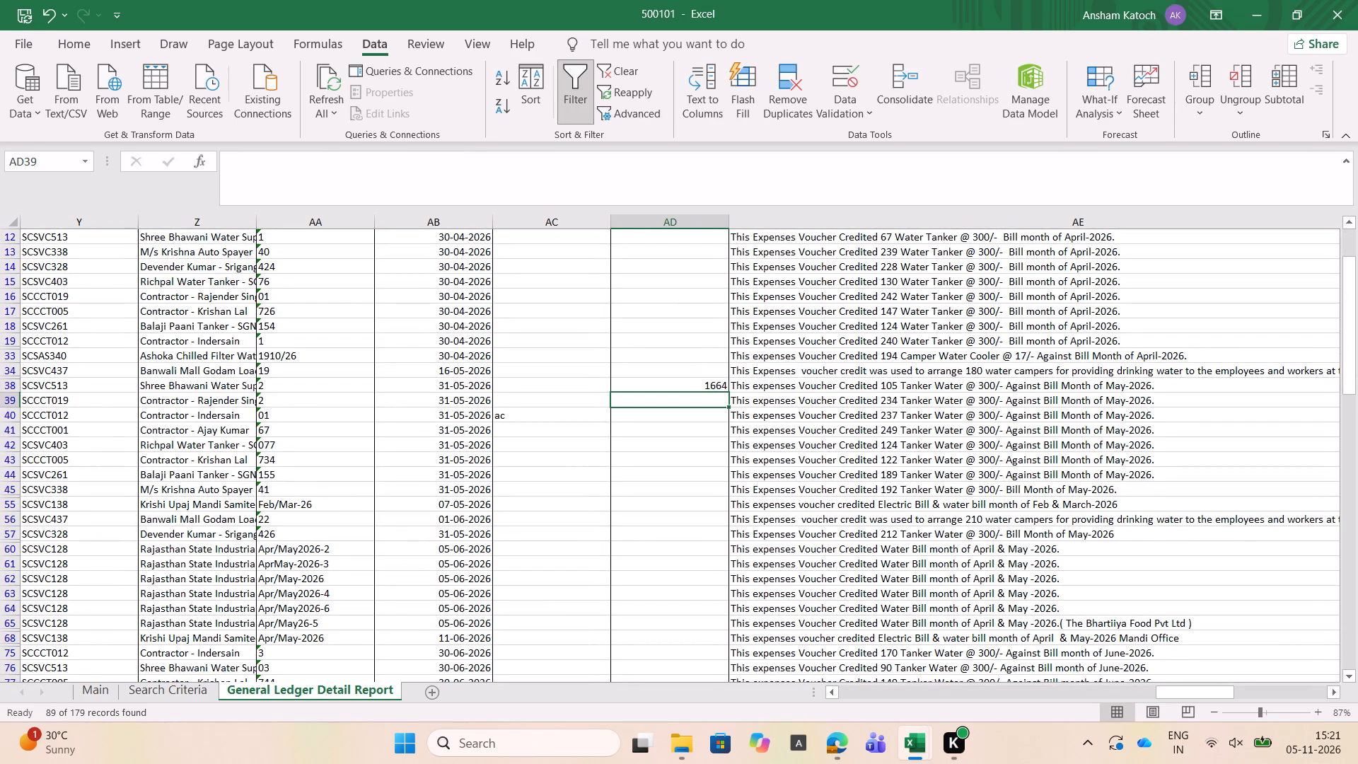
Look back over the April and May 2026 voucher rows alongside the tanker totals in column AD.
{"action": "key", "text": "Up"}
{"action": "key", "text": "Up"}
{"action": "key", "text": "Up"}
{"action": "key", "text": "Up"}
{"action": "key", "text": "Up"}
{"action": "key", "text": "Up"}
{"action": "key", "text": "Up"}
{"action": "key", "text": "Up"}
{"action": "key", "text": "Up"}
{"action": "key", "text": "Up"}
{"action": "key", "text": "Up"}
{"action": "key", "text": "Up"}
{"action": "key", "text": "Up"}
{"action": "key", "text": "Up"}
{"action": "key", "text": "Up"}
{"action": "key", "text": "Up"}
{"action": "key", "text": "Up"}
{"action": "key", "text": "Up"}
{"action": "key", "text": "Up"}
{"action": "key", "text": "Up"}
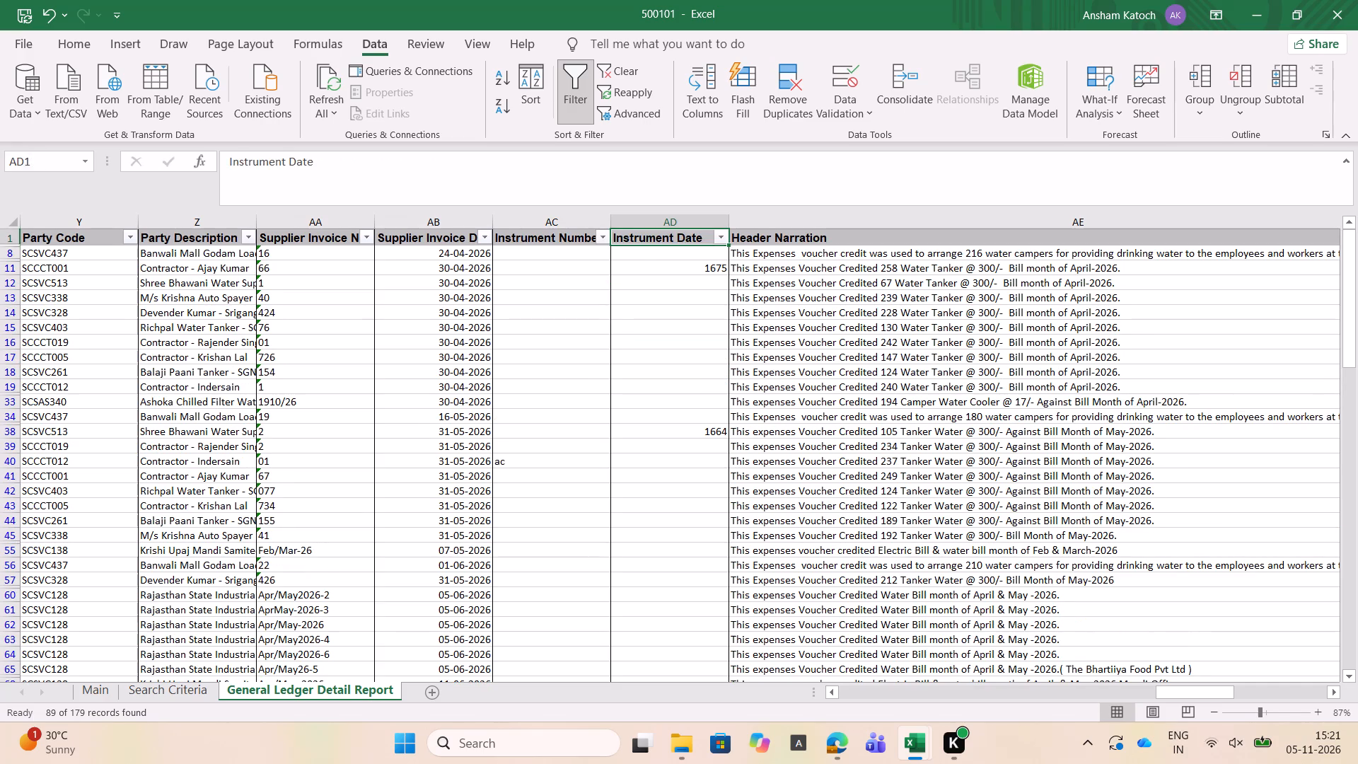
{"action": "key", "text": "Down"}
{"action": "key", "text": "Down"}
{"action": "key", "text": "Down"}
{"action": "key", "text": "Down"}
{"action": "key", "text": "Down"}
{"action": "key", "text": "Down"}
{"action": "key", "text": "Down"}
{"action": "key", "text": "Down"}
{"action": "key", "text": "Down"}
{"action": "key", "text": "Down"}
{"action": "key", "text": "Down"}
{"action": "key", "text": "Down"}
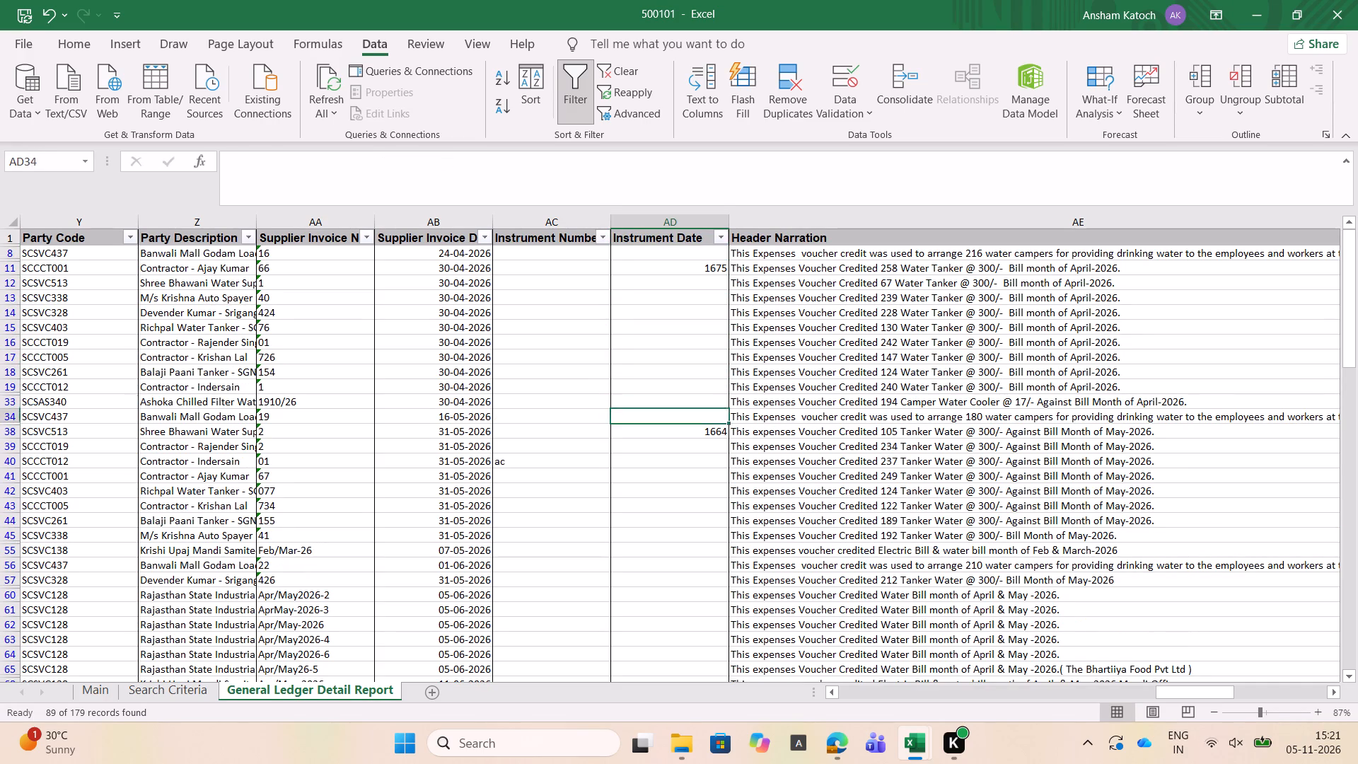
{"action": "key", "text": "Down"}
{"action": "key", "text": "Down"}
{"action": "key", "text": "Down"}
{"action": "key", "text": "Down"}
{"action": "key", "text": "Down"}
{"action": "key", "text": "Down"}
{"action": "key", "text": "Down"}
{"action": "key", "text": "Down"}
{"action": "key", "text": "Down"}
{"action": "key", "text": "Down"}
{"action": "key", "text": "Down"}
{"action": "key", "text": "Down"}
{"action": "key", "text": "Down"}
{"action": "key", "text": "Down"}
{"action": "key", "text": "Down"}
{"action": "key", "text": "Down"}
{"action": "key", "text": "Down"}
{"action": "key", "text": "Down"}
{"action": "key", "text": "Down"}
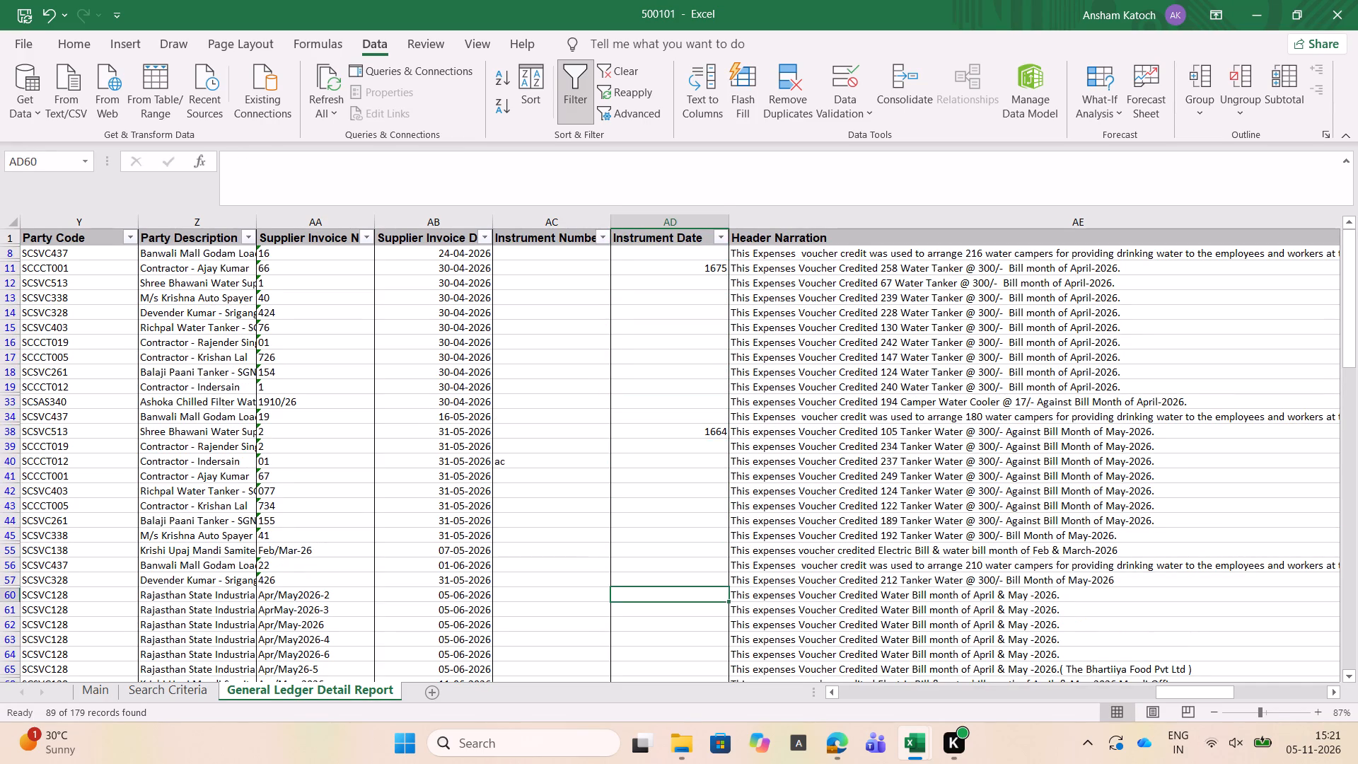
Total the June 2026 tanker quantities in AD75 with the formula =170+90+149+186+166+93+171+183+164.
{"action": "key", "text": "Down"}
{"action": "key", "text": "Down"}
{"action": "key", "text": "Down"}
{"action": "key", "text": "Down"}
{"action": "key", "text": "Down"}
{"action": "key", "text": "Up"}
{"action": "key", "text": "Up"}
{"action": "key", "text": "Up"}
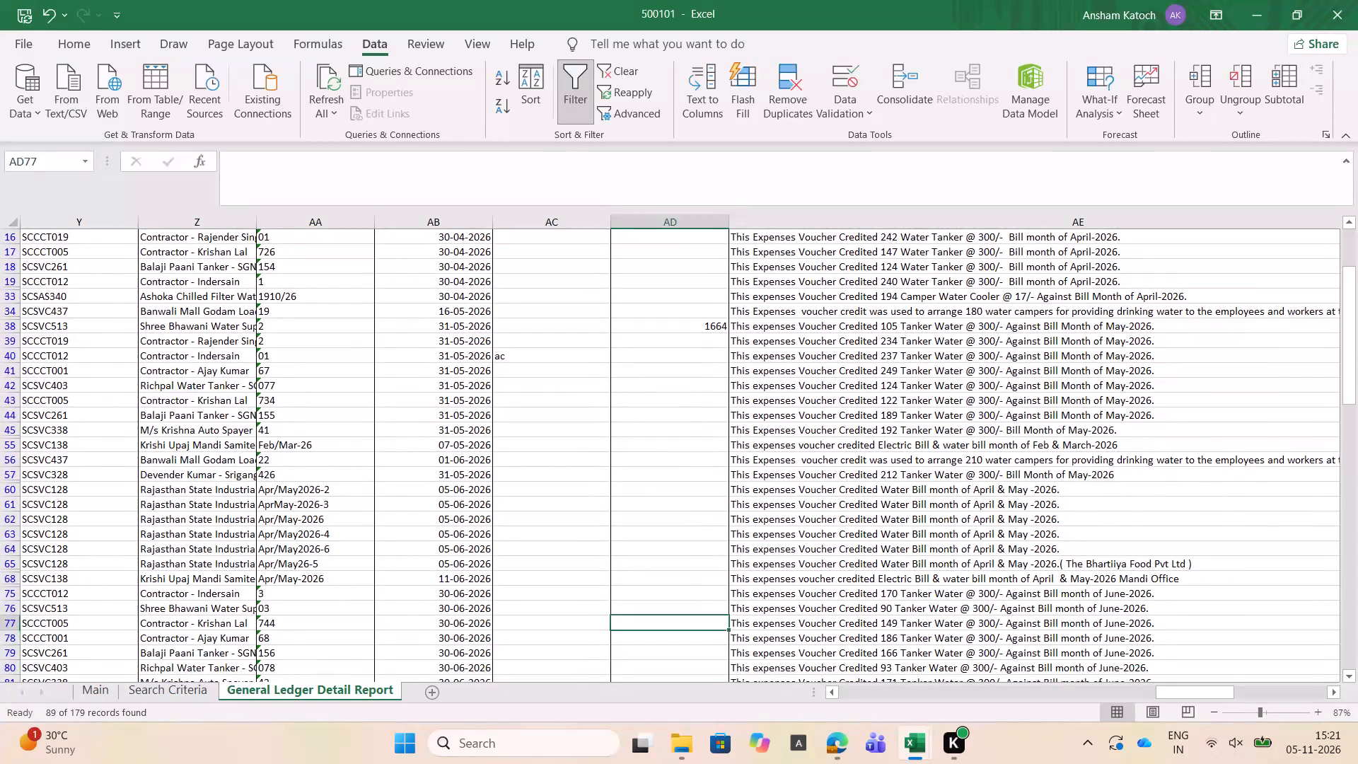
{"action": "key", "text": "Up"}
{"action": "key", "text": "Up"}
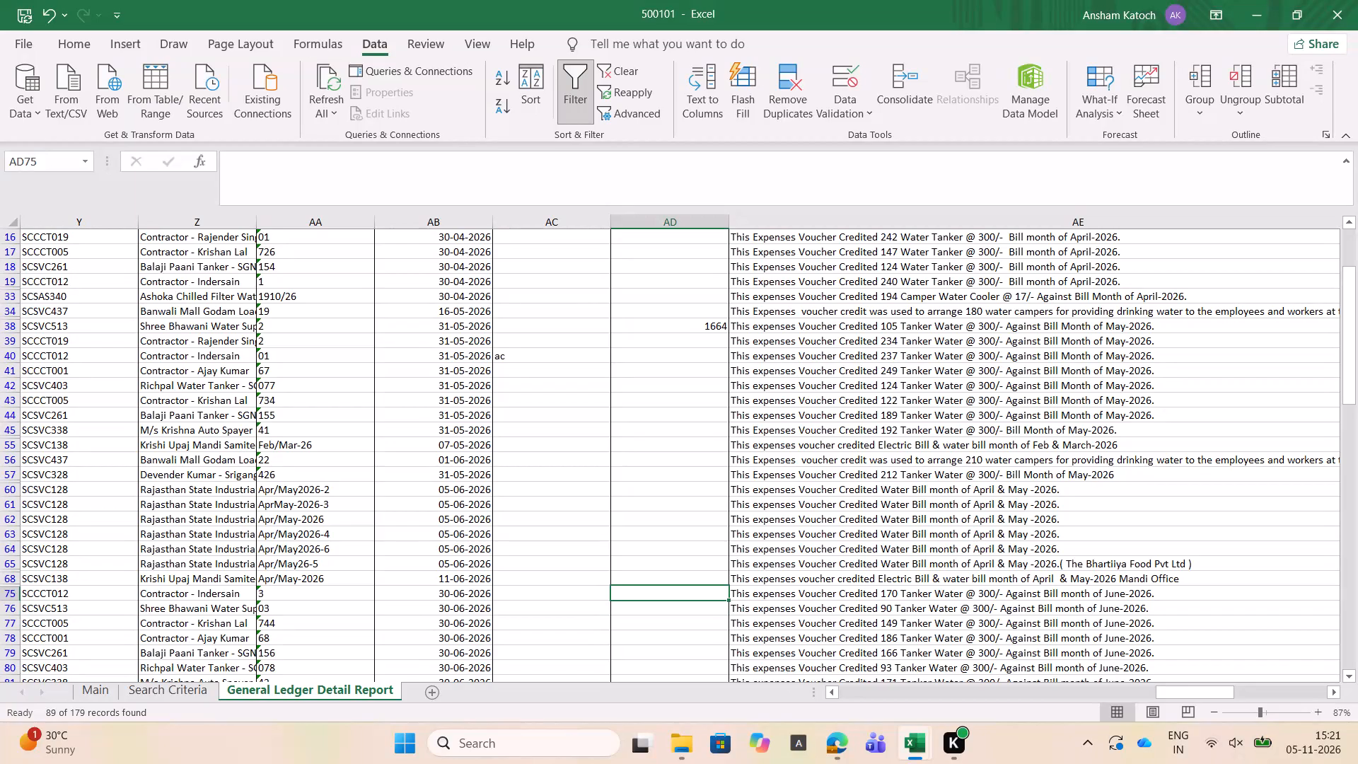
{"action": "key", "text": "equal"}
{"action": "type", "text": "170+90"}
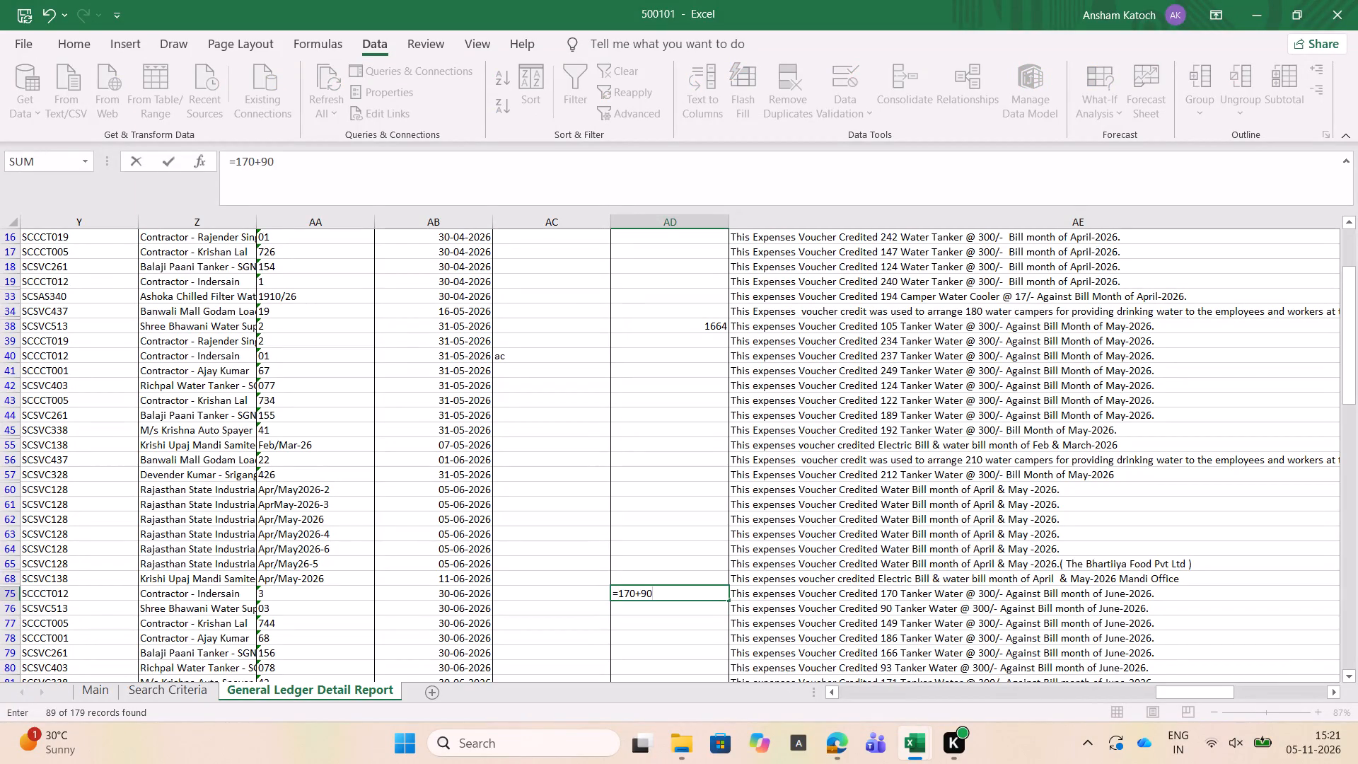
{"action": "type", "text": "+149+"}
{"action": "type", "text": "186+"}
{"action": "type", "text": "166+"}
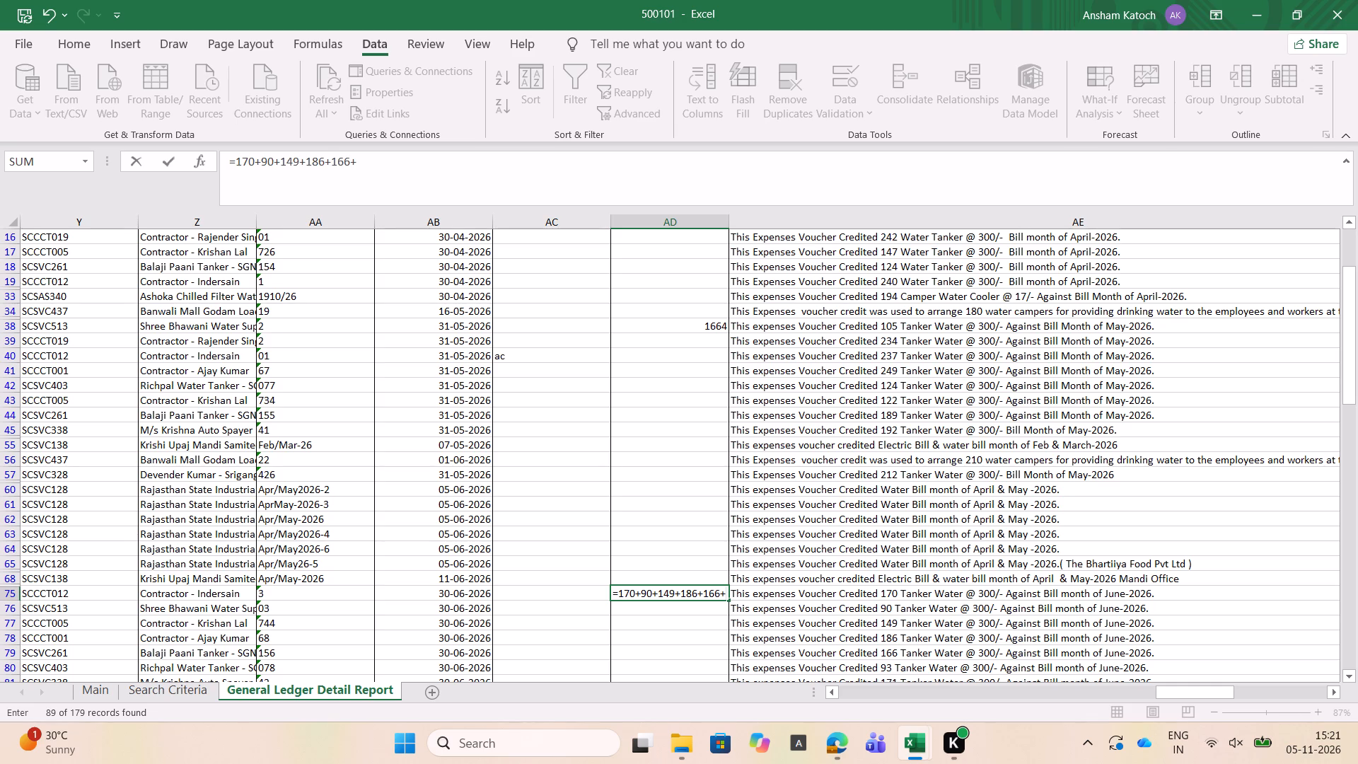
{"action": "type", "text": "93"}
{"action": "scroll", "coordinate": [817, 285], "scroll_direction": "down", "scroll_amount": 2}
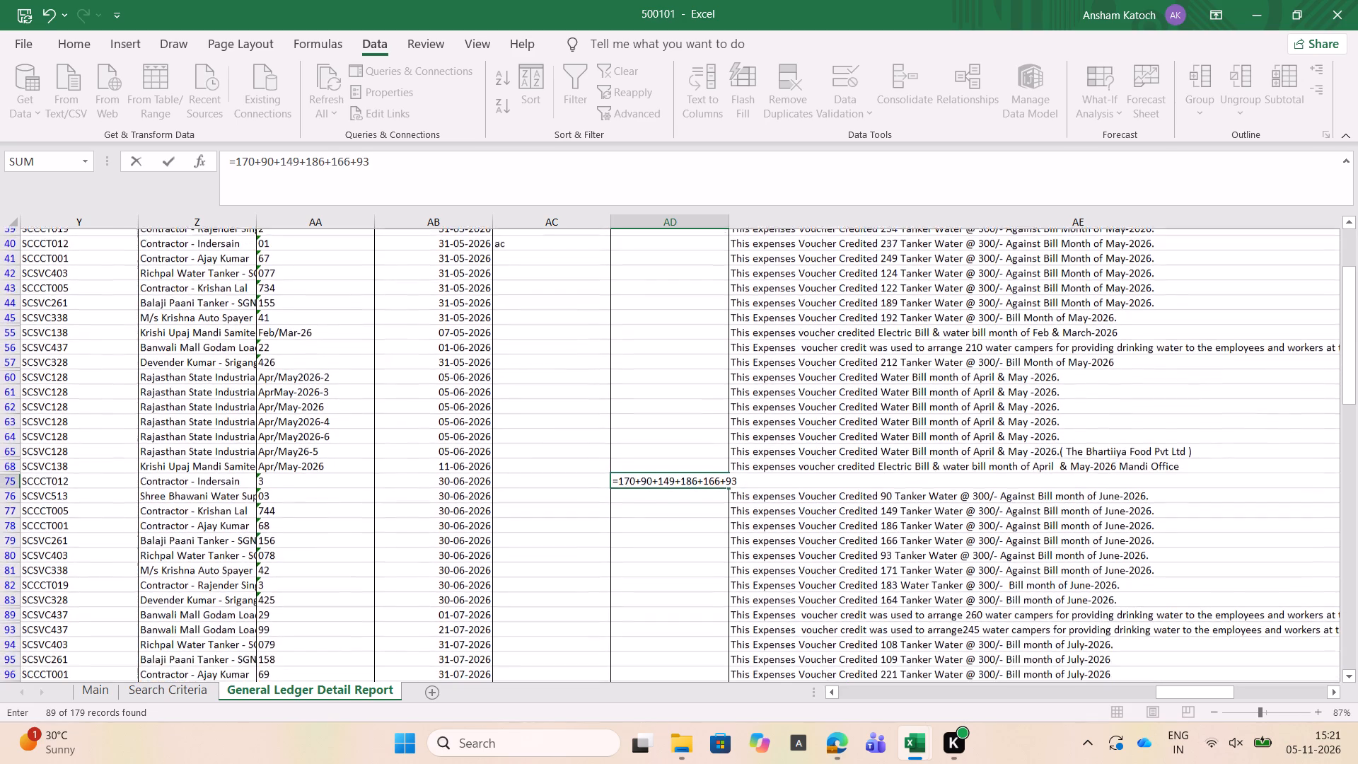
{"action": "scroll", "coordinate": [817, 285], "scroll_direction": "down", "scroll_amount": 1}
{"action": "key", "text": "plus"}
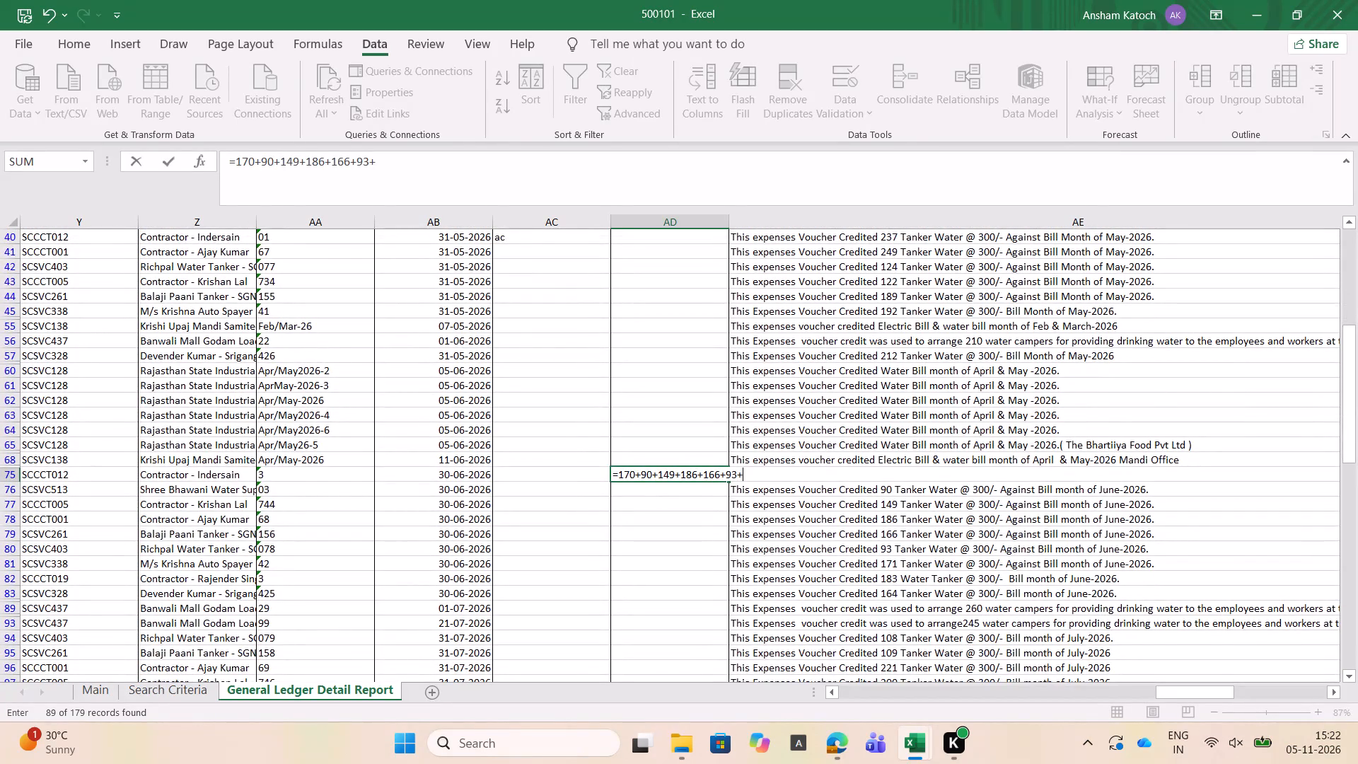
{"action": "type", "text": "171"}
{"action": "type", "text": "+183"}
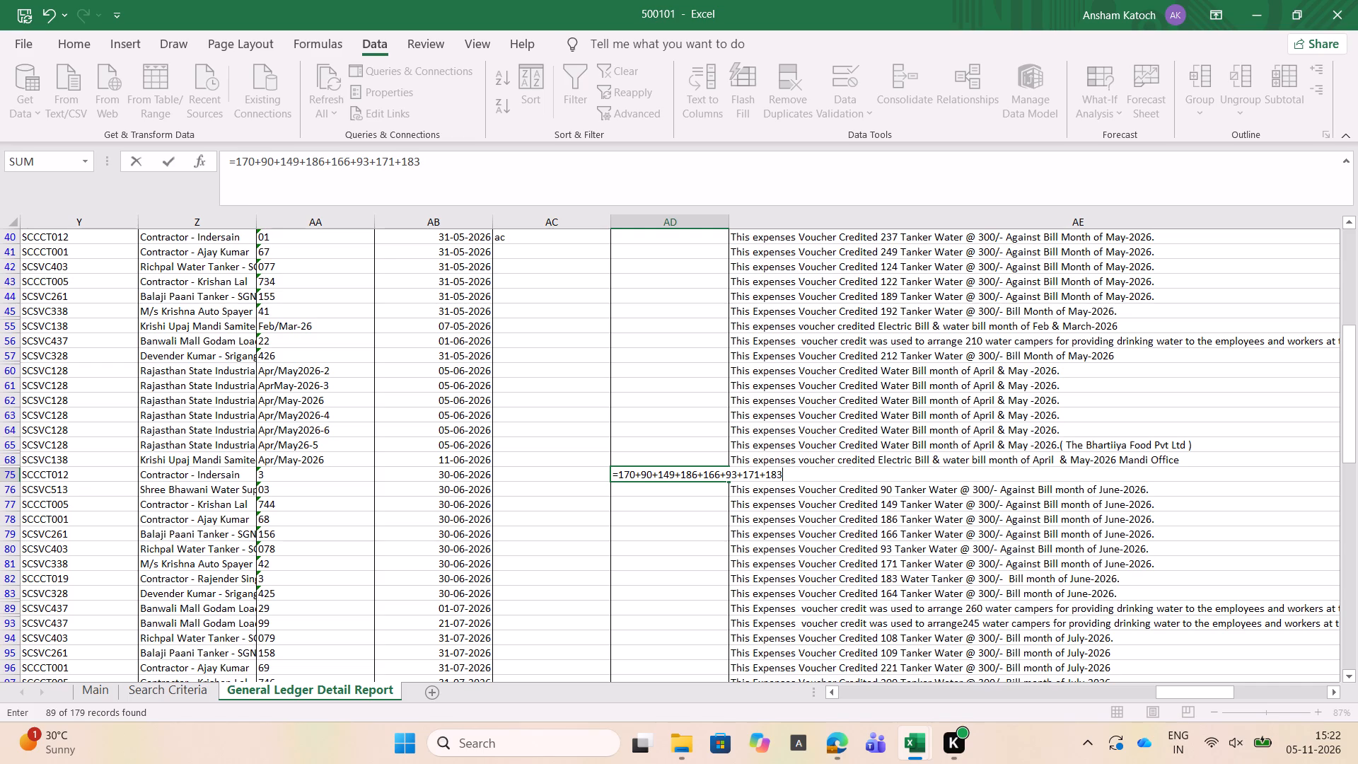
{"action": "type", "text": "+164"}
{"action": "key", "text": "Return"}
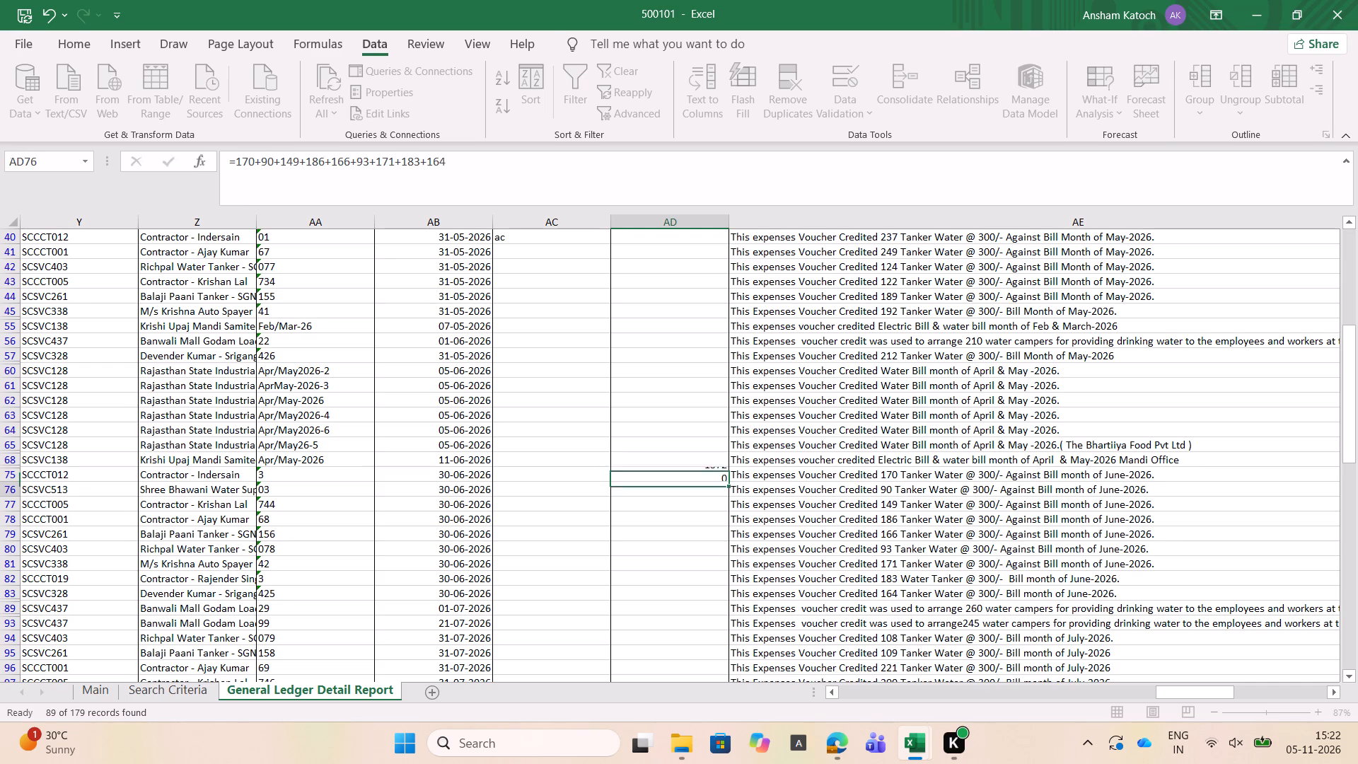
Look back over the May and June 2026 voucher rows alongside the tanker totals in column AD.
{"action": "key", "text": "Up"}
{"action": "key", "text": "Up"}
{"action": "key", "text": "Up"}
{"action": "key", "text": "Up"}
{"action": "key", "text": "Up"}
{"action": "key", "text": "Up"}
{"action": "key", "text": "Up"}
{"action": "key", "text": "Up"}
{"action": "key", "text": "Up"}
{"action": "key", "text": "Up"}
{"action": "key", "text": "Up"}
{"action": "key", "text": "Up"}
{"action": "key", "text": "Up"}
{"action": "key", "text": "Up"}
{"action": "key", "text": "Up"}
{"action": "key", "text": "Up"}
{"action": "key", "text": "Up"}
{"action": "key", "text": "Up"}
{"action": "key", "text": "Up"}
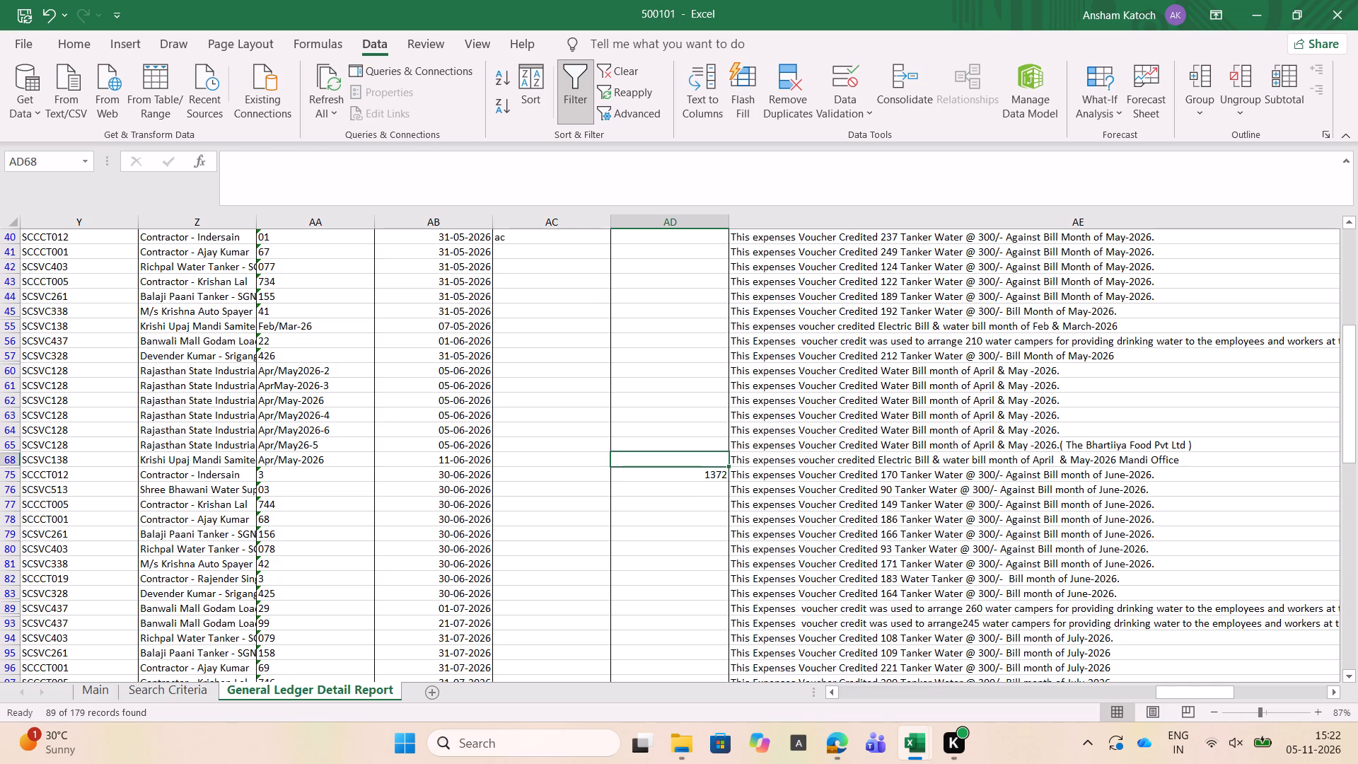
Examine the voucher rows from June 2026 through the July 2026 tanker entries to the June and July RIICO water bills.
{"action": "key", "text": "Down"}
{"action": "key", "text": "Down"}
{"action": "key", "text": "Down"}
{"action": "key", "text": "Down"}
{"action": "key", "text": "Down"}
{"action": "key", "text": "Down"}
{"action": "key", "text": "Down"}
{"action": "key", "text": "Down"}
{"action": "key", "text": "Down"}
{"action": "key", "text": "Down"}
{"action": "key", "text": "Down"}
{"action": "key", "text": "Down"}
{"action": "key", "text": "Down"}
{"action": "key", "text": "Down"}
{"action": "key", "text": "Down"}
{"action": "key", "text": "Down"}
{"action": "key", "text": "Down"}
{"action": "key", "text": "Down"}
{"action": "key", "text": "Down"}
{"action": "key", "text": "Down"}
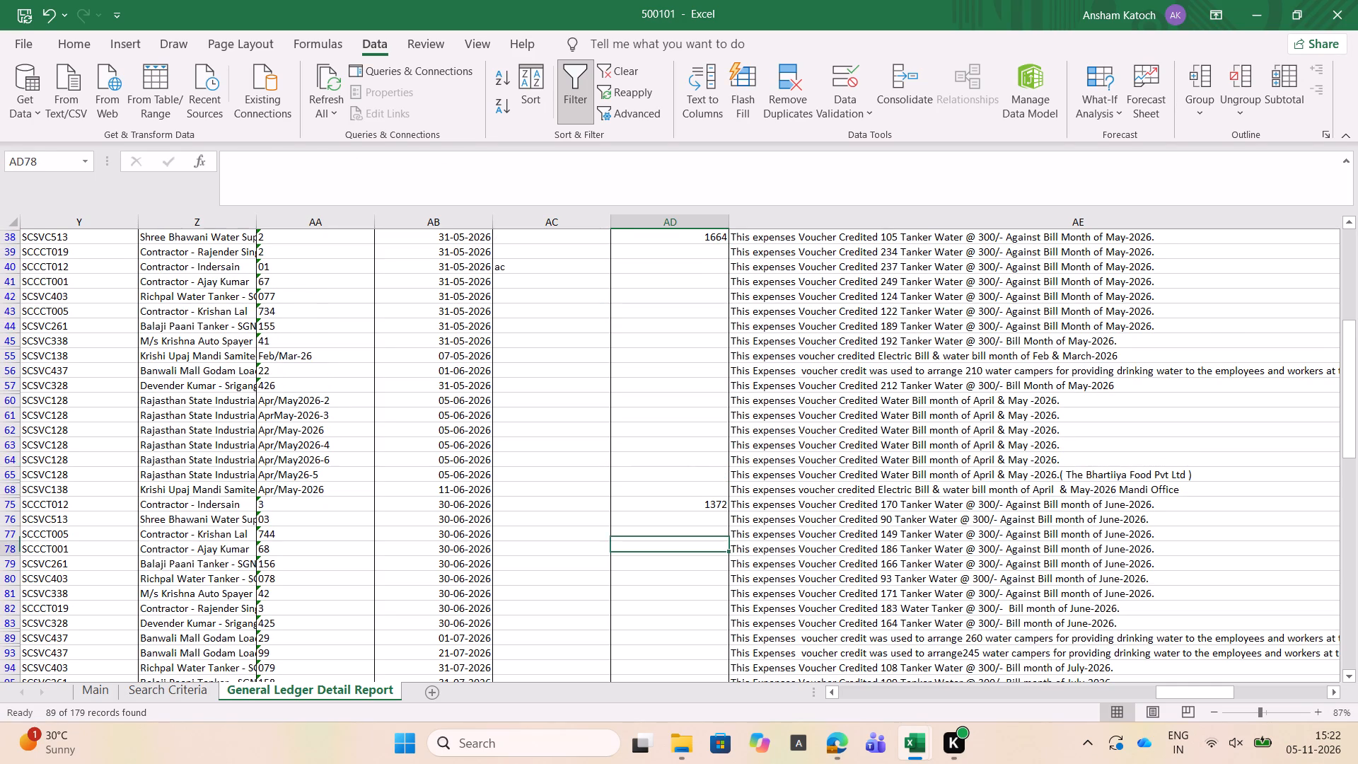
{"action": "key", "text": "Down"}
{"action": "key", "text": "Down"}
{"action": "key", "text": "Down"}
{"action": "key", "text": "Down"}
{"action": "key", "text": "Down"}
{"action": "key", "text": "Down"}
{"action": "key", "text": "Down"}
{"action": "key", "text": "Down"}
{"action": "key", "text": "Down"}
{"action": "key", "text": "Down"}
{"action": "key", "text": "Down"}
{"action": "key", "text": "Down"}
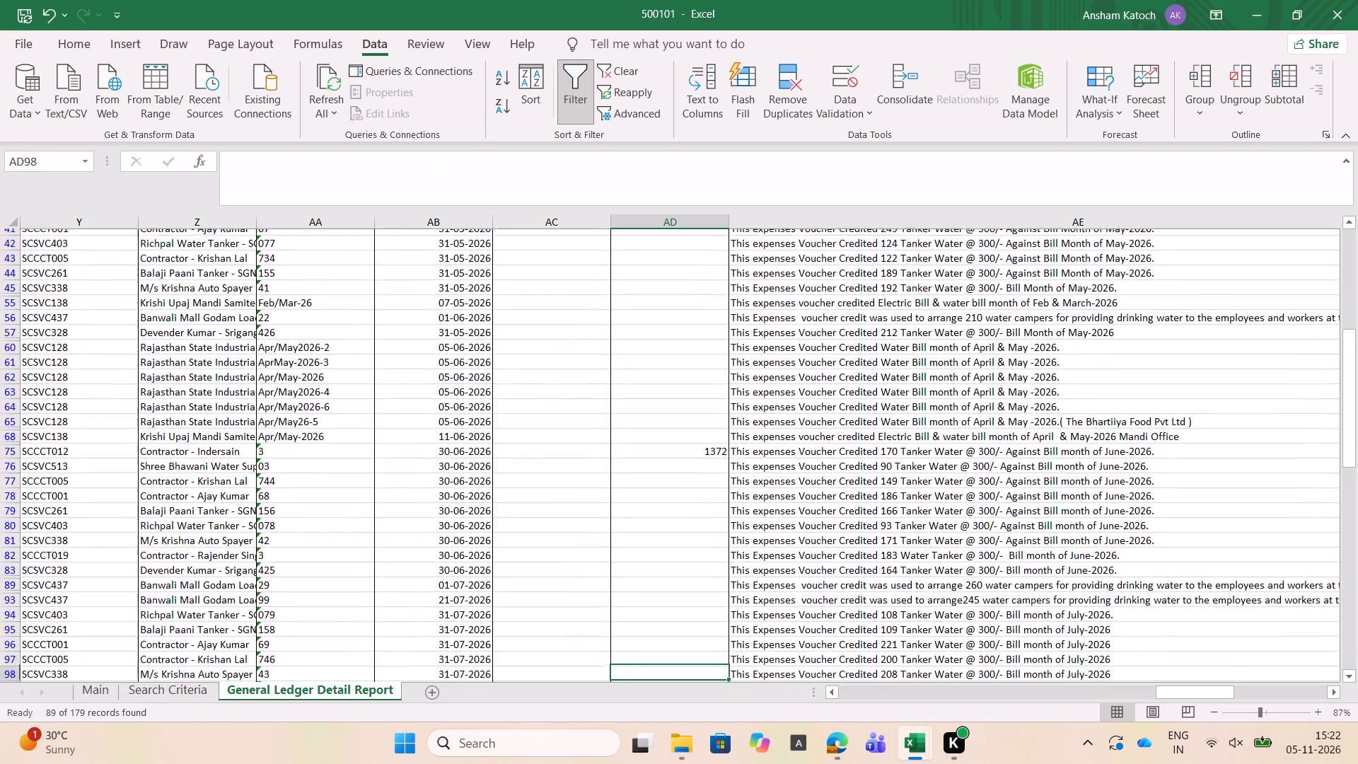
{"action": "key", "text": "Down"}
{"action": "key", "text": "Down"}
{"action": "key", "text": "Down"}
{"action": "key", "text": "Down"}
{"action": "key", "text": "Down"}
{"action": "key", "text": "Down"}
{"action": "key", "text": "Down"}
{"action": "key", "text": "Down"}
{"action": "key", "text": "Down"}
{"action": "key", "text": "Up"}
{"action": "key", "text": "Up"}
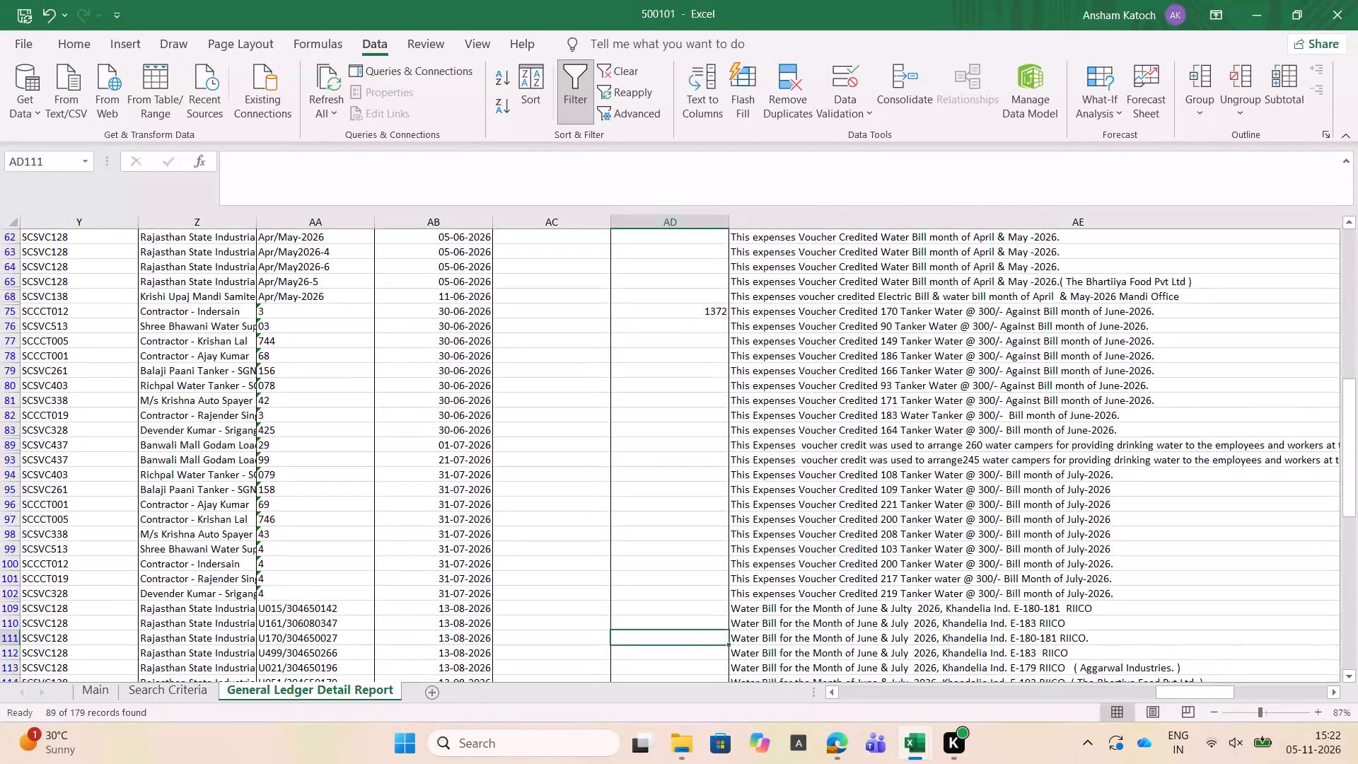
Recheck the July and June 2026 tanker narrations back to the June total in column AD.
{"action": "key", "text": "Up"}
{"action": "key", "text": "Up"}
{"action": "key", "text": "Up"}
{"action": "key", "text": "Up"}
{"action": "key", "text": "Up"}
{"action": "key", "text": "Up"}
{"action": "key", "text": "Up"}
{"action": "key", "text": "Up"}
{"action": "key", "text": "Up"}
{"action": "key", "text": "Up"}
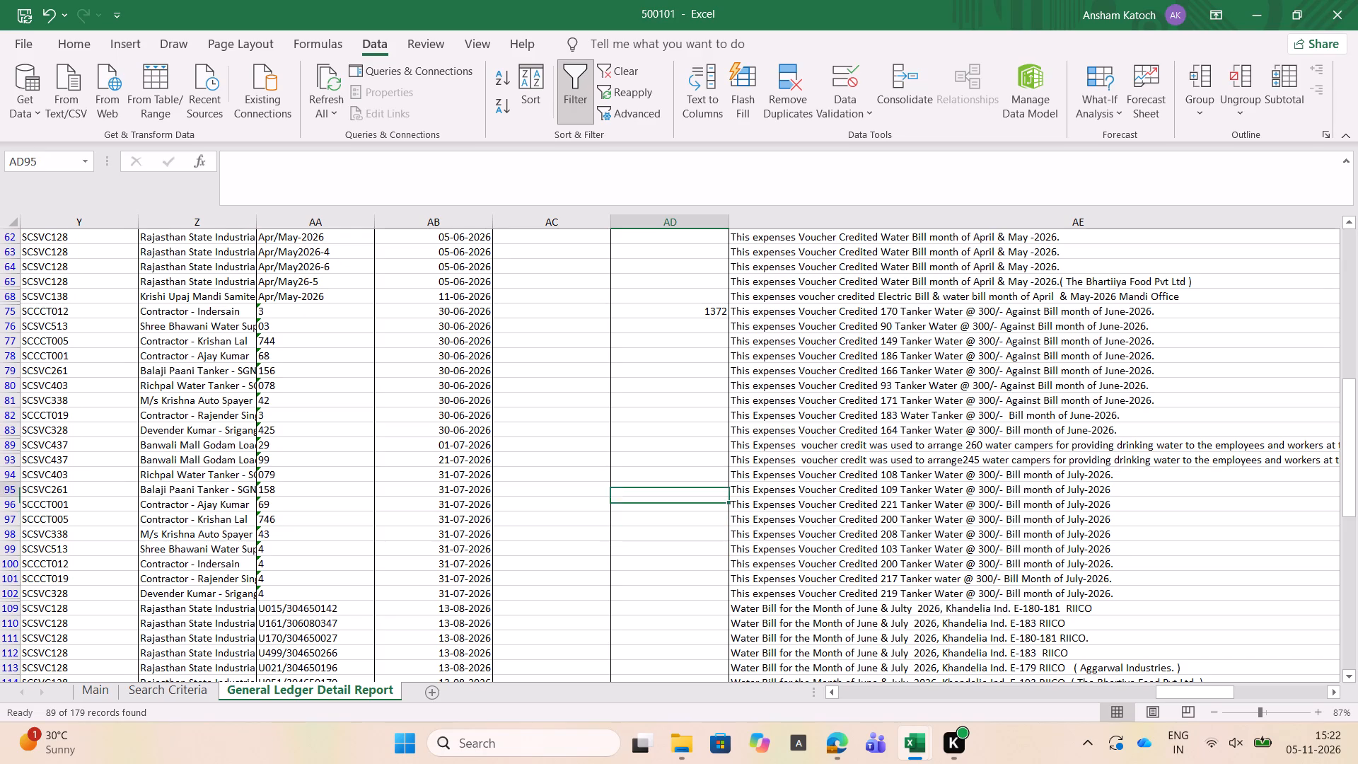
{"action": "key", "text": "Up"}
{"action": "key", "text": "Up"}
{"action": "key", "text": "Up"}
{"action": "key", "text": "Up"}
{"action": "key", "text": "Up"}
{"action": "key", "text": "Up"}
{"action": "key", "text": "Up"}
{"action": "key", "text": "Up"}
{"action": "key", "text": "Up"}
{"action": "key", "text": "Up"}
{"action": "key", "text": "Up"}
{"action": "key", "text": "Up"}
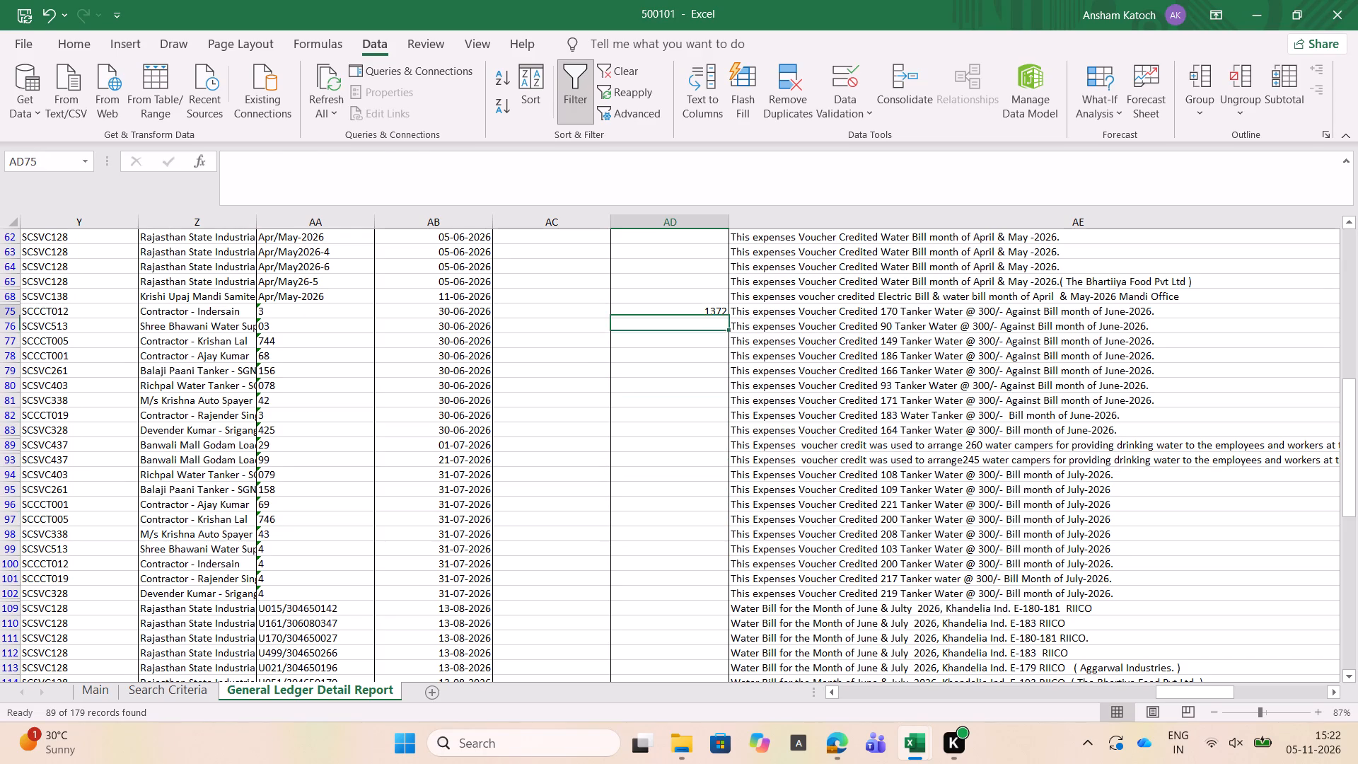
{"action": "key", "text": "Down"}
{"action": "key", "text": "Down"}
{"action": "key", "text": "Down"}
{"action": "key", "text": "Down"}
{"action": "key", "text": "Down"}
{"action": "key", "text": "Down"}
{"action": "key", "text": "Up"}
{"action": "key", "text": "Up"}
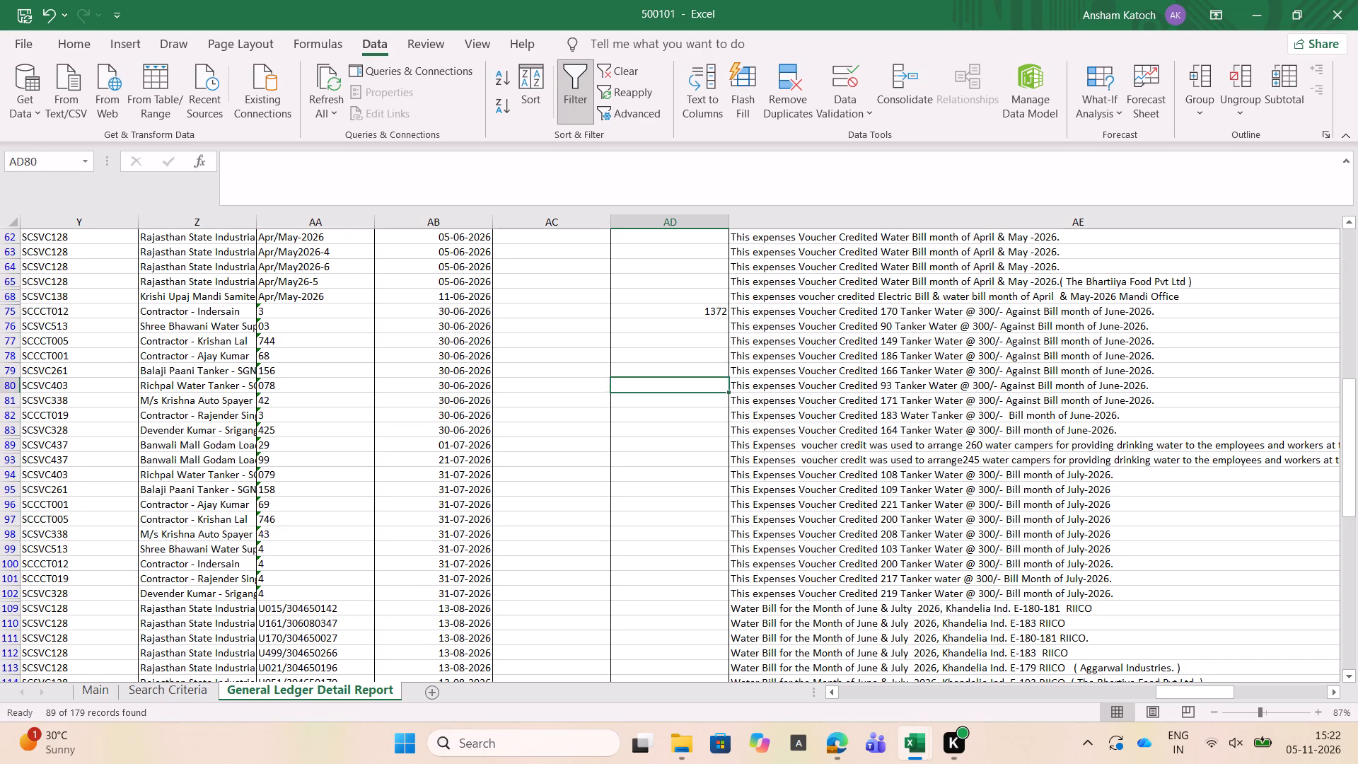
{"action": "key", "text": "Up"}
{"action": "key", "text": "Up"}
{"action": "key", "text": "Up"}
{"action": "key", "text": "Up"}
Total the July 2026 tanker quantities in AD94 with the formula =108+109+221+200+208+103+200+217+219.
{"action": "key", "text": "Down"}
{"action": "key", "text": "Down"}
{"action": "key", "text": "Down"}
{"action": "key", "text": "Down"}
{"action": "key", "text": "Down"}
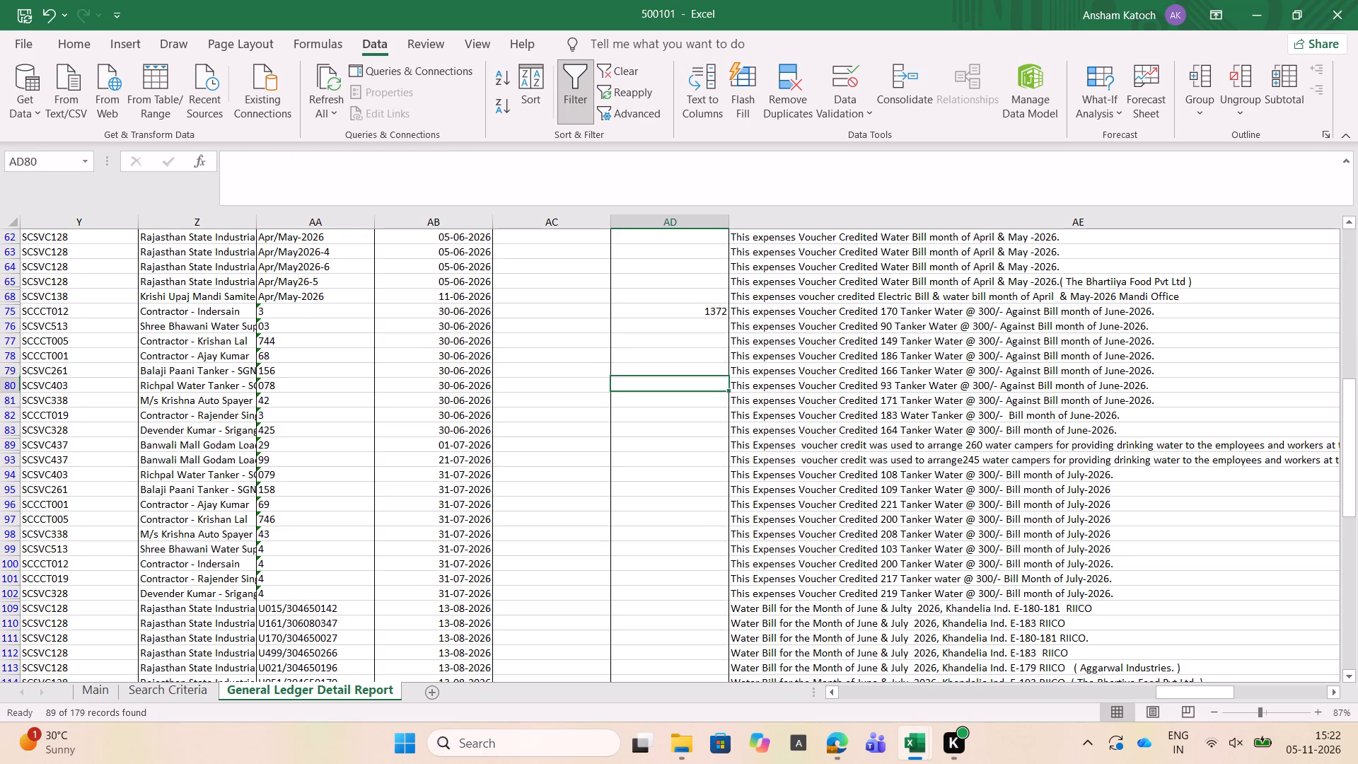
{"action": "key", "text": "Down"}
{"action": "key", "text": "Down"}
{"action": "key", "text": "Down"}
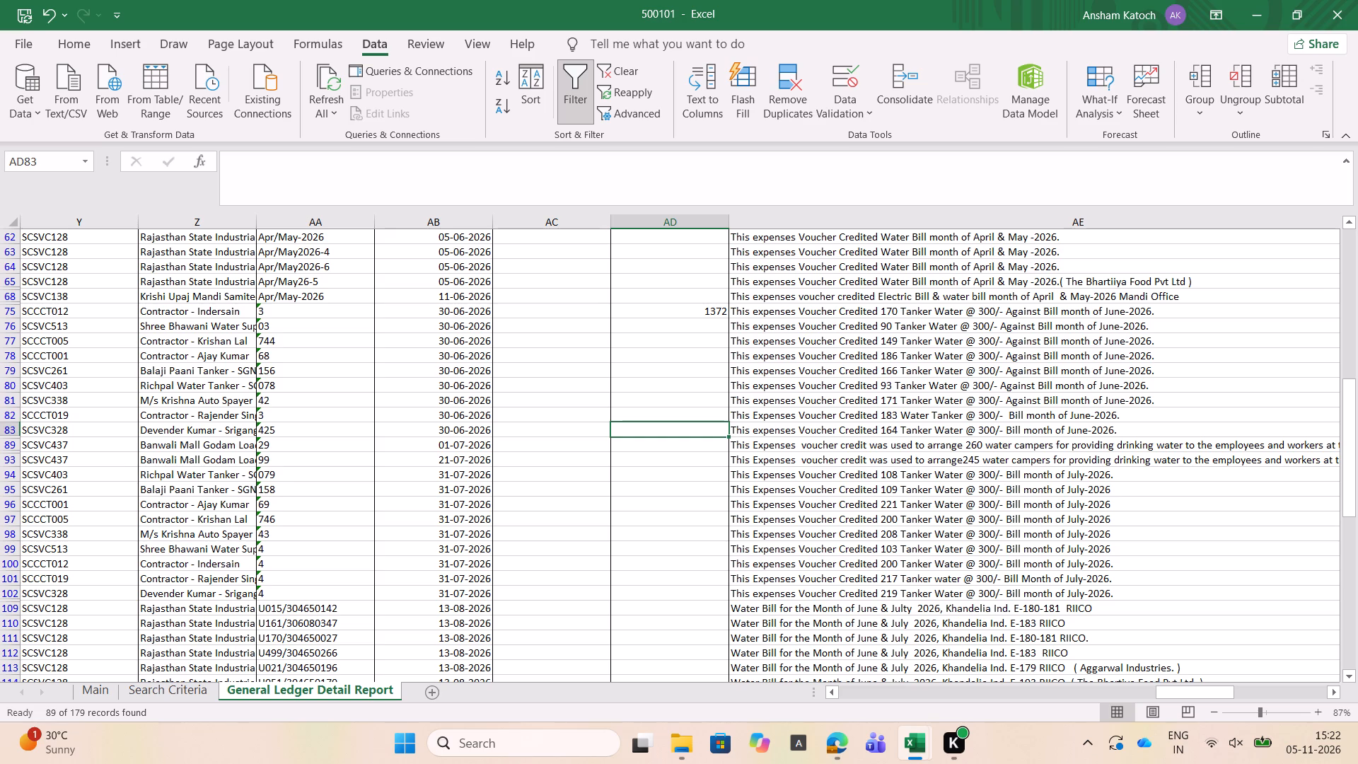
{"action": "key", "text": "Down"}
{"action": "key", "text": "Down"}
{"action": "key", "text": "Down"}
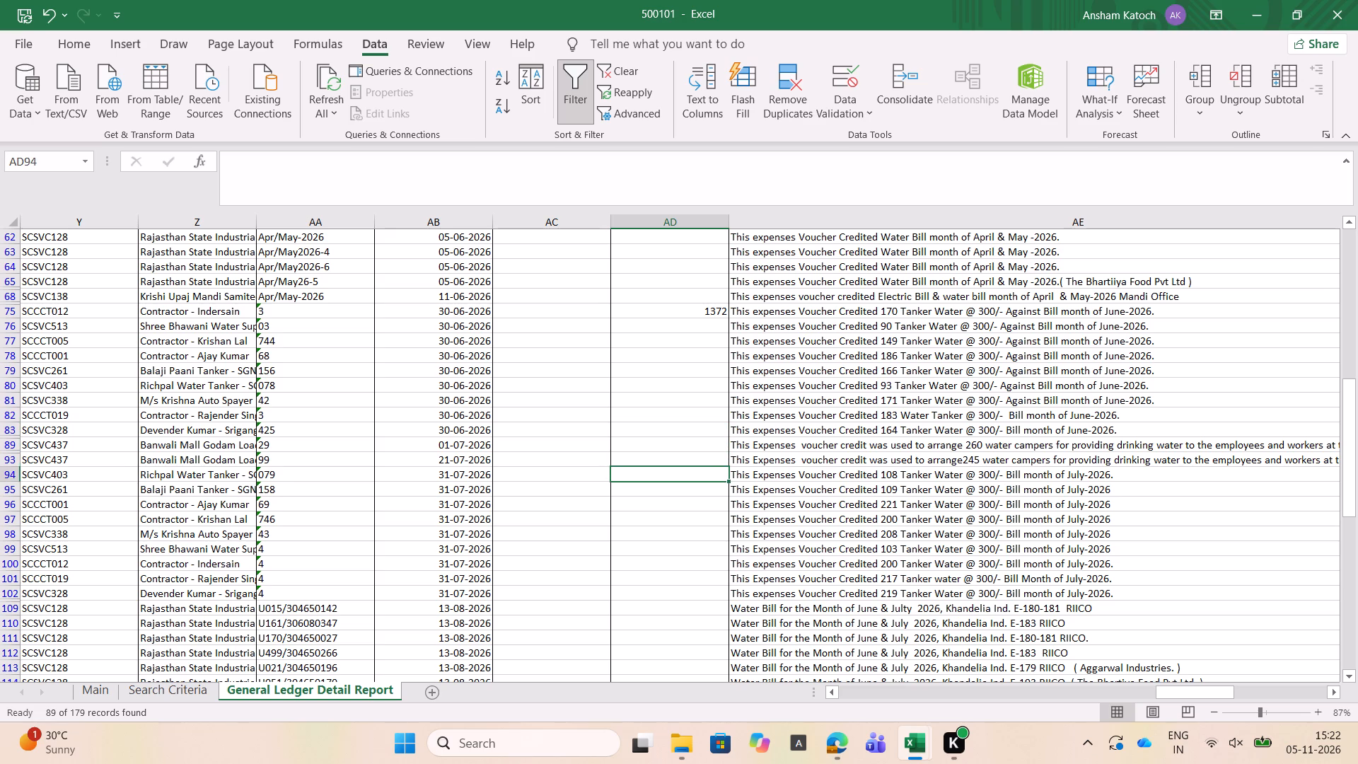
{"action": "key", "text": "equal"}
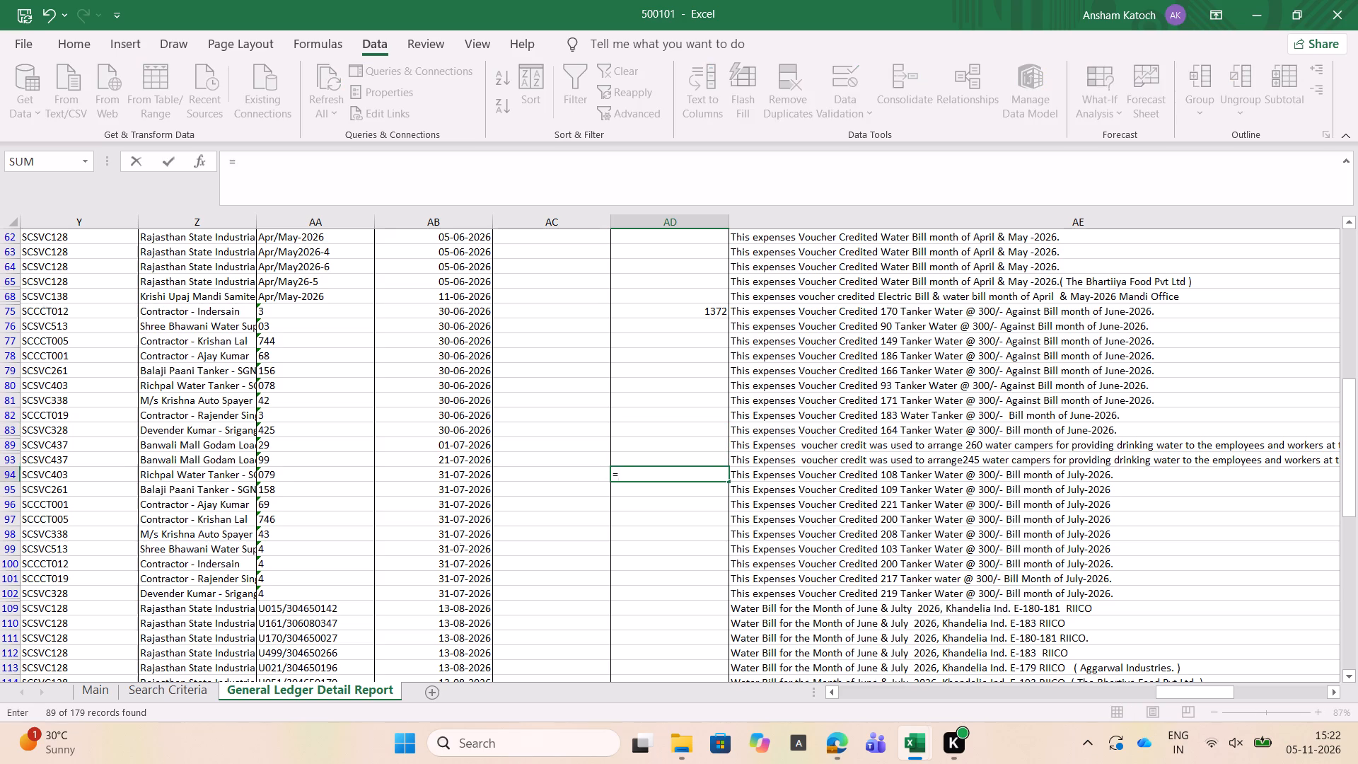
{"action": "type", "text": "108+"}
{"action": "type", "text": "109+1"}
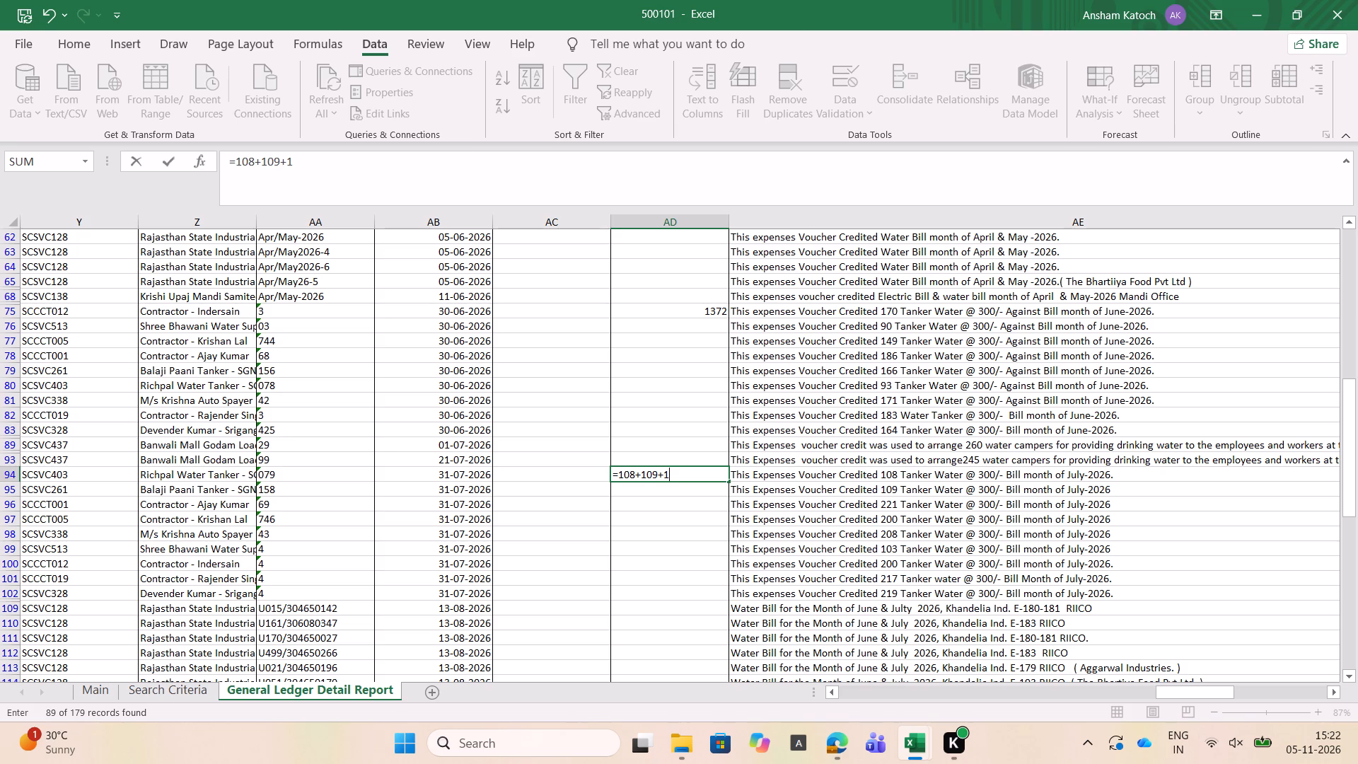
{"action": "key", "text": "BackSpace"}
{"action": "type", "text": "221+"}
{"action": "type", "text": "200"}
{"action": "type", "text": "+208"}
{"action": "type", "text": "+103"}
{"action": "key", "text": "plus"}
{"action": "type", "text": "200"}
{"action": "type", "text": "+217"}
{"action": "key", "text": "plus"}
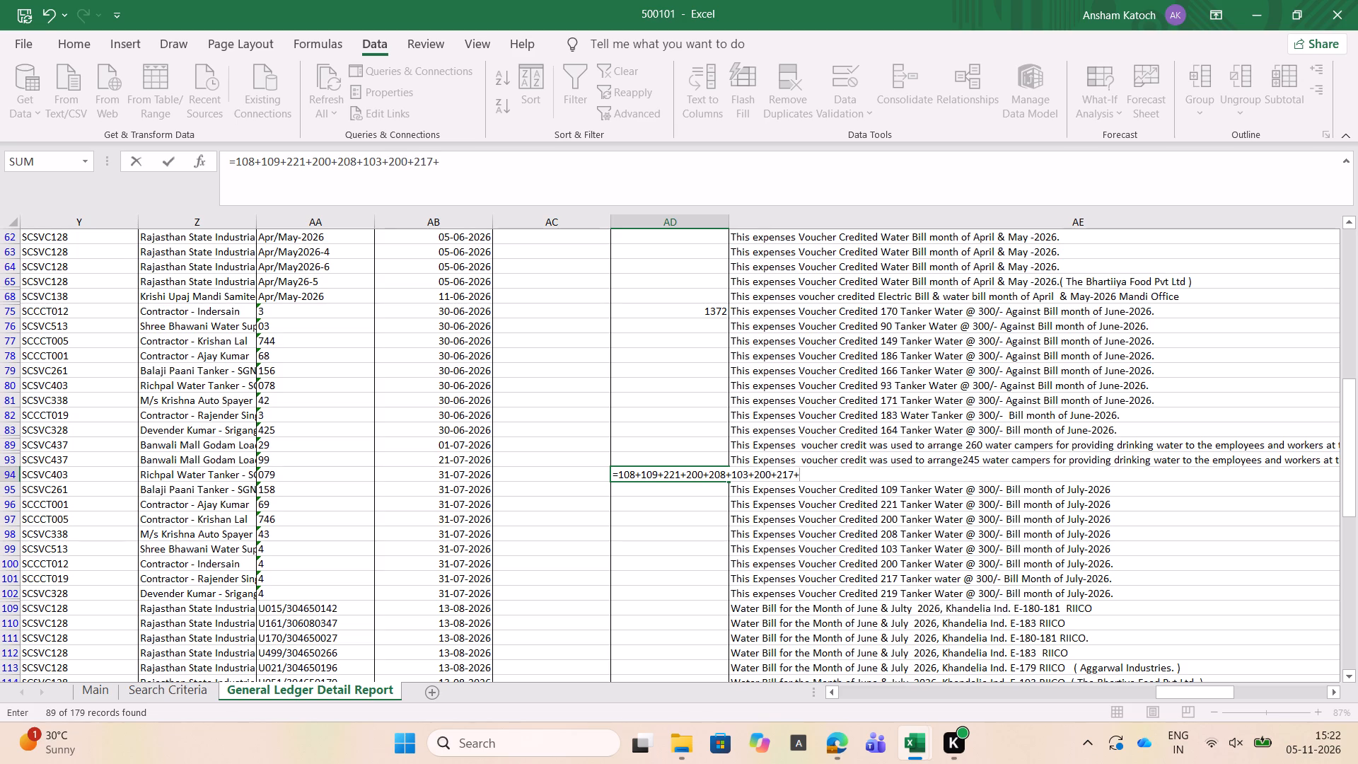
{"action": "type", "text": "219"}
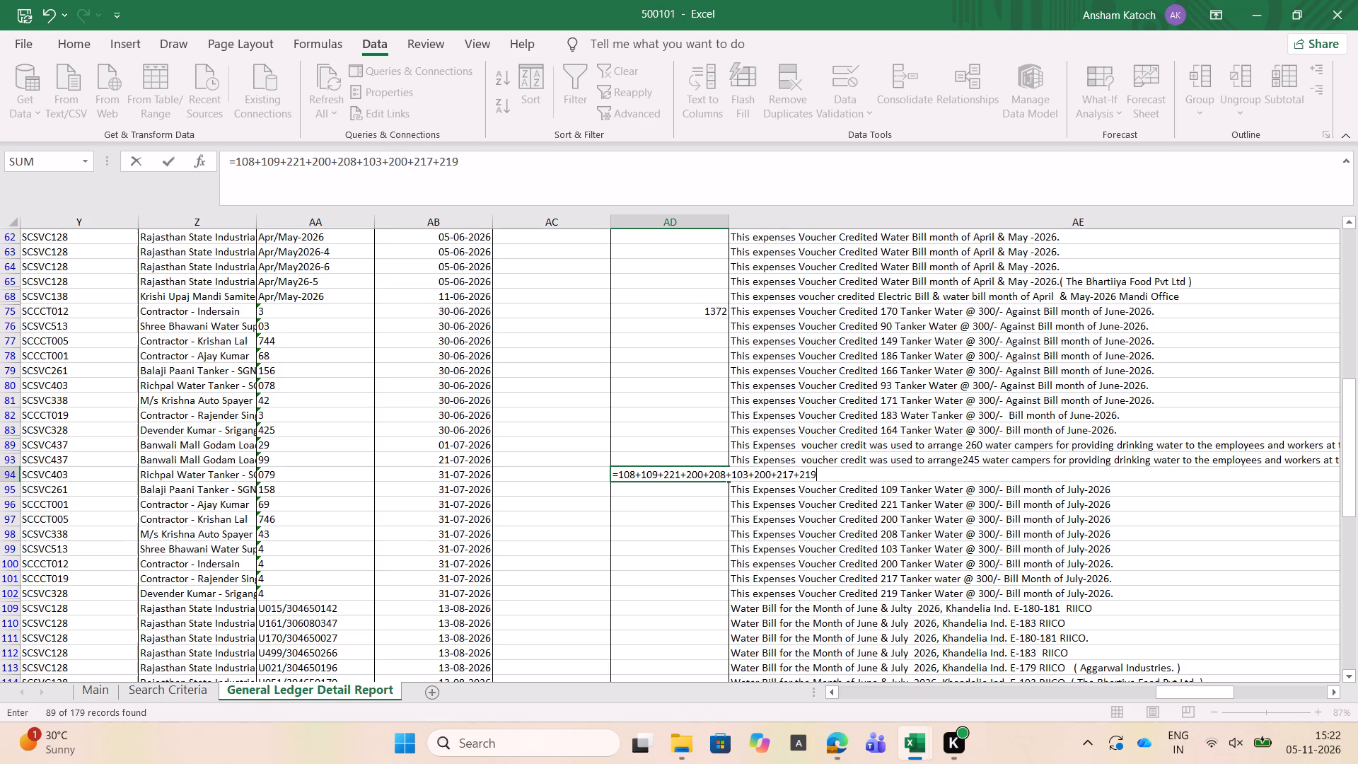
{"action": "key", "text": "Return"}
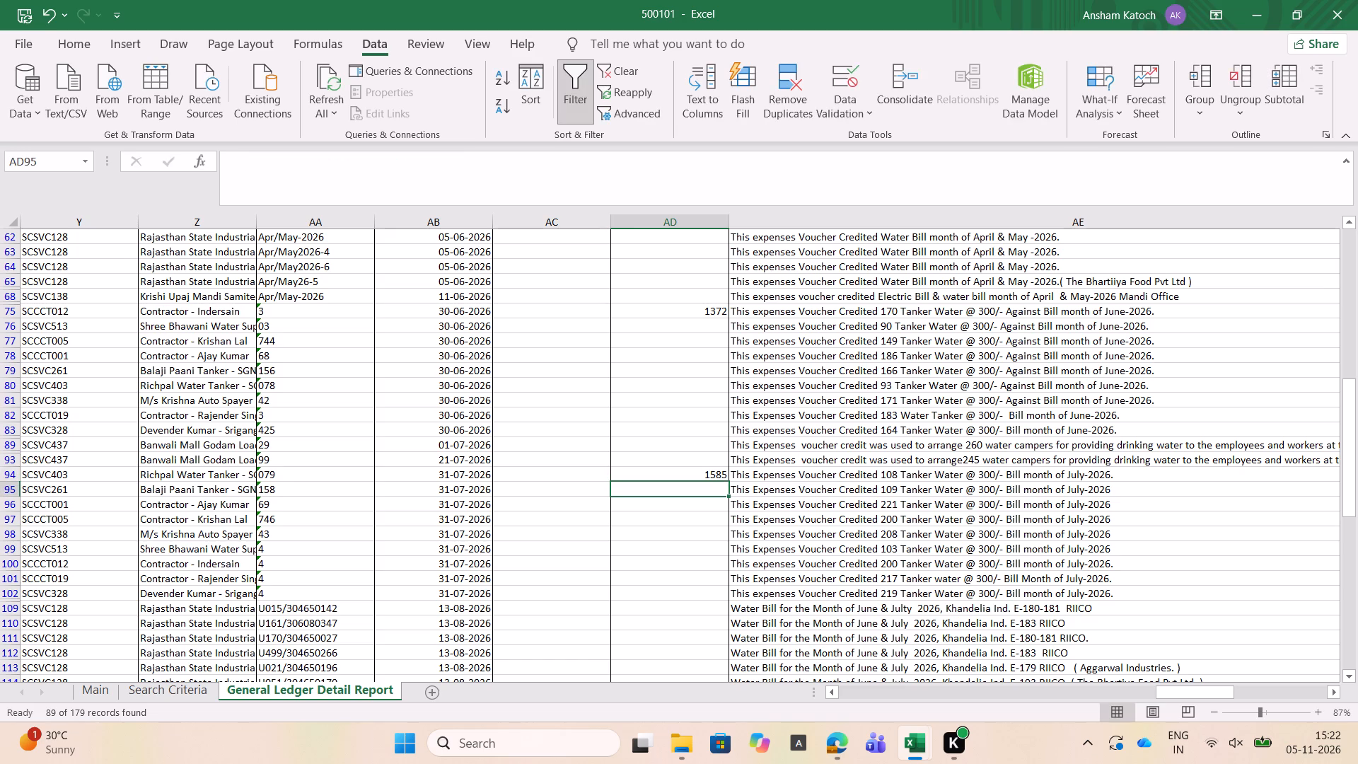
Total the August 2026 tanker quantities in AD122 with the formula =68+132+138+119+69+131+119+66+123.
{"action": "scroll", "coordinate": [596, 572], "scroll_direction": "down", "scroll_amount": 3}
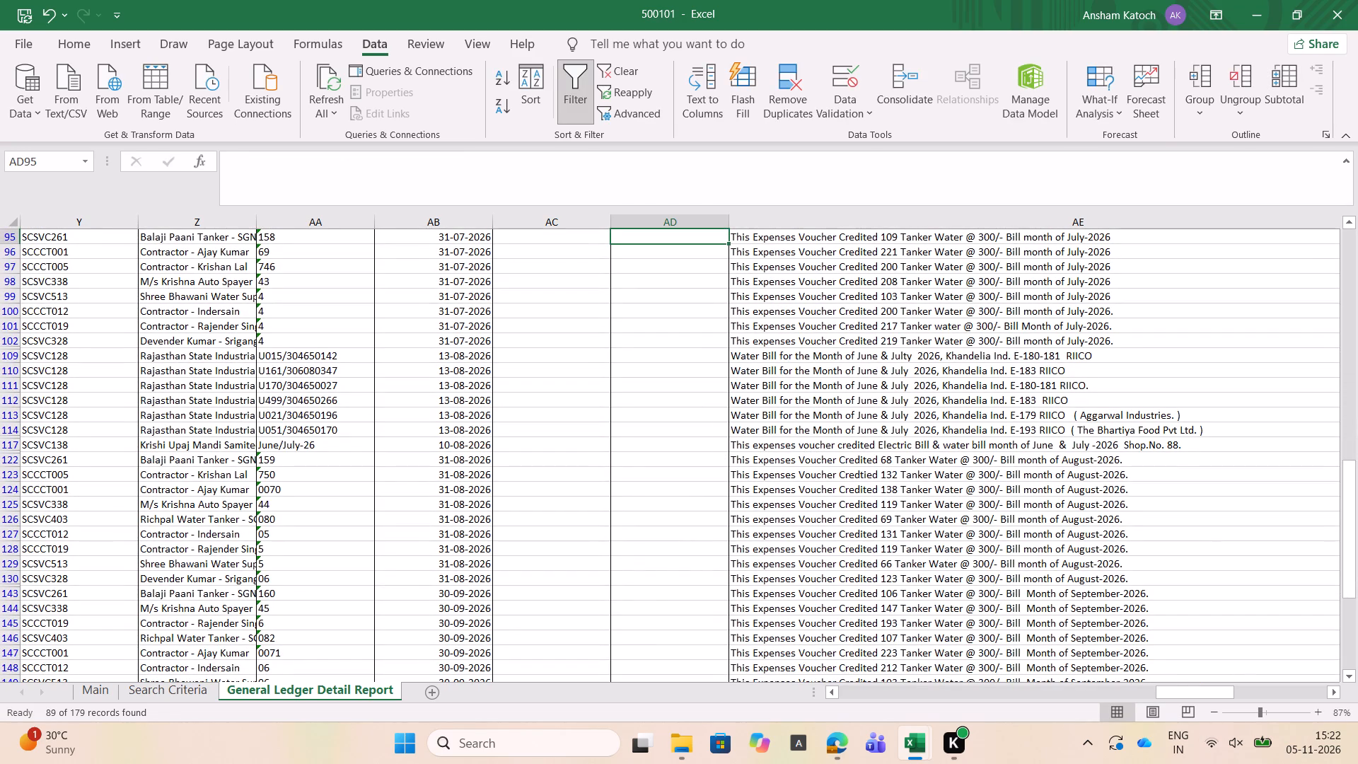
{"action": "left_click", "coordinate": [656, 452]}
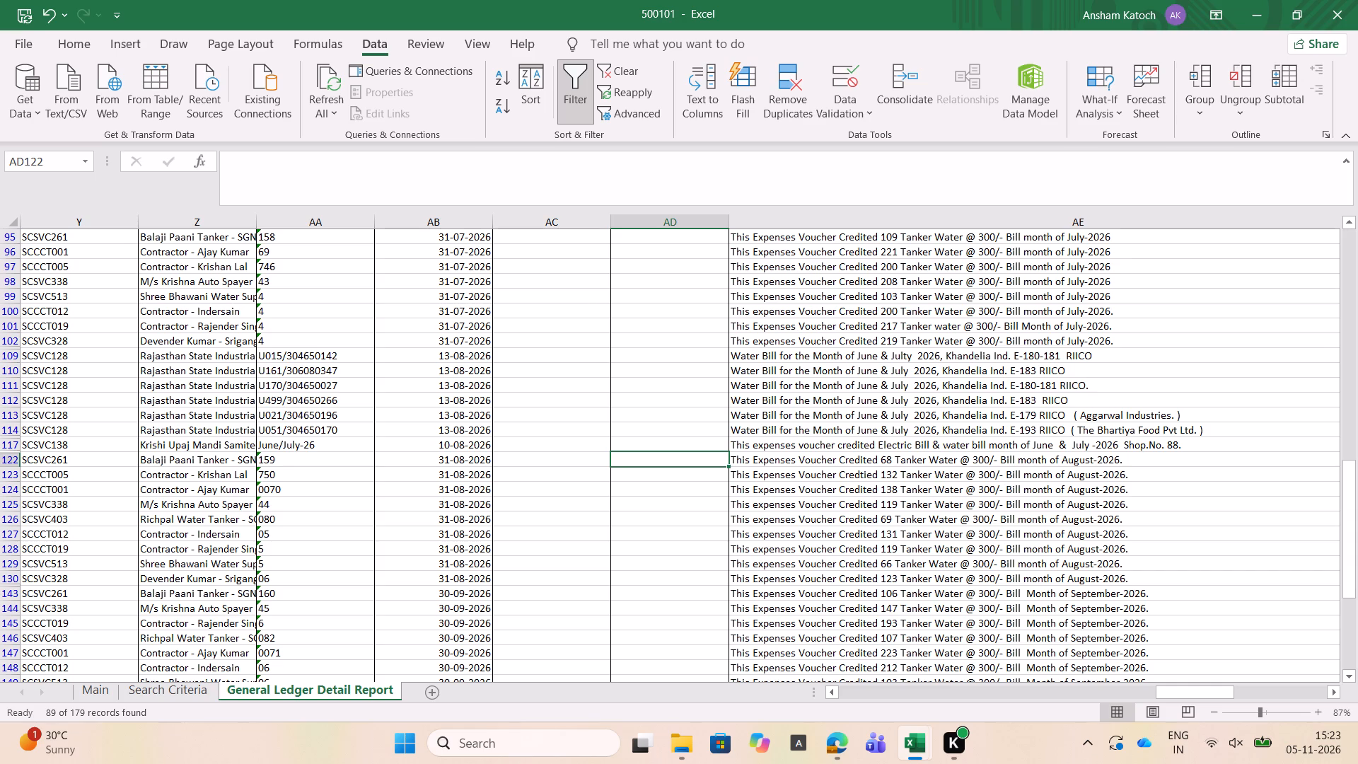
{"action": "key", "text": "equal"}
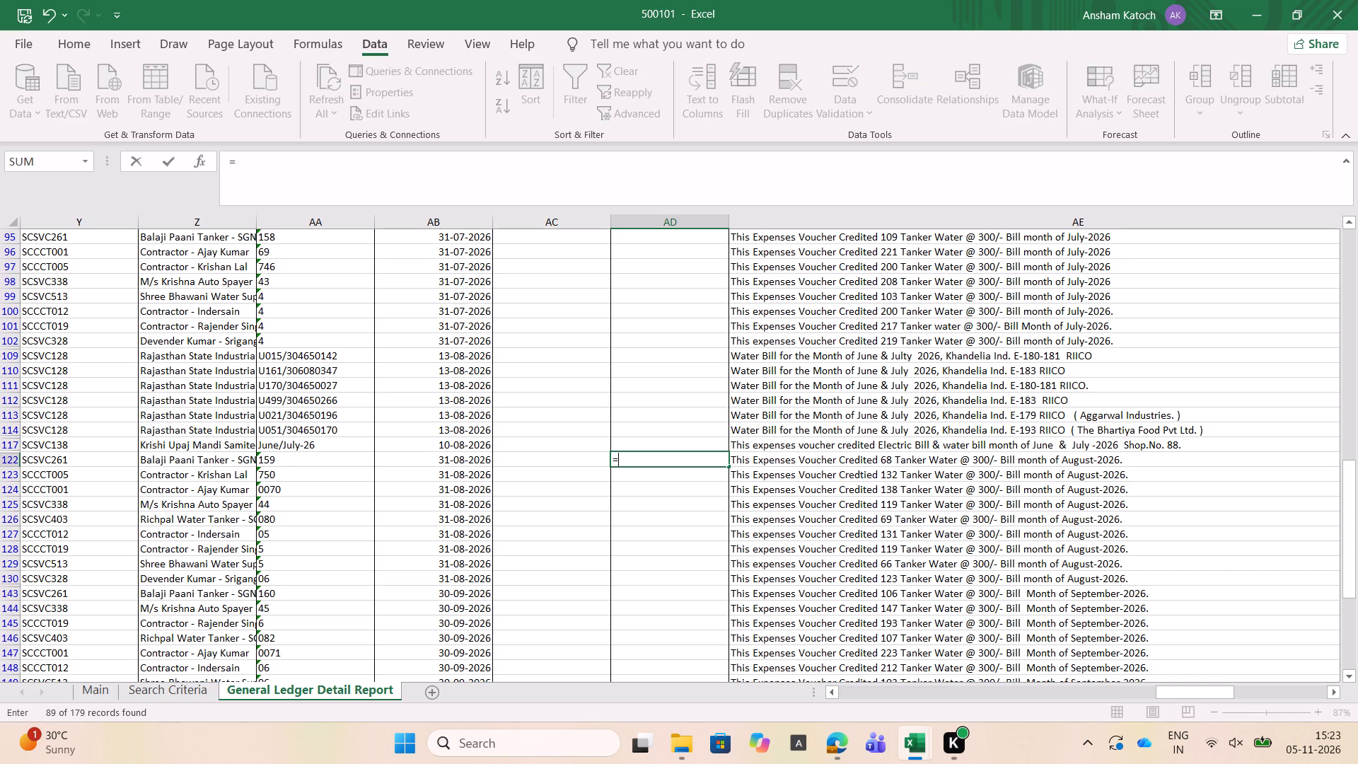
{"action": "type", "text": "68+"}
{"action": "type", "text": "132+"}
{"action": "type", "text": "138+119+"}
{"action": "type", "text": "69"}
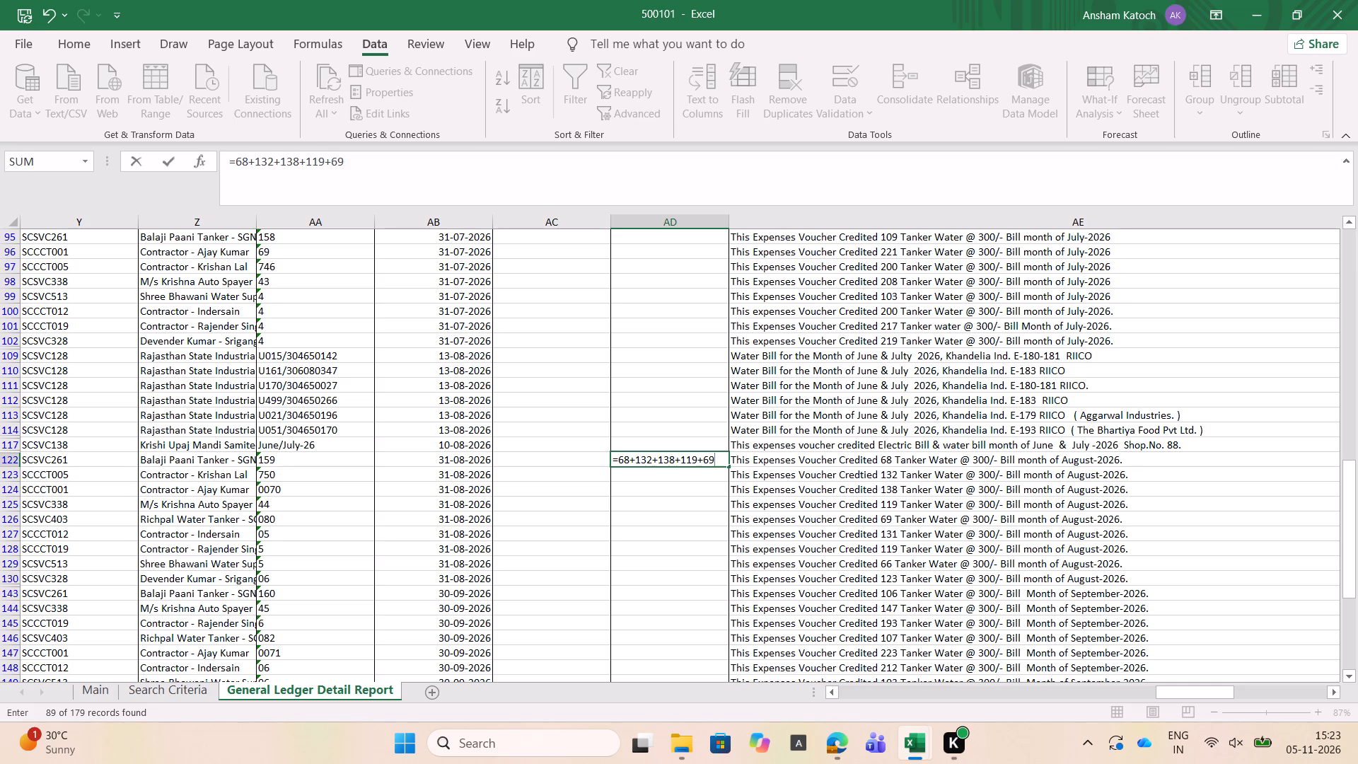
{"action": "type", "text": "+131+119+"}
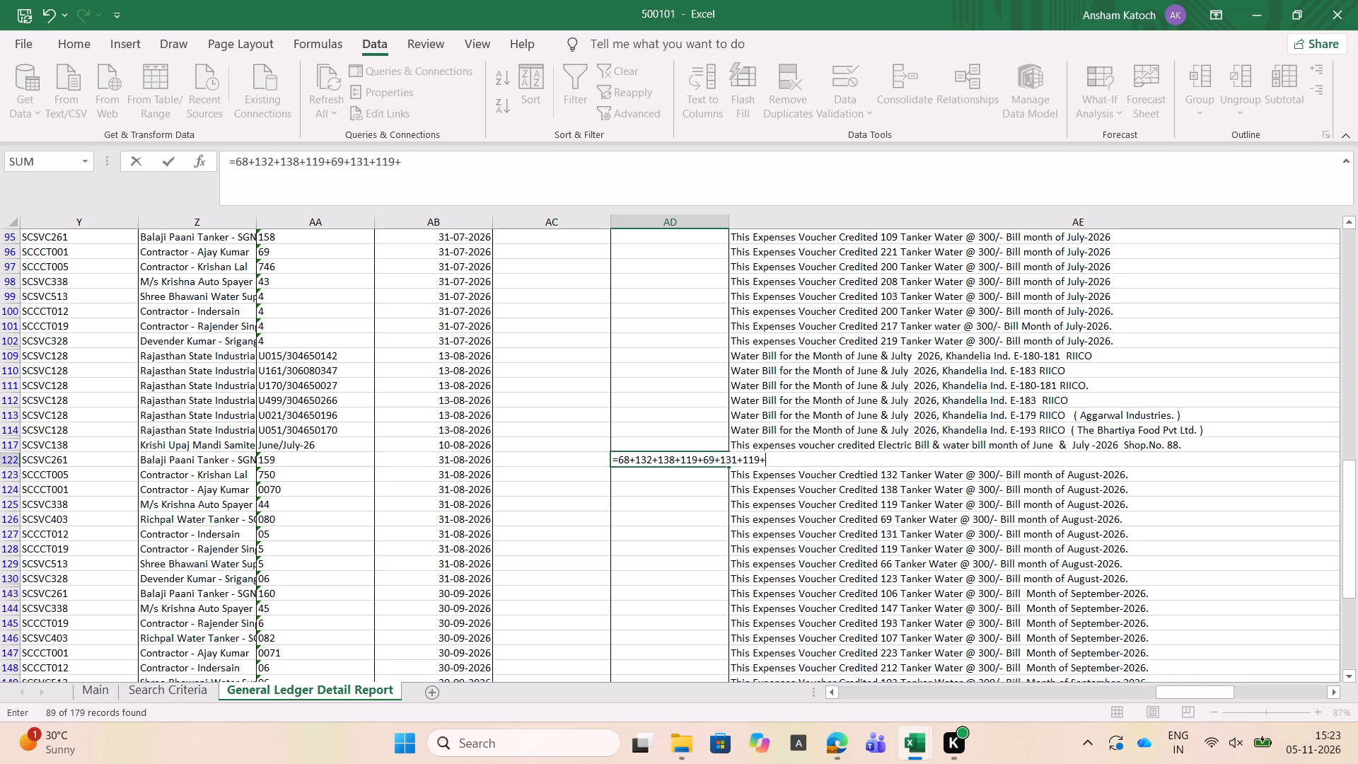
{"action": "type", "text": "66+"}
{"action": "type", "text": "123+"}
{"action": "type", "text": "106+147+193"}
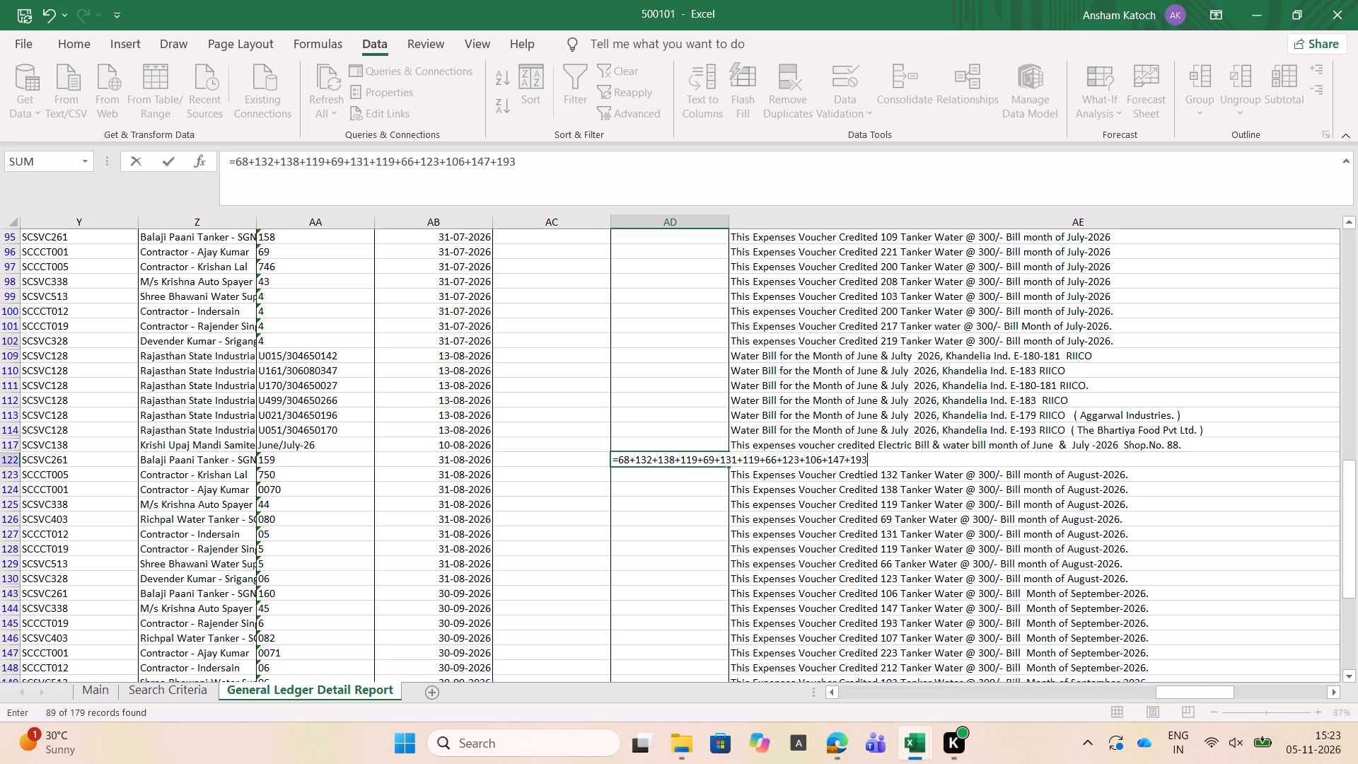
{"action": "type", "text": "+107"}
{"action": "key", "text": "plus"}
{"action": "key", "text": "BackSpace"}
{"action": "key", "text": "BackSpace"}
{"action": "key", "text": "BackSpace"}
{"action": "key", "text": "BackSpace"}
{"action": "key", "text": "BackSpace"}
{"action": "key", "text": "BackSpace"}
{"action": "key", "text": "BackSpace"}
{"action": "key", "text": "BackSpace"}
{"action": "key", "text": "BackSpace"}
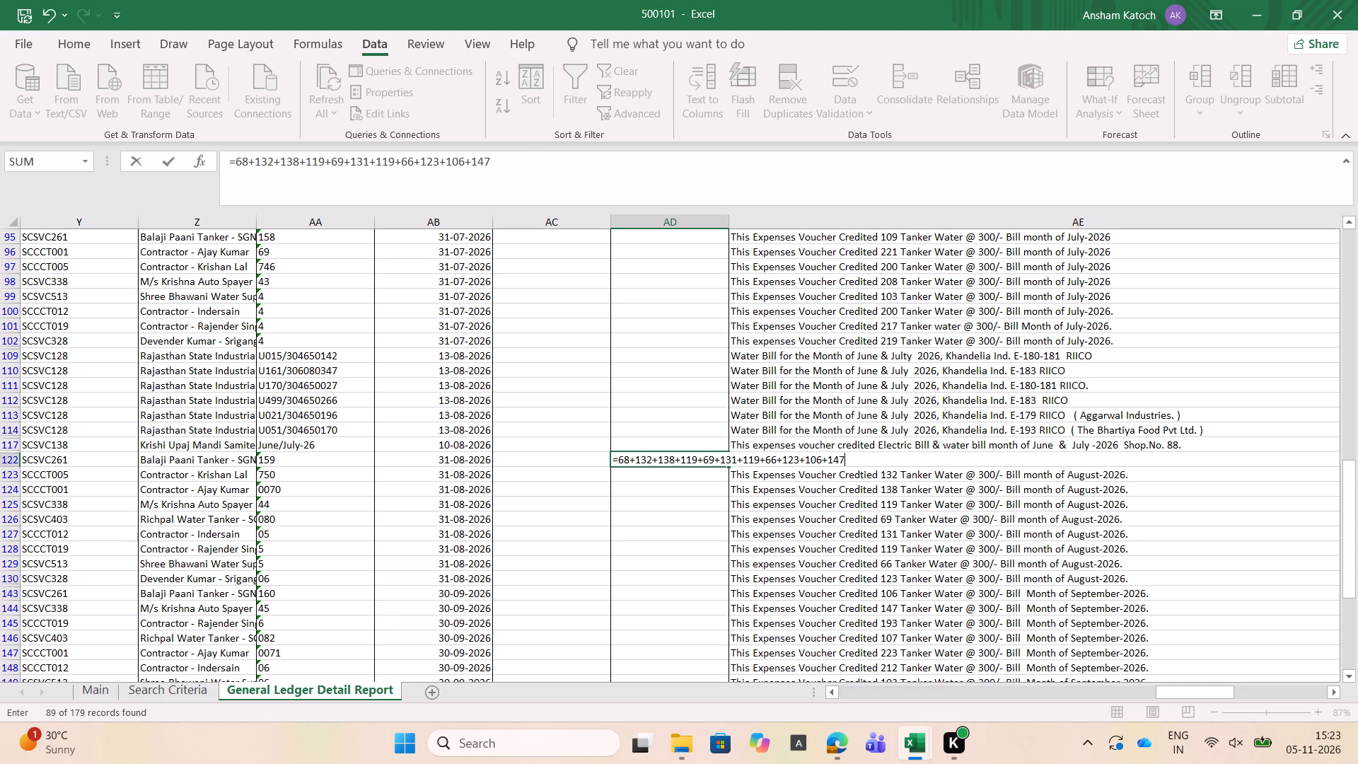
{"action": "key", "text": "BackSpace"}
{"action": "key", "text": "BackSpace"}
{"action": "key", "text": "BackSpace"}
{"action": "key", "text": "BackSpace"}
{"action": "key", "text": "BackSpace"}
{"action": "key", "text": "BackSpace"}
{"action": "key", "text": "BackSpace"}
{"action": "key", "text": "BackSpace"}
{"action": "key", "text": "Return"}
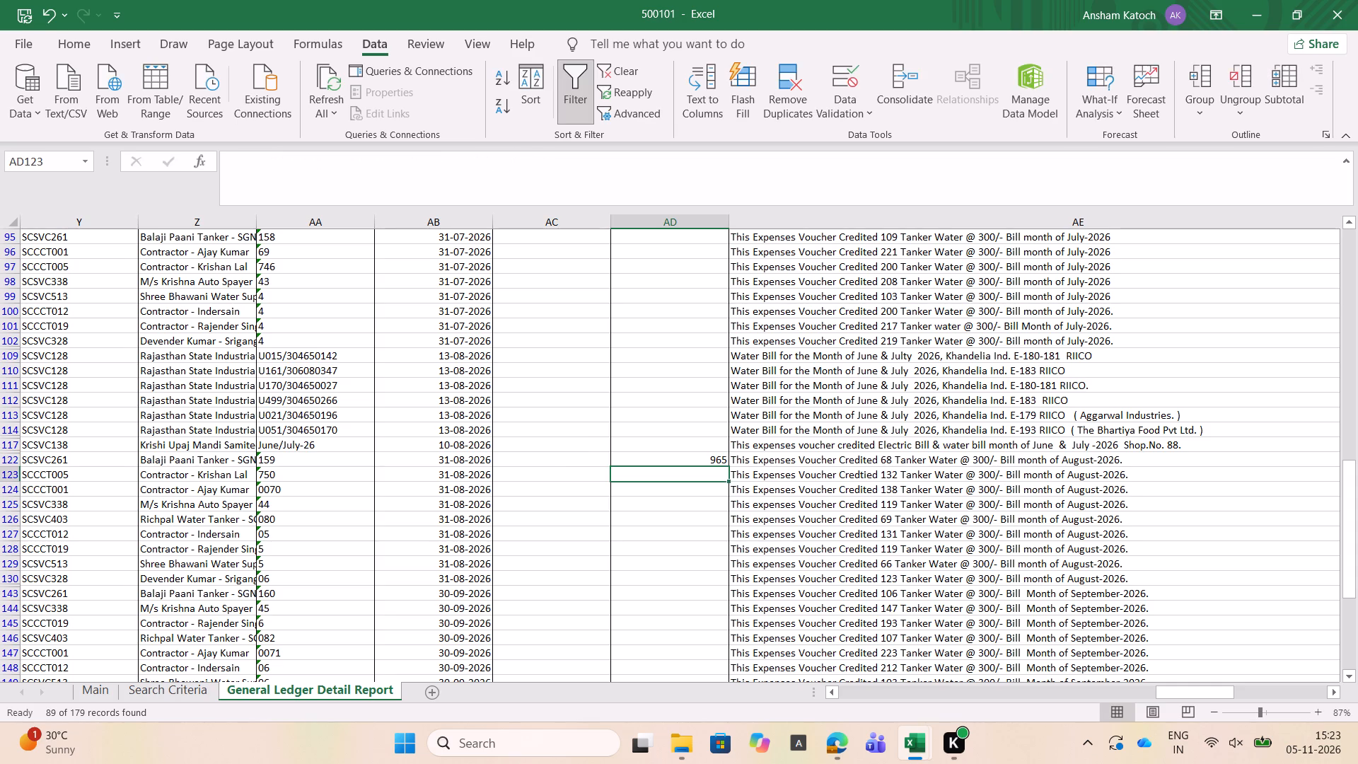
Total the September 2026 tanker quantities in AD143 with the formula =106+147+193+107+223+212+103+195+190.
{"action": "key", "text": "Down"}
{"action": "key", "text": "Down"}
{"action": "key", "text": "Down"}
{"action": "key", "text": "Down"}
{"action": "key", "text": "Down"}
{"action": "key", "text": "Down"}
{"action": "key", "text": "Down"}
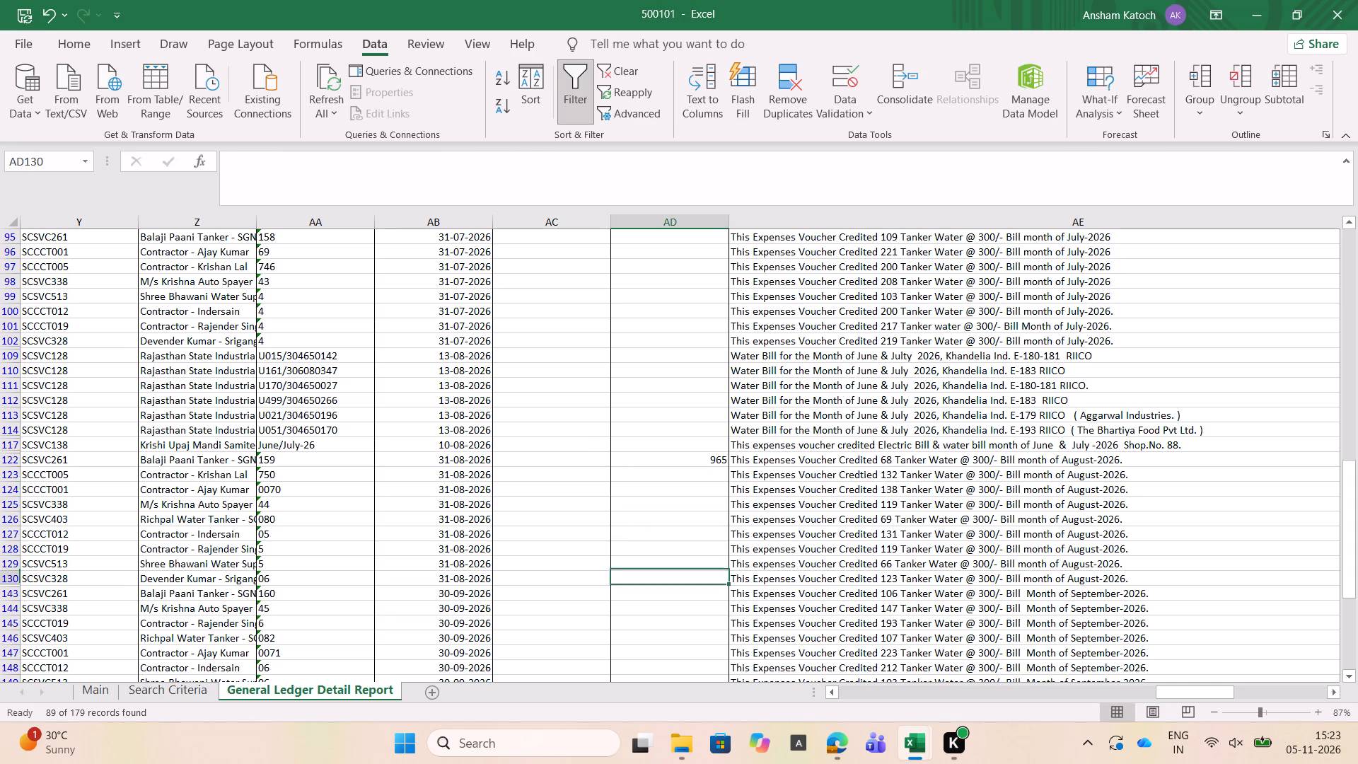
{"action": "key", "text": "Down"}
{"action": "key", "text": "Down"}
{"action": "key", "text": "Down"}
{"action": "key", "text": "Down"}
{"action": "key", "text": "Down"}
{"action": "key", "text": "Down"}
{"action": "key", "text": "Down"}
{"action": "key", "text": "Down"}
{"action": "key", "text": "Down"}
{"action": "key", "text": "Down"}
{"action": "key", "text": "Down"}
{"action": "key", "text": "Down"}
{"action": "key", "text": "Down"}
{"action": "key", "text": "Up"}
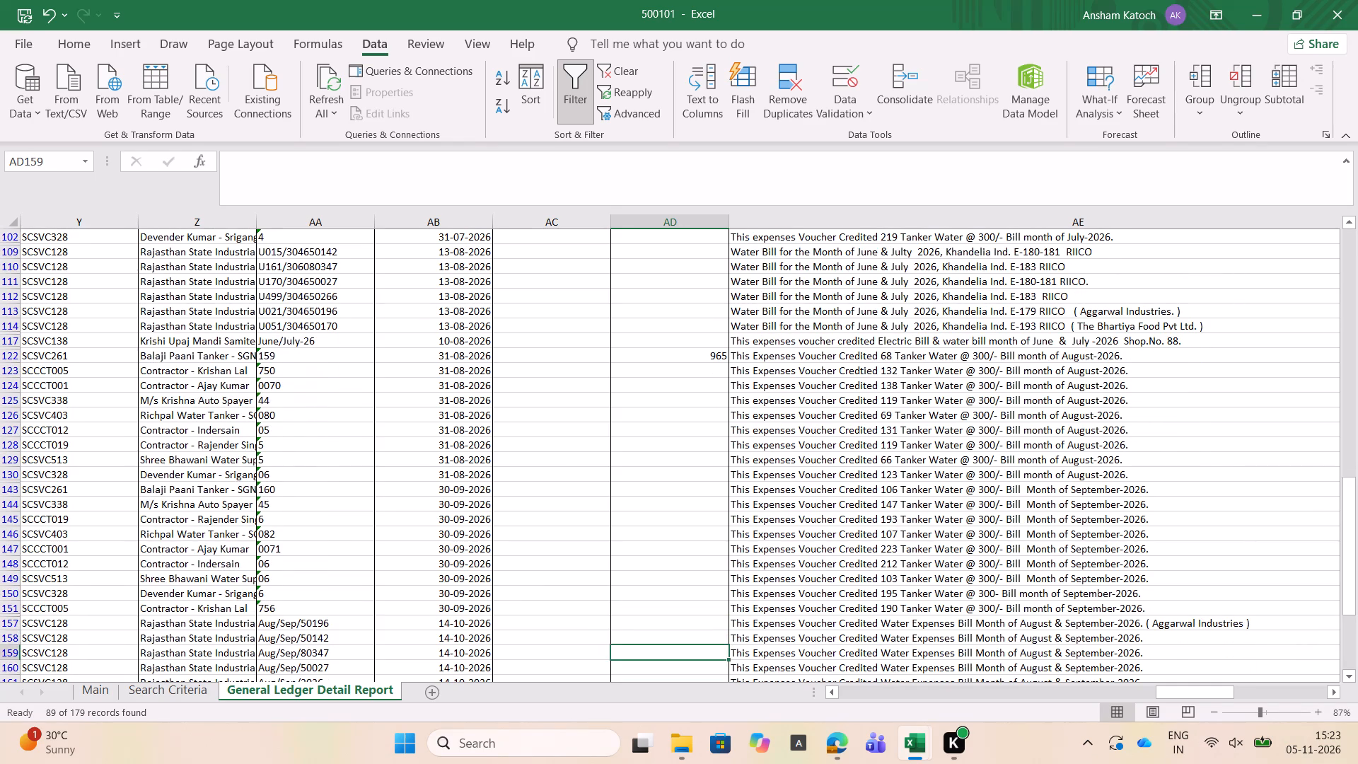
{"action": "key", "text": "Up"}
{"action": "key", "text": "Up"}
{"action": "key", "text": "Up"}
{"action": "key", "text": "Up"}
{"action": "key", "text": "Up"}
{"action": "key", "text": "Up"}
{"action": "key", "text": "Up"}
{"action": "key", "text": "Up"}
{"action": "key", "text": "Up"}
{"action": "key", "text": "Up"}
{"action": "key", "text": "Up"}
{"action": "key", "text": "Up"}
{"action": "key", "text": "Down"}
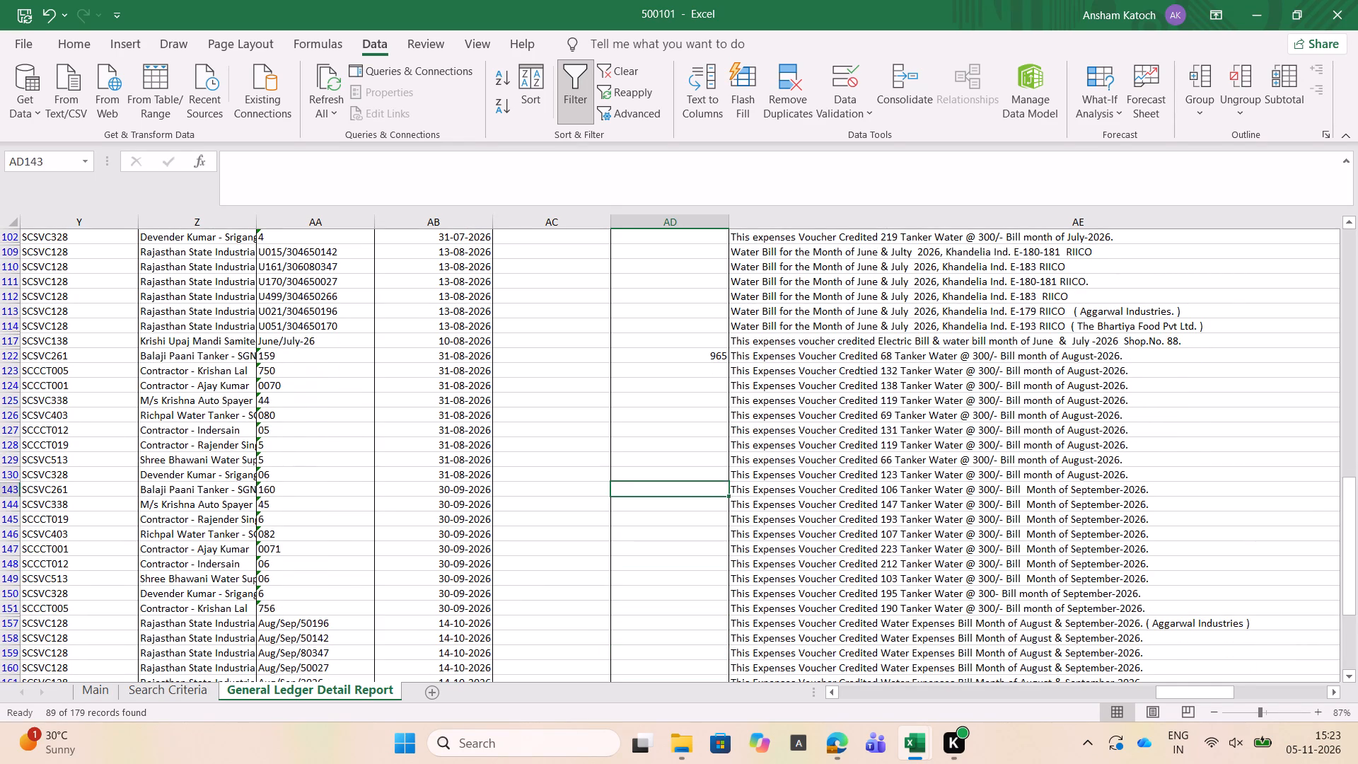
{"action": "key", "text": "Up"}
{"action": "key", "text": "Down"}
{"action": "key", "text": "equal"}
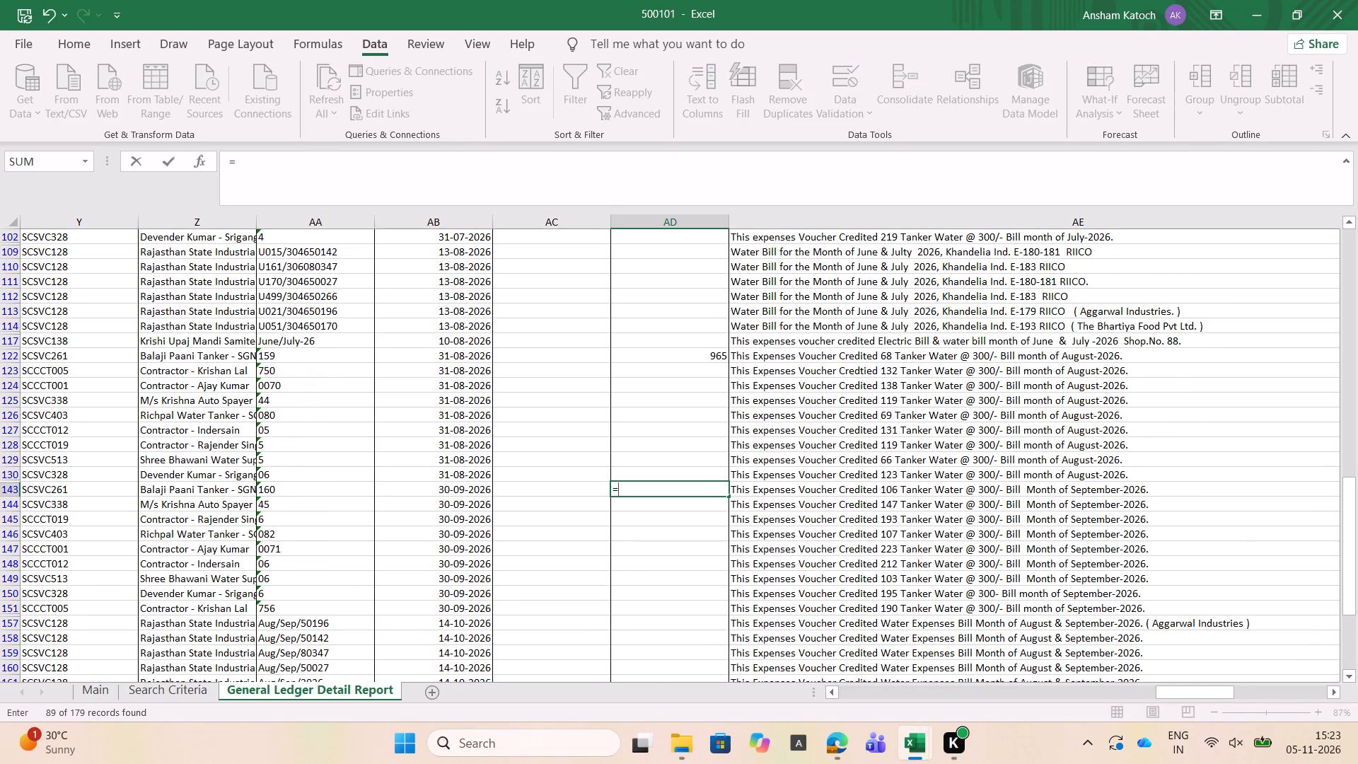
{"action": "type", "text": "106+"}
{"action": "type", "text": "147+"}
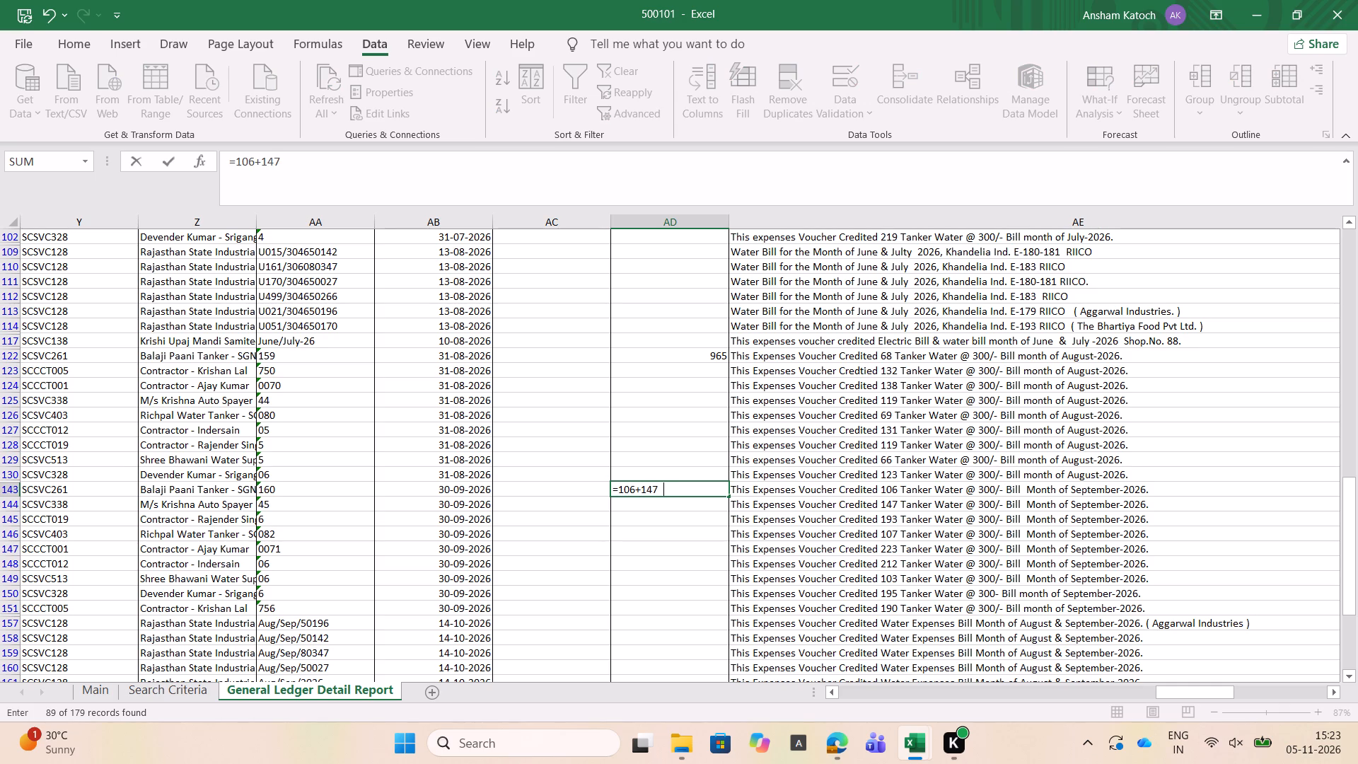
{"action": "type", "text": "193+"}
{"action": "type", "text": "107"}
{"action": "type", "text": "+223+"}
{"action": "type", "text": "212+103+"}
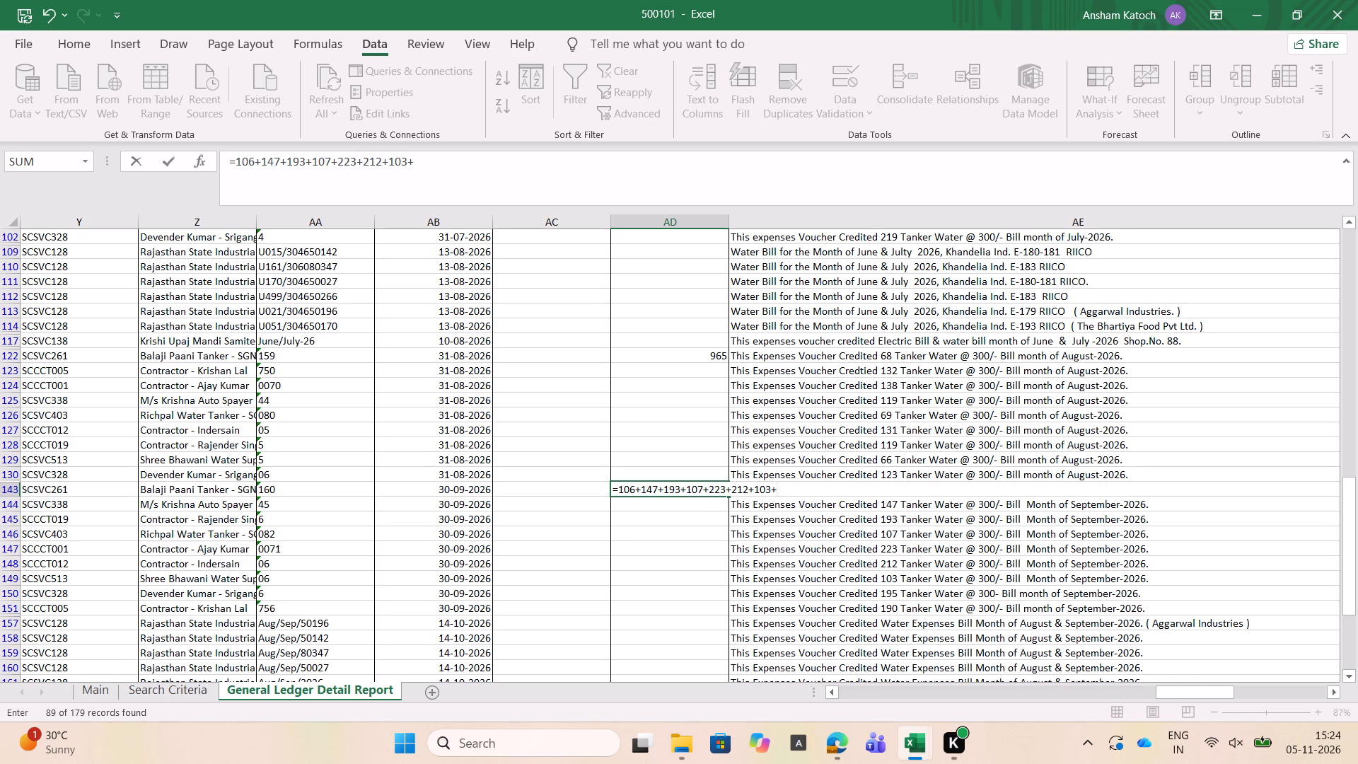
{"action": "type", "text": "195+"}
{"action": "type", "text": "190"}
{"action": "key", "text": "Return"}
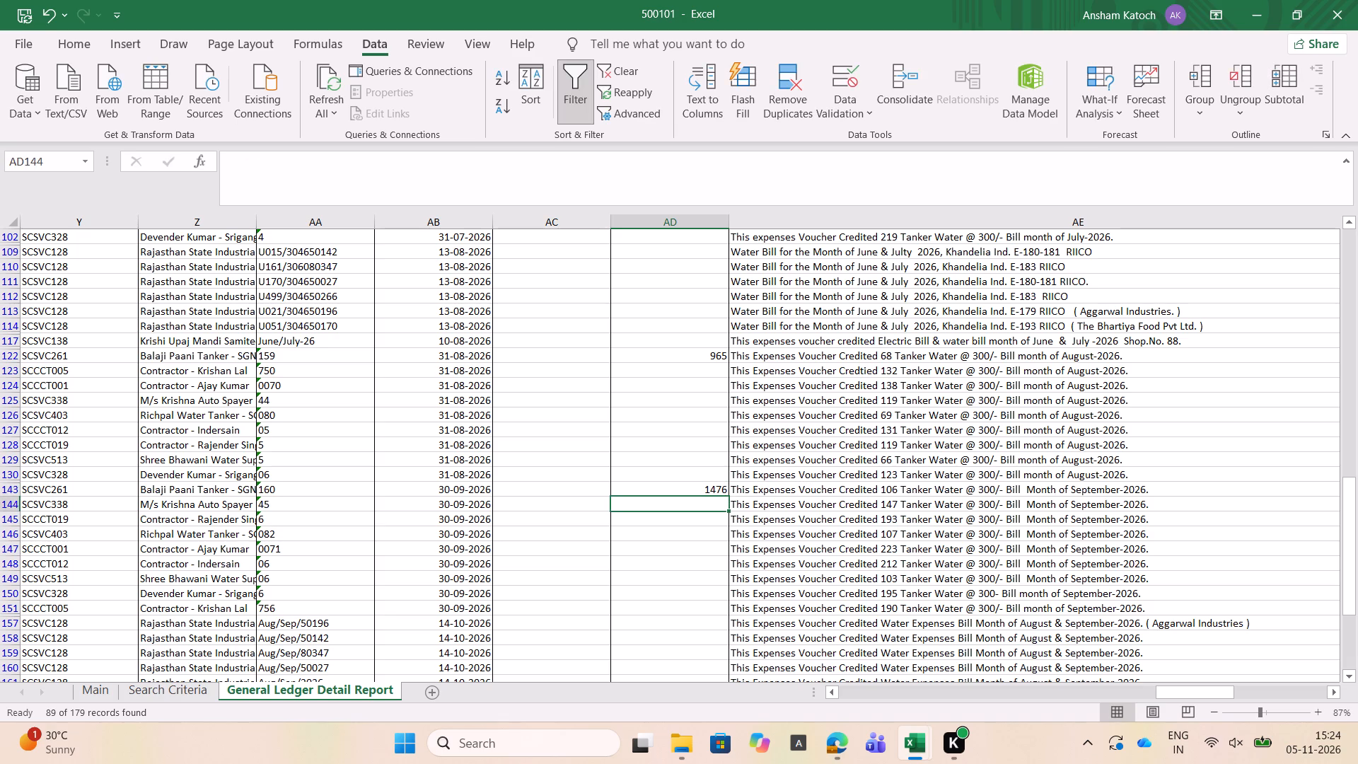
Total the October 2026 tanker quantities in AD168 with the formula =159+79+166+162+142+81+83+166.
{"action": "key", "text": "Down"}
{"action": "key", "text": "Down"}
{"action": "key", "text": "Down"}
{"action": "key", "text": "Down"}
{"action": "key", "text": "Down"}
{"action": "key", "text": "Down"}
{"action": "key", "text": "Down"}
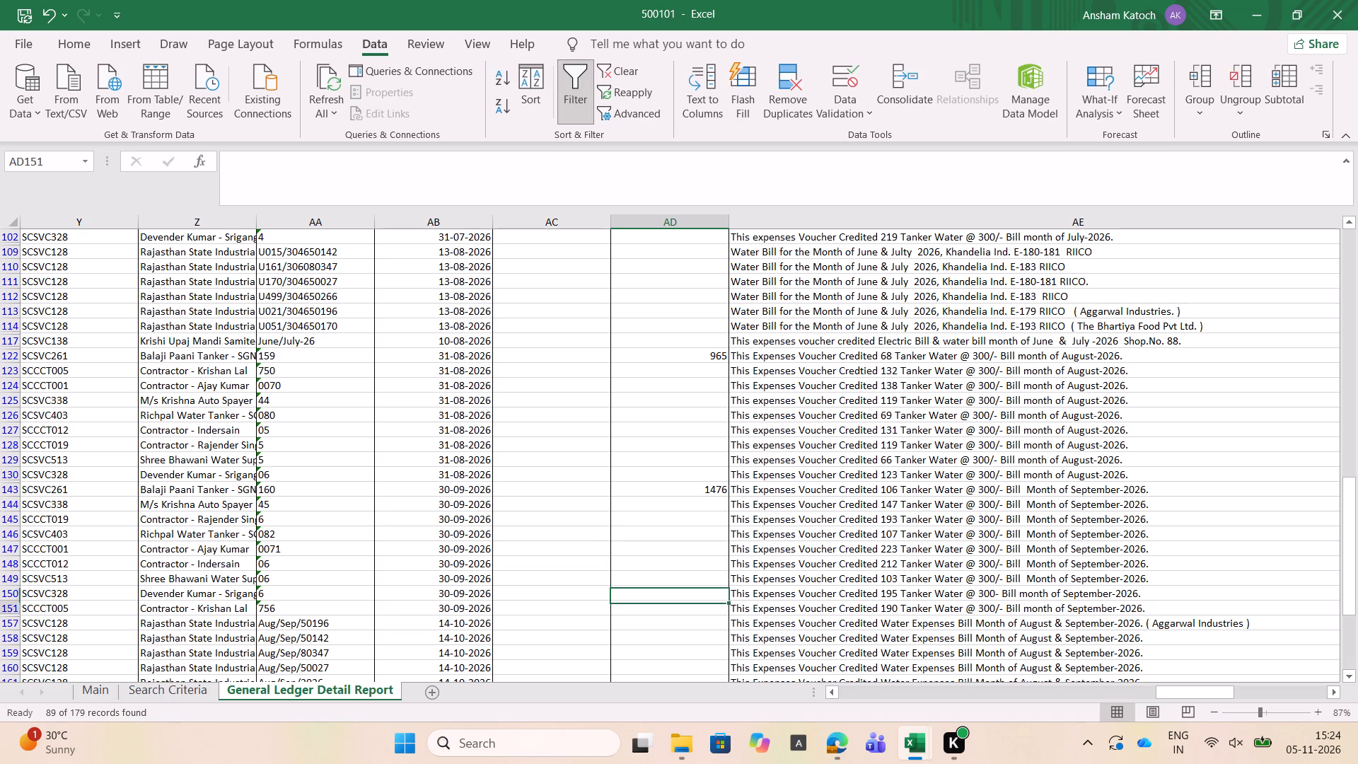
{"action": "key", "text": "Down"}
{"action": "key", "text": "Down"}
{"action": "key", "text": "Down"}
{"action": "key", "text": "Down"}
{"action": "key", "text": "Down"}
{"action": "key", "text": "Down"}
{"action": "key", "text": "Down"}
{"action": "key", "text": "Down"}
{"action": "key", "text": "Down"}
{"action": "key", "text": "Down"}
{"action": "key", "text": "Down"}
{"action": "key", "text": "Down"}
{"action": "key", "text": "Down"}
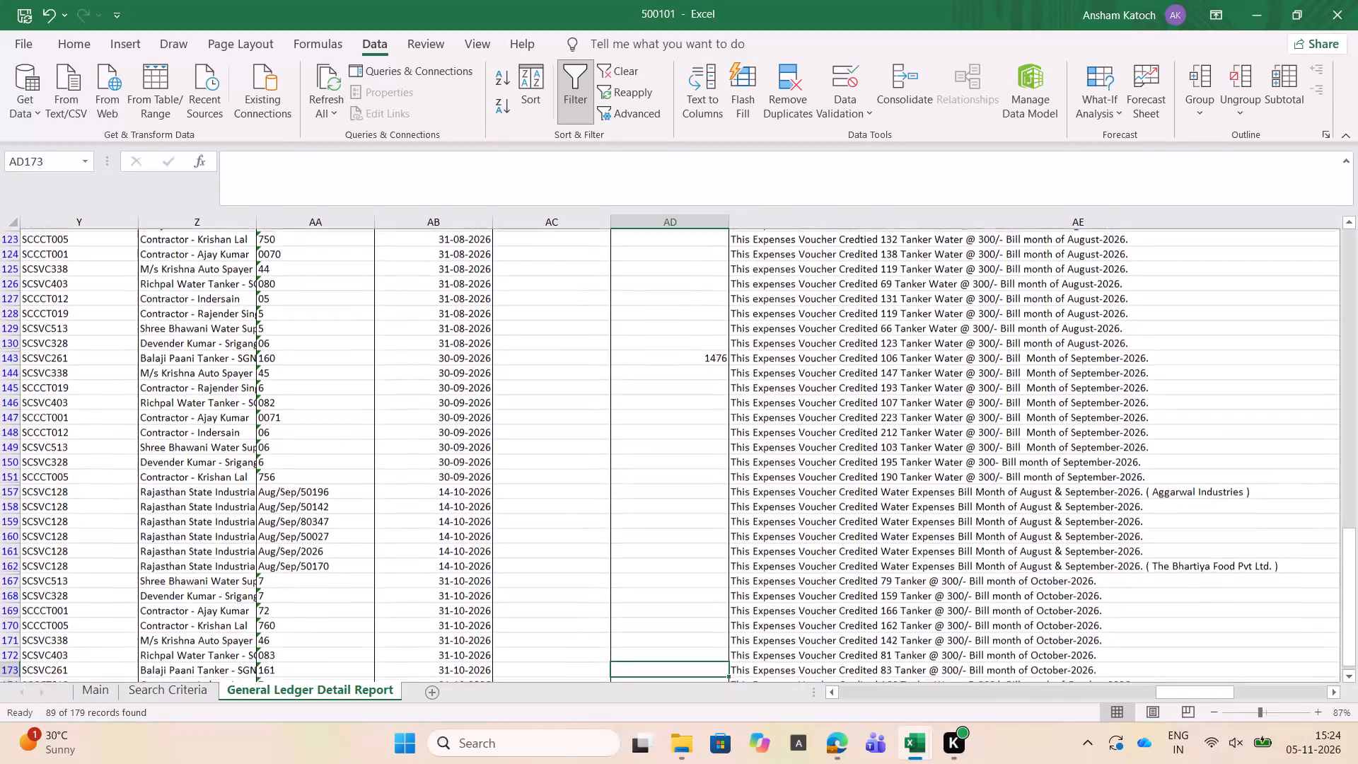
{"action": "key", "text": "Down"}
{"action": "key", "text": "Up"}
{"action": "key", "text": "Up"}
{"action": "key", "text": "Up"}
{"action": "key", "text": "Up"}
{"action": "key", "text": "Up"}
{"action": "key", "text": "Up"}
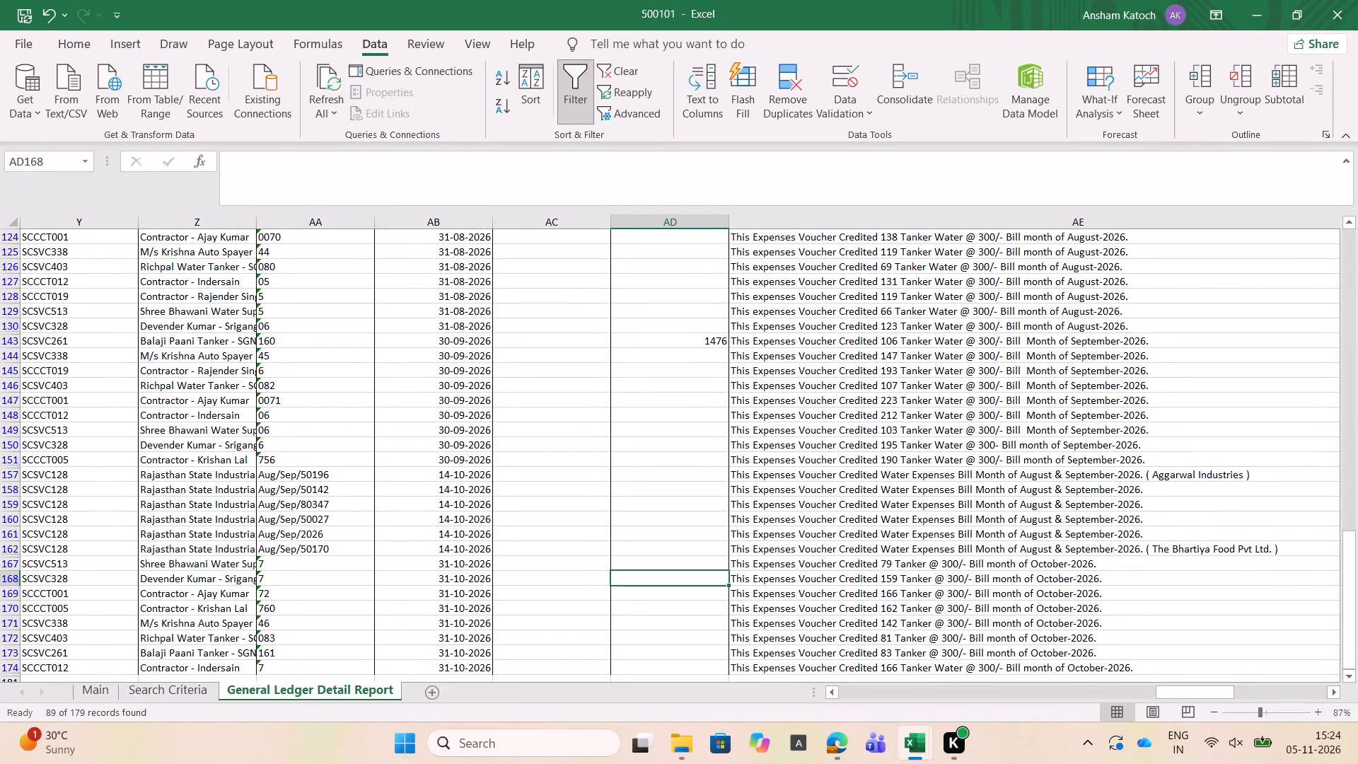
{"action": "key", "text": "Up"}
{"action": "key", "text": "Down"}
{"action": "key", "text": "equal"}
{"action": "type", "text": "159+"}
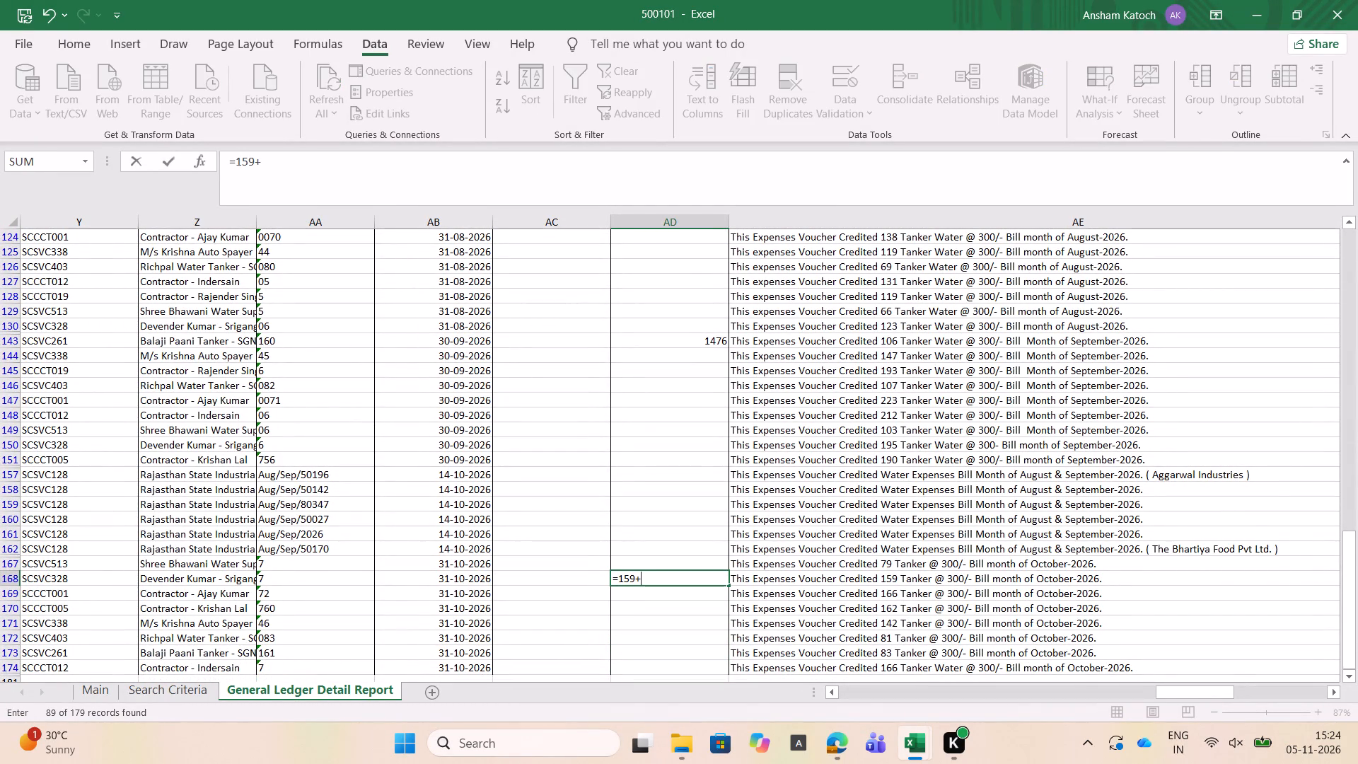
{"action": "type", "text": "79"}
{"action": "type", "text": "+166+162+142+"}
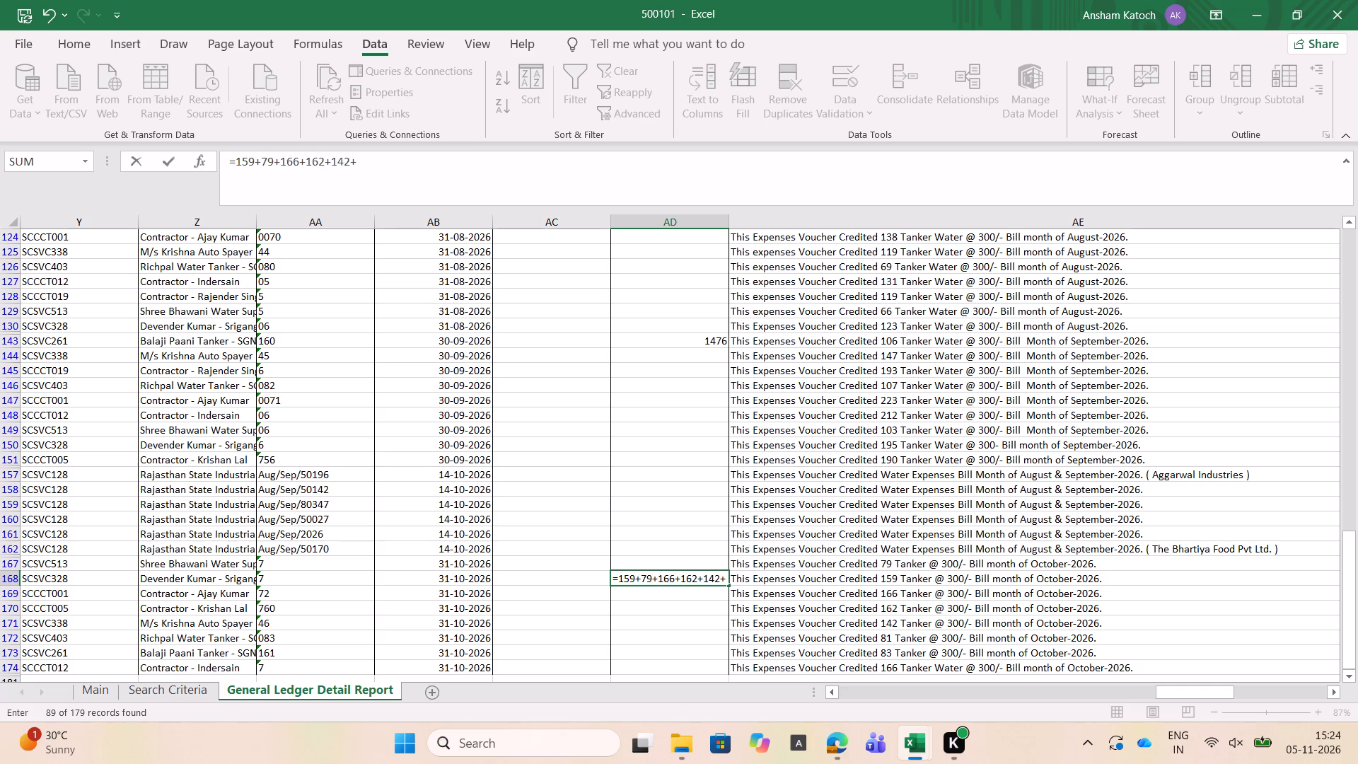
{"action": "type", "text": "81+"}
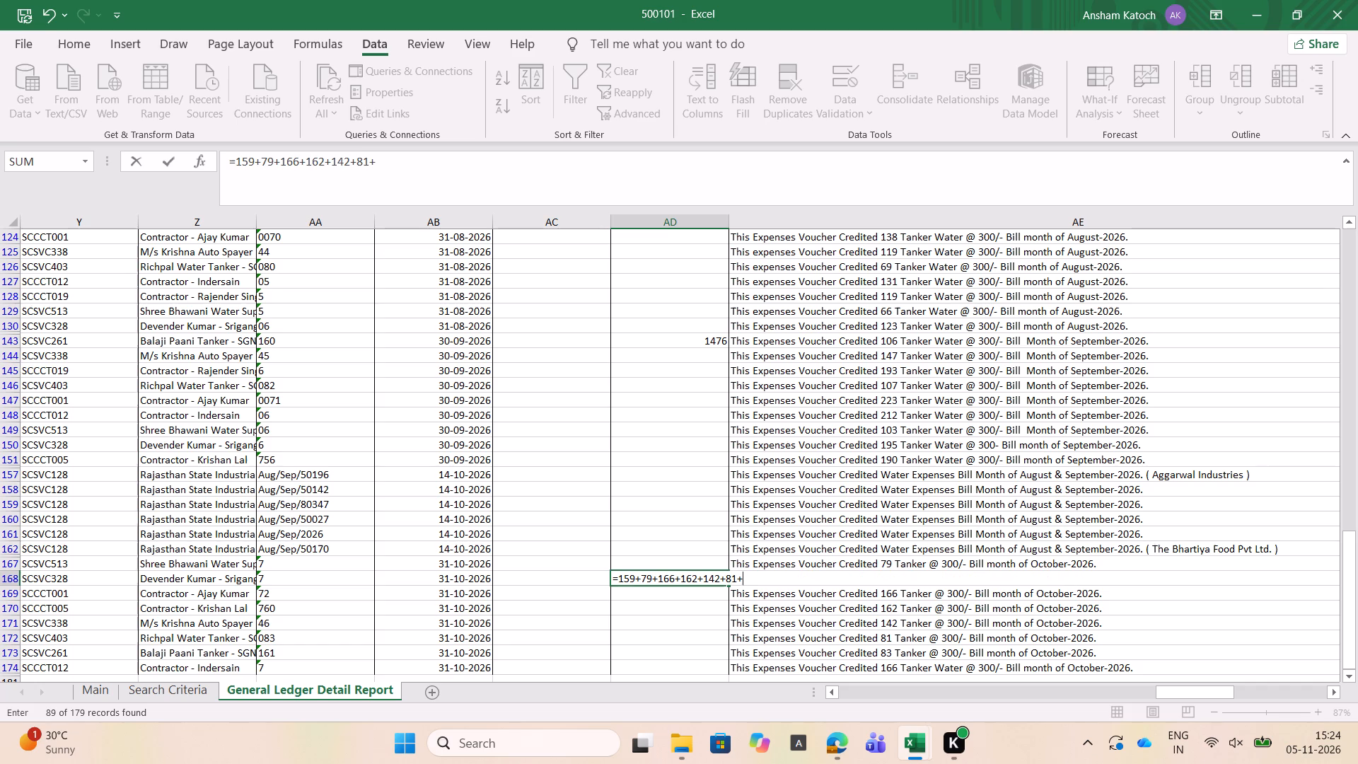
{"action": "type", "text": "83+"}
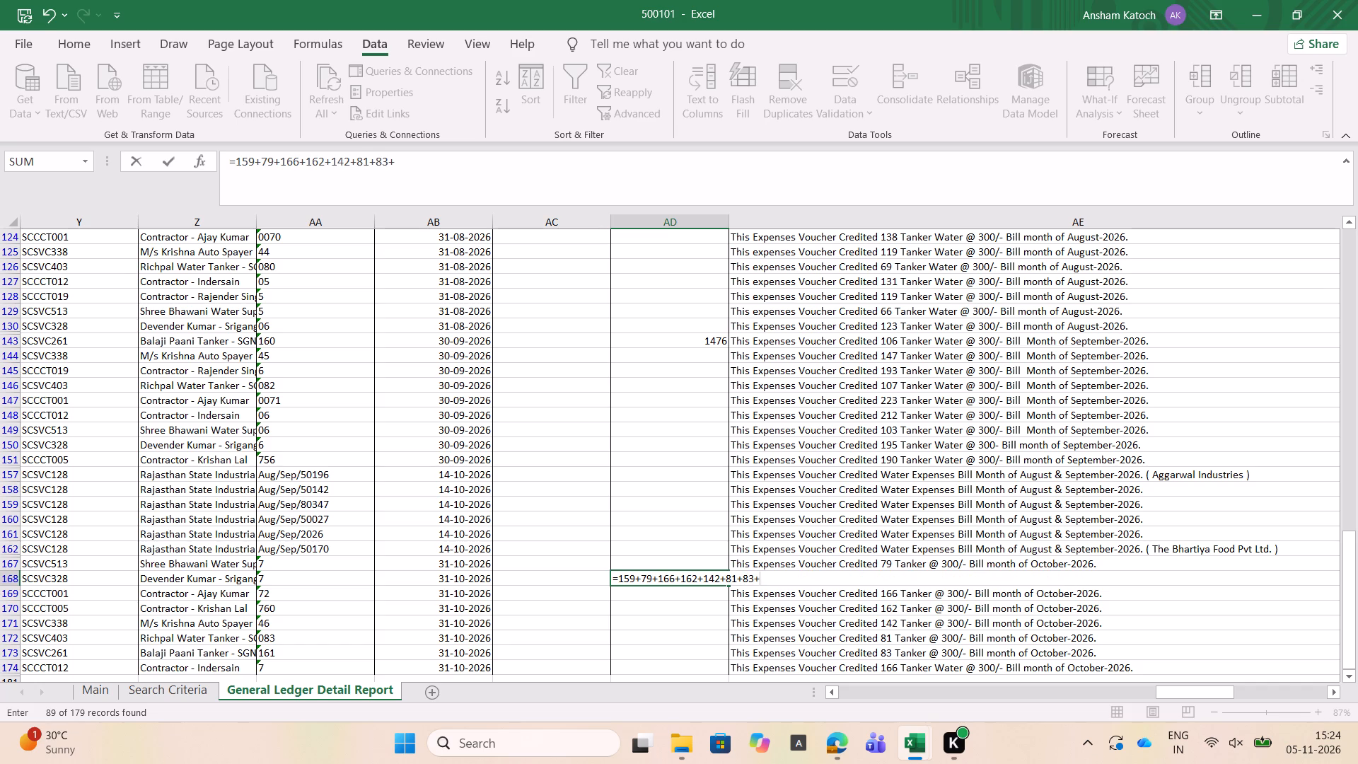
{"action": "type", "text": "166"}
{"action": "scroll", "coordinate": [656, 452], "scroll_direction": "down", "scroll_amount": 1}
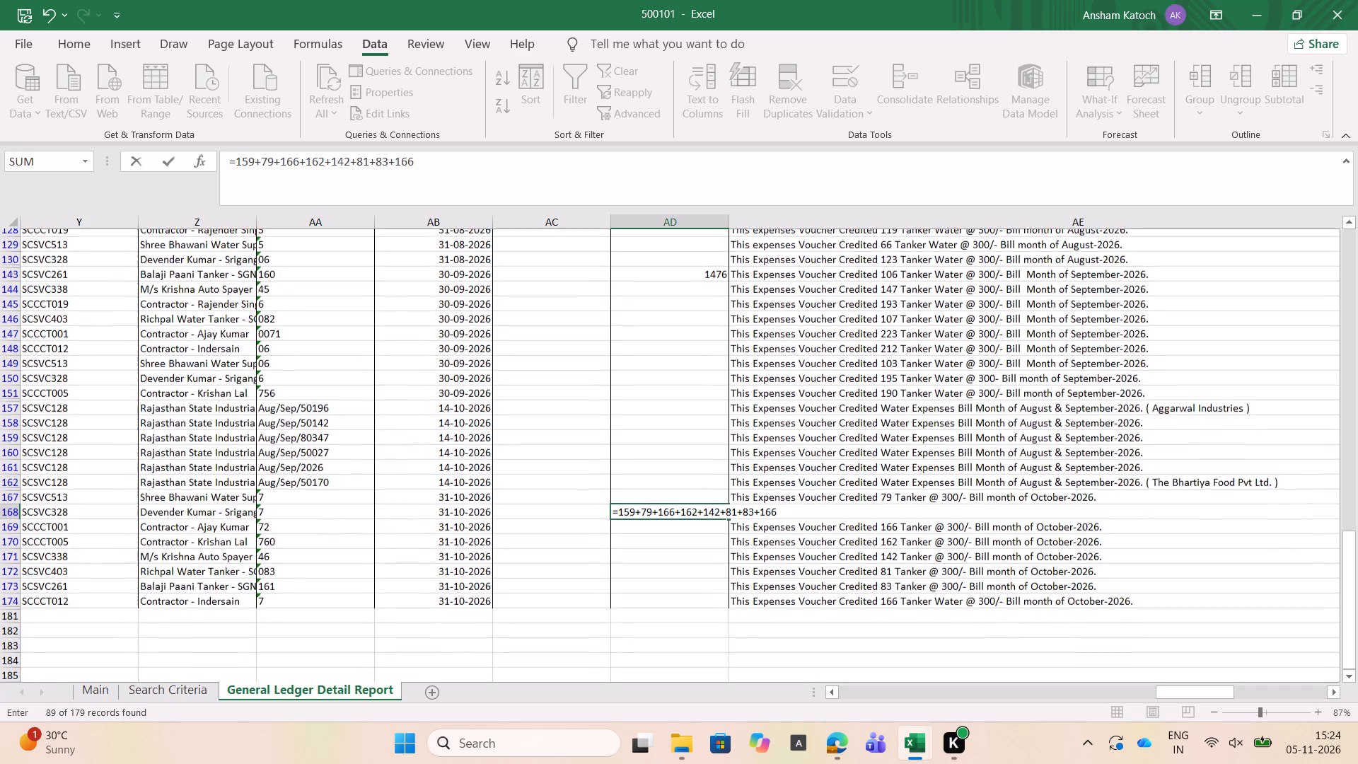
{"action": "scroll", "coordinate": [656, 452], "scroll_direction": "down", "scroll_amount": 1}
{"action": "key", "text": "Return"}
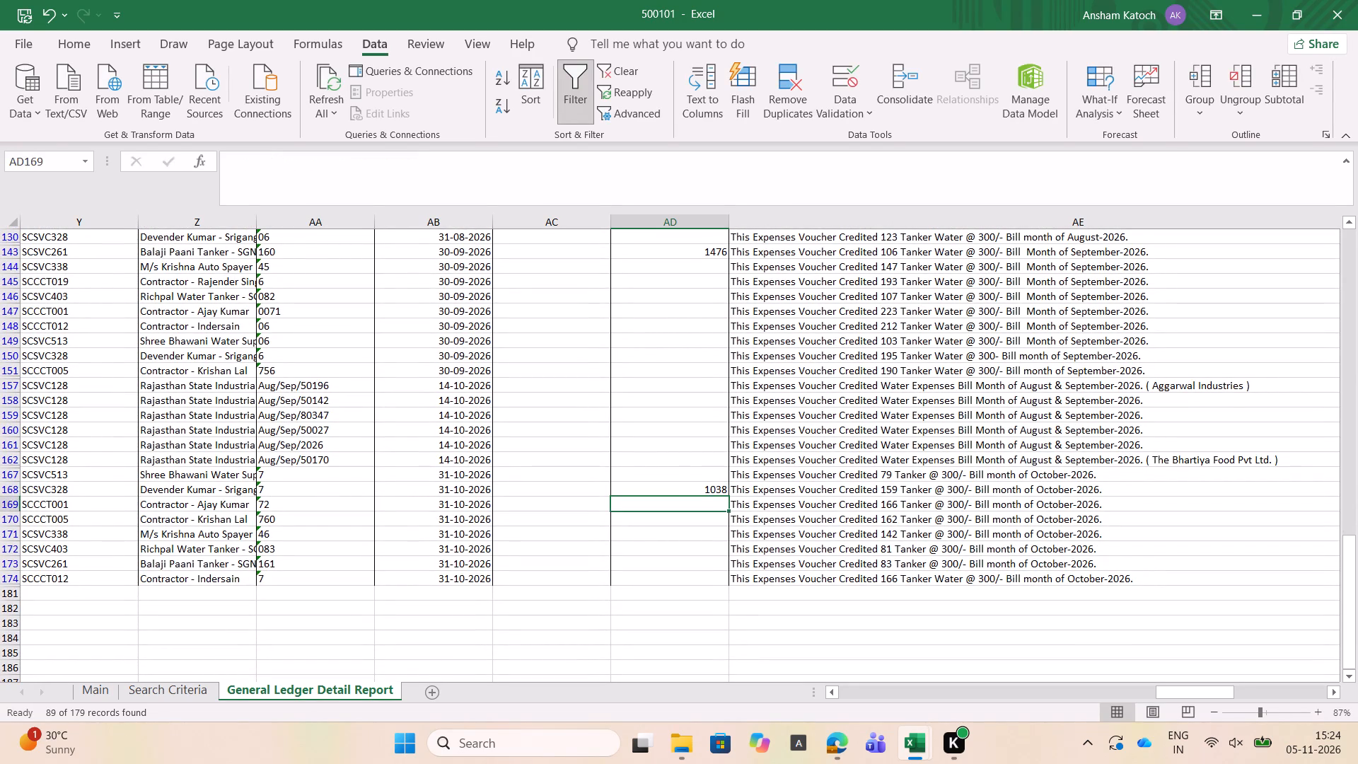
Review the monthly tanker totals in column AD against the April to October 2026 water tanker narrations for KOGMU1.
{"action": "key", "text": "Down"}
{"action": "key", "text": "Down"}
{"action": "key", "text": "Down"}
{"action": "key", "text": "Down"}
{"action": "key", "text": "Down"}
{"action": "key", "text": "Down"}
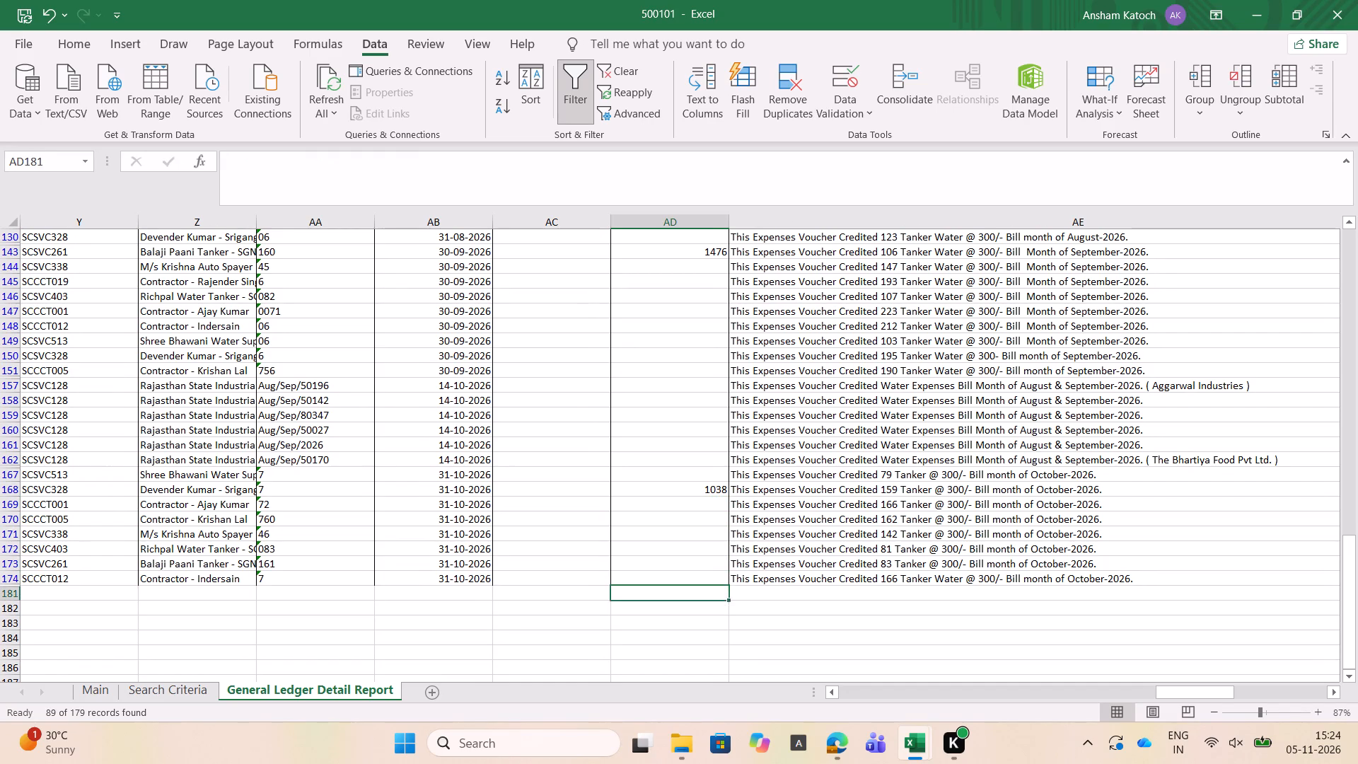
{"action": "key", "text": "Up"}
{"action": "key", "text": "Up"}
{"action": "key", "text": "Up"}
{"action": "key", "text": "Up"}
{"action": "key", "text": "Up"}
{"action": "key", "text": "Up"}
{"action": "key", "text": "Up"}
{"action": "key", "text": "Up"}
{"action": "key", "text": "Up"}
{"action": "key", "text": "Up"}
{"action": "key", "text": "Up"}
{"action": "key", "text": "Up"}
{"action": "key", "text": "Up"}
{"action": "key", "text": "Up"}
{"action": "key", "text": "Up"}
{"action": "key", "text": "Up"}
{"action": "key", "text": "Up"}
{"action": "key", "text": "Up"}
{"action": "key", "text": "Up"}
{"action": "key", "text": "Up"}
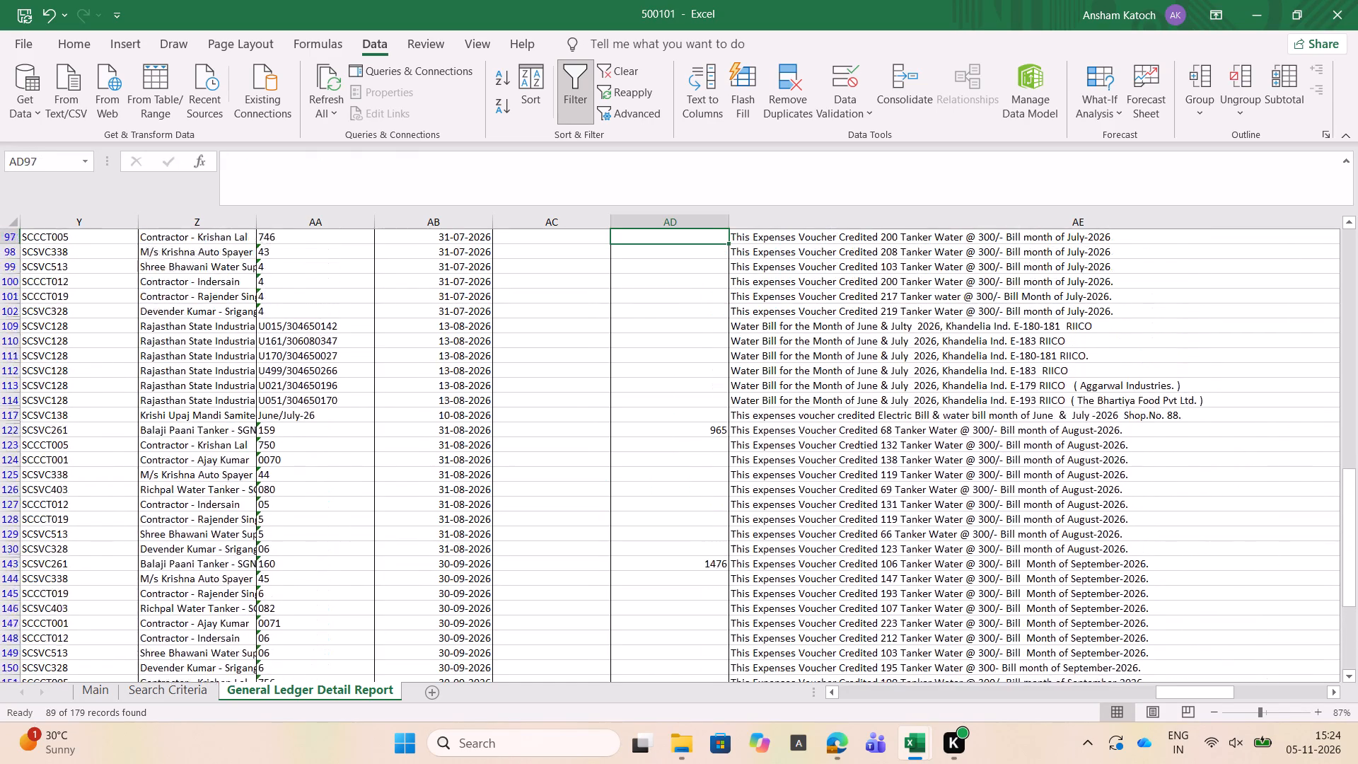
{"action": "key", "text": "Down"}
{"action": "key", "text": "Down"}
{"action": "key", "text": "Down"}
{"action": "key", "text": "Down"}
{"action": "key", "text": "Down"}
{"action": "key", "text": "Down"}
{"action": "key", "text": "Down"}
{"action": "key", "text": "Down"}
{"action": "key", "text": "Up"}
{"action": "key", "text": "Up"}
{"action": "key", "text": "Up"}
{"action": "key", "text": "Up"}
{"action": "key", "text": "Up"}
{"action": "key", "text": "Up"}
{"action": "key", "text": "Up"}
{"action": "key", "text": "Up"}
{"action": "key", "text": "Up"}
{"action": "key", "text": "Up"}
{"action": "key", "text": "Up"}
{"action": "key", "text": "Up"}
{"action": "key", "text": "Up"}
{"action": "key", "text": "Up"}
{"action": "key", "text": "Up"}
{"action": "key", "text": "Up"}
{"action": "key", "text": "Up"}
{"action": "key", "text": "Up"}
{"action": "key", "text": "Up"}
{"action": "key", "text": "Up"}
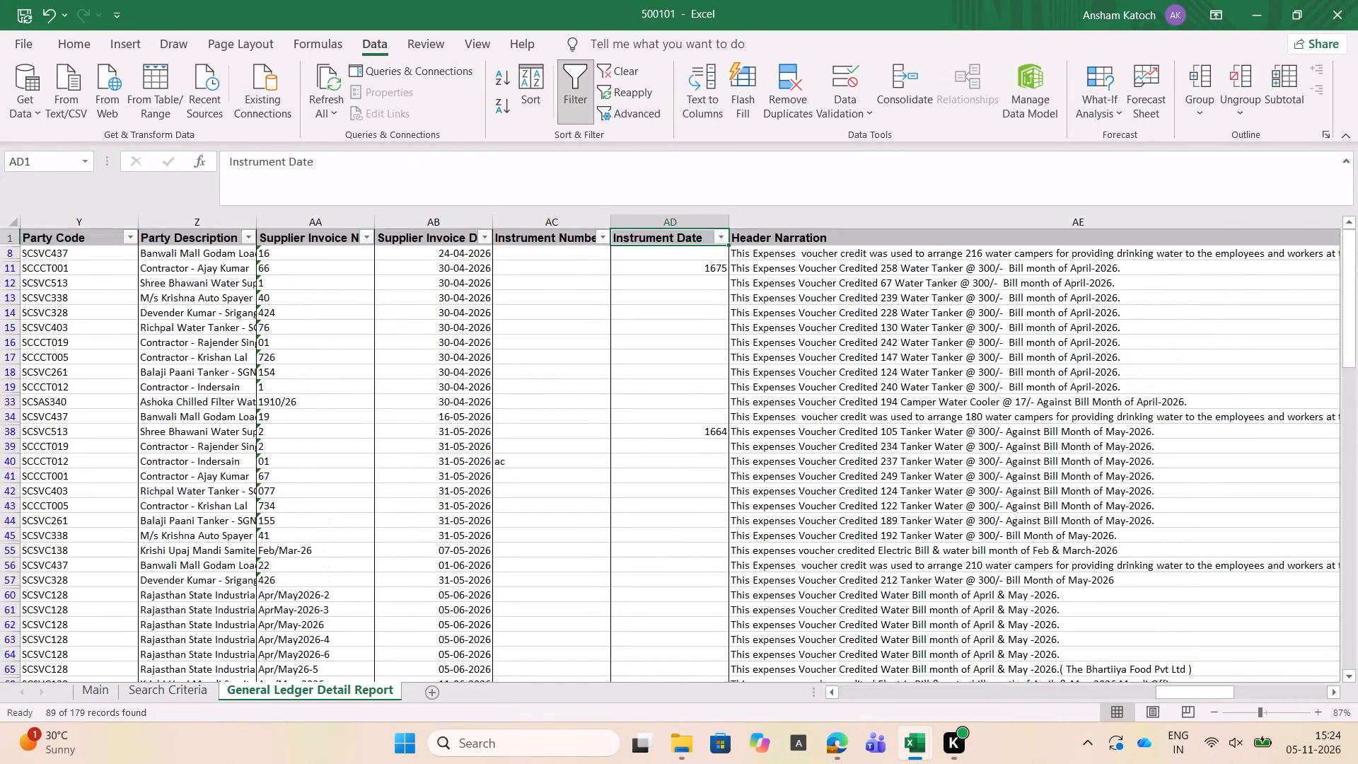
{"action": "key", "text": "Down"}
{"action": "key", "text": "Down"}
{"action": "key", "text": "Up"}
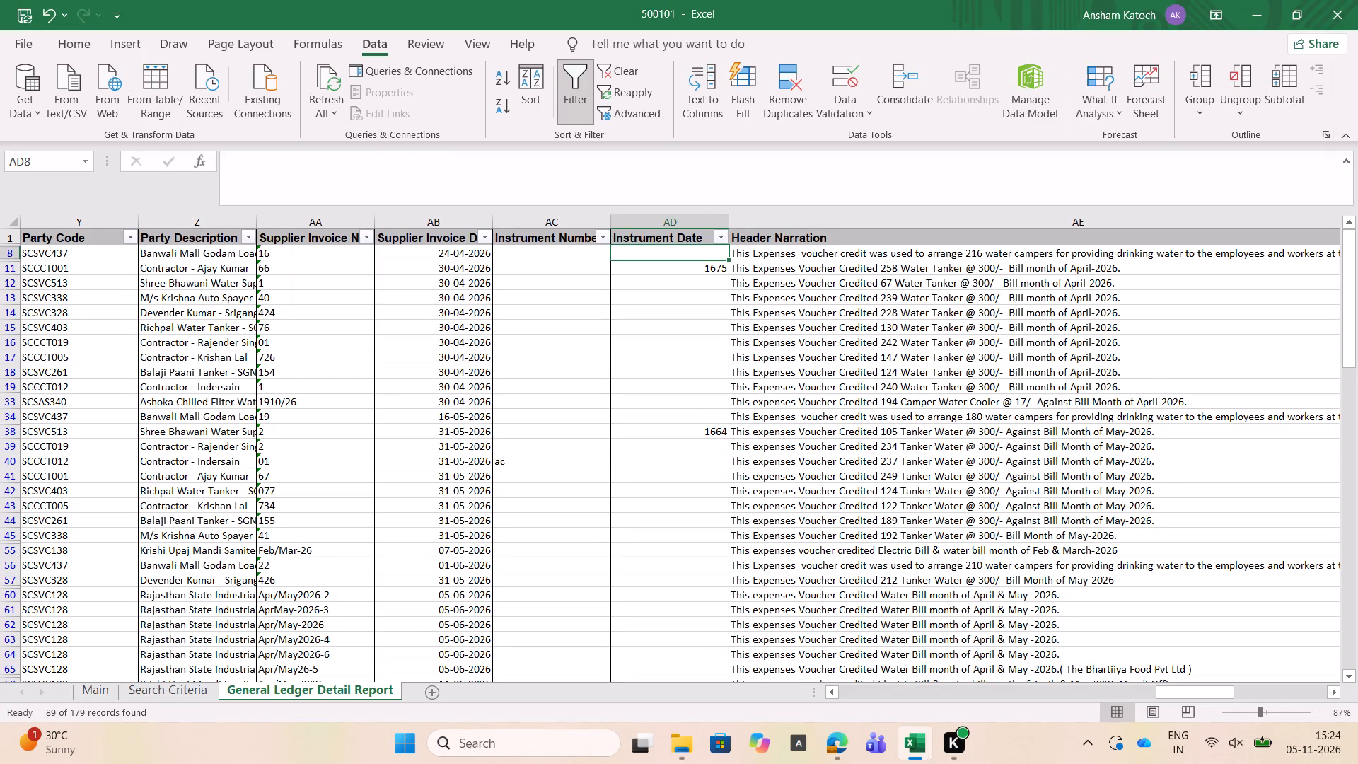
{"action": "scroll", "coordinate": [777, 538], "scroll_direction": "down", "scroll_amount": 5}
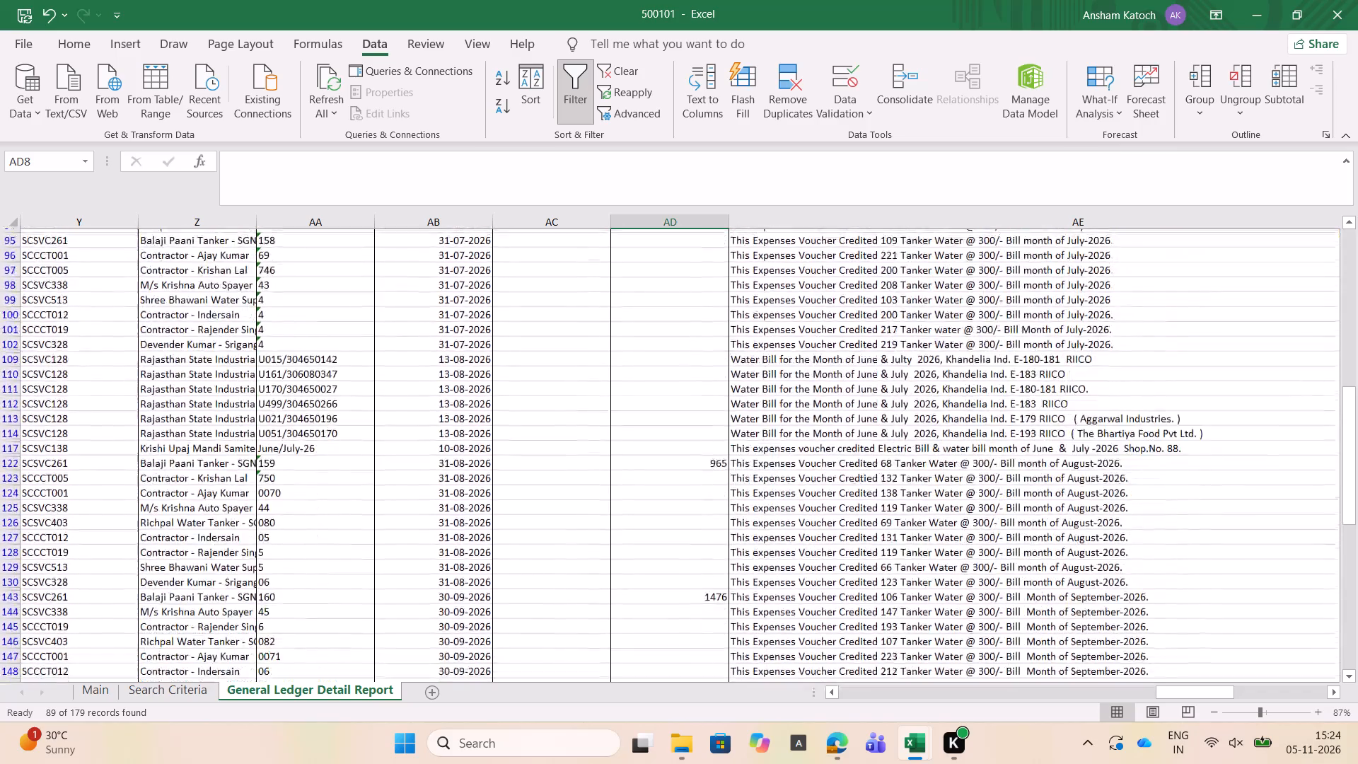
{"action": "scroll", "coordinate": [777, 538], "scroll_direction": "down", "scroll_amount": 4}
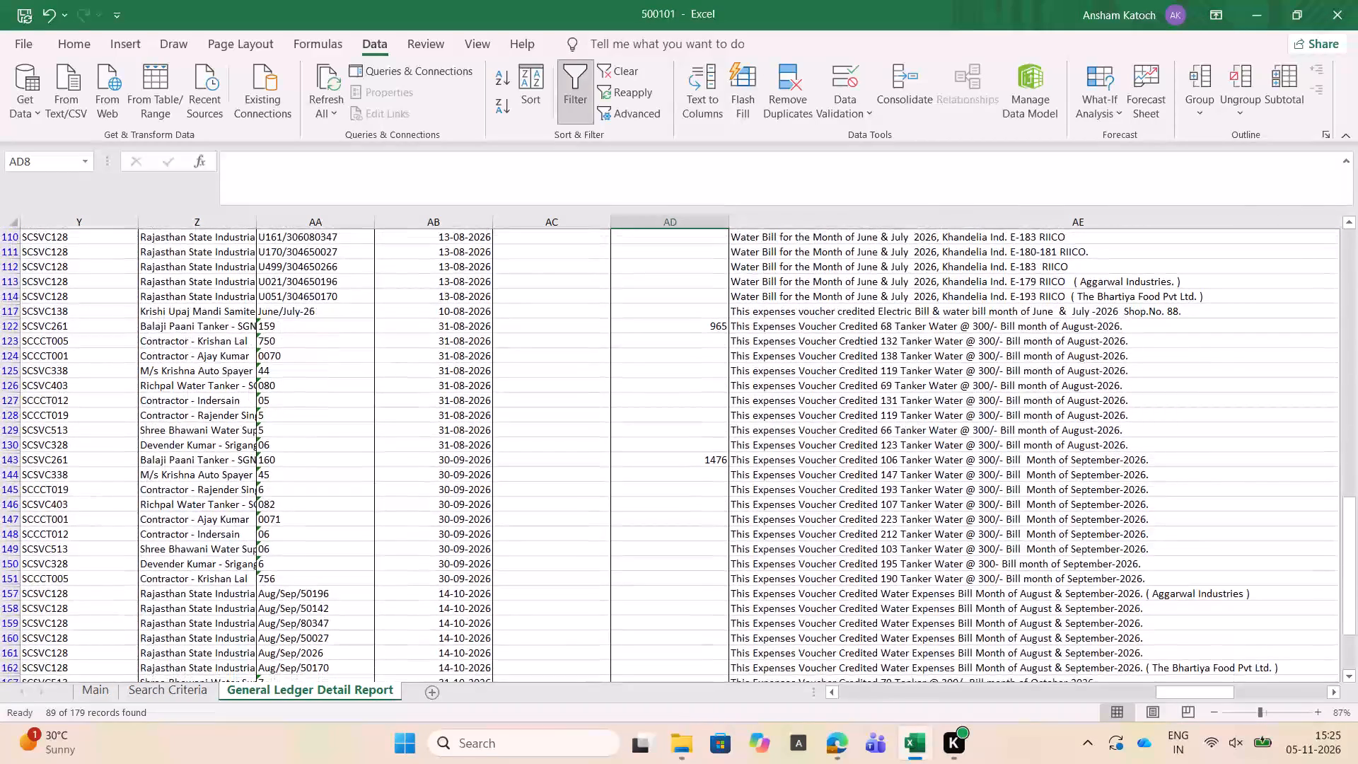
{"action": "scroll", "coordinate": [777, 538], "scroll_direction": "down", "scroll_amount": 1}
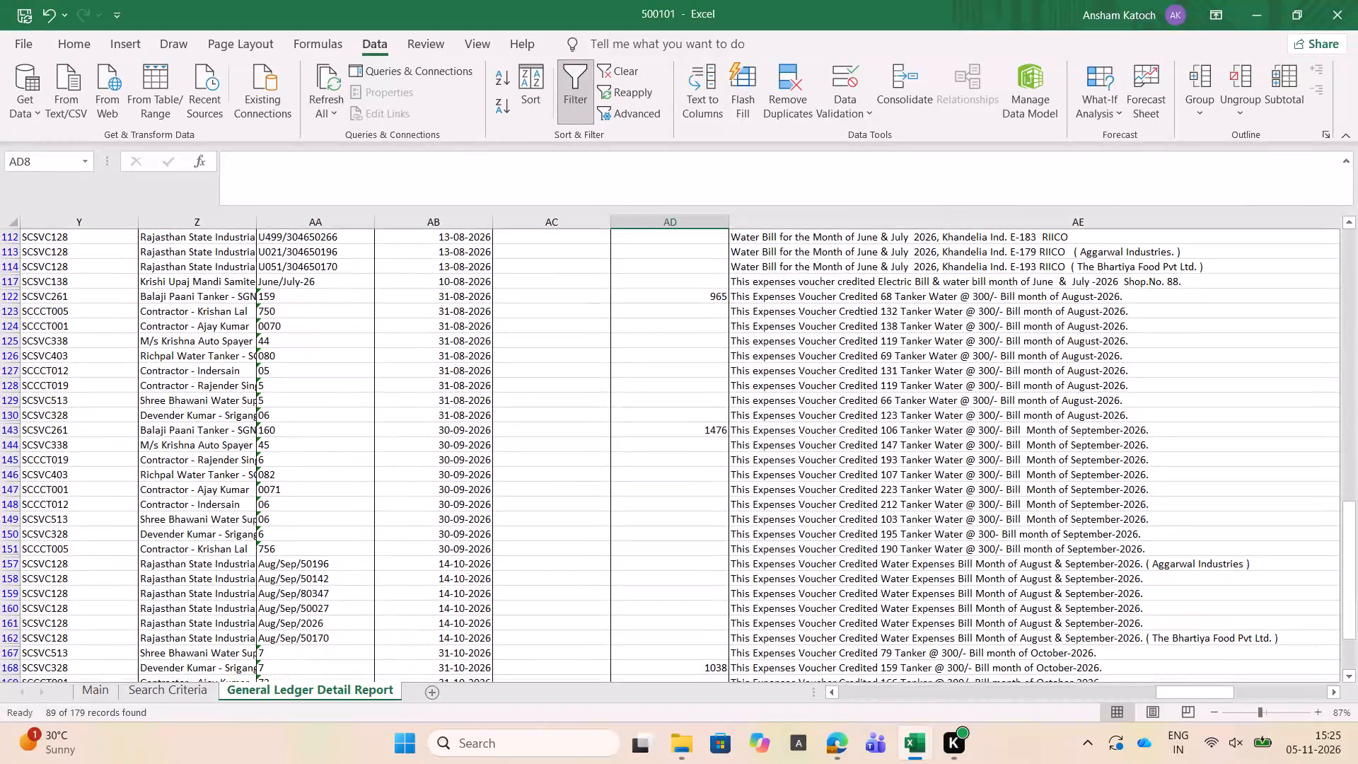
{"action": "scroll", "coordinate": [777, 538], "scroll_direction": "down", "scroll_amount": 3}
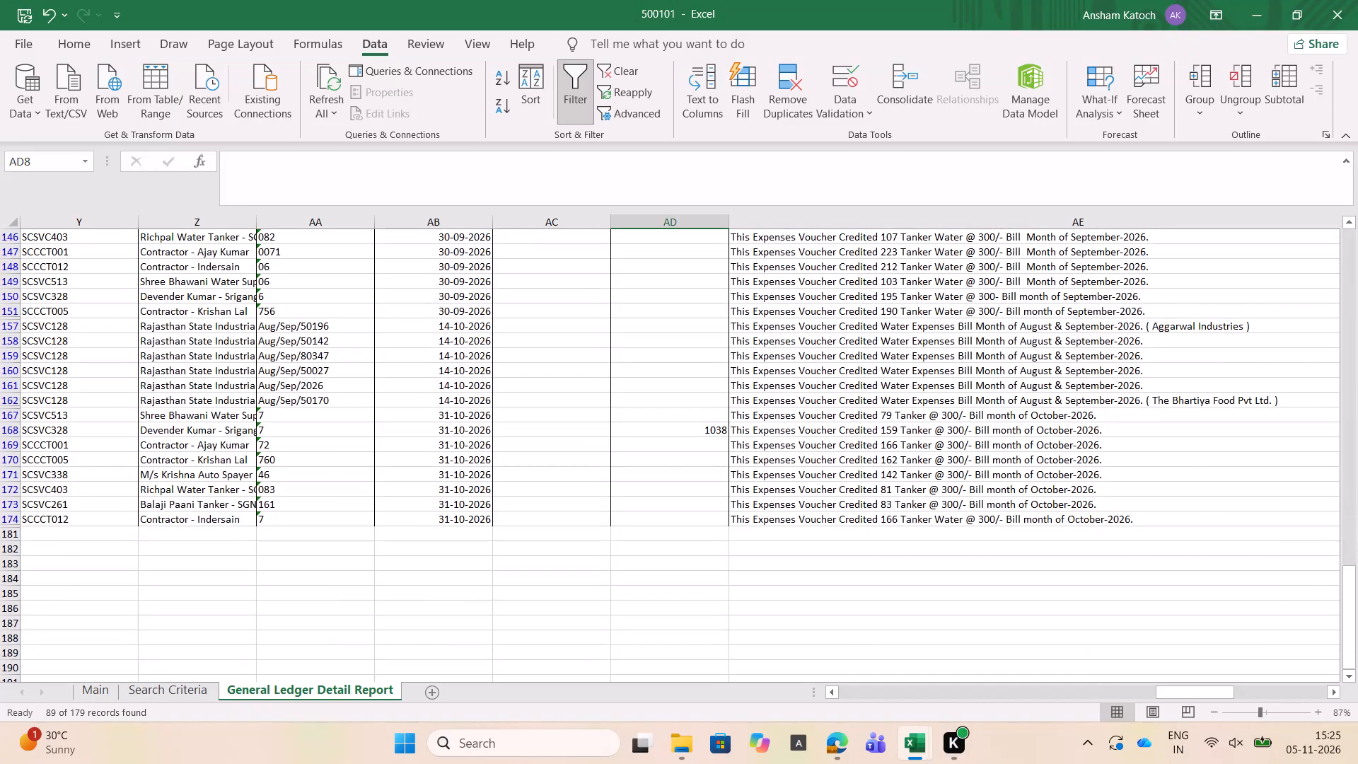
{"action": "scroll", "coordinate": [777, 538], "scroll_direction": "up", "scroll_amount": 7}
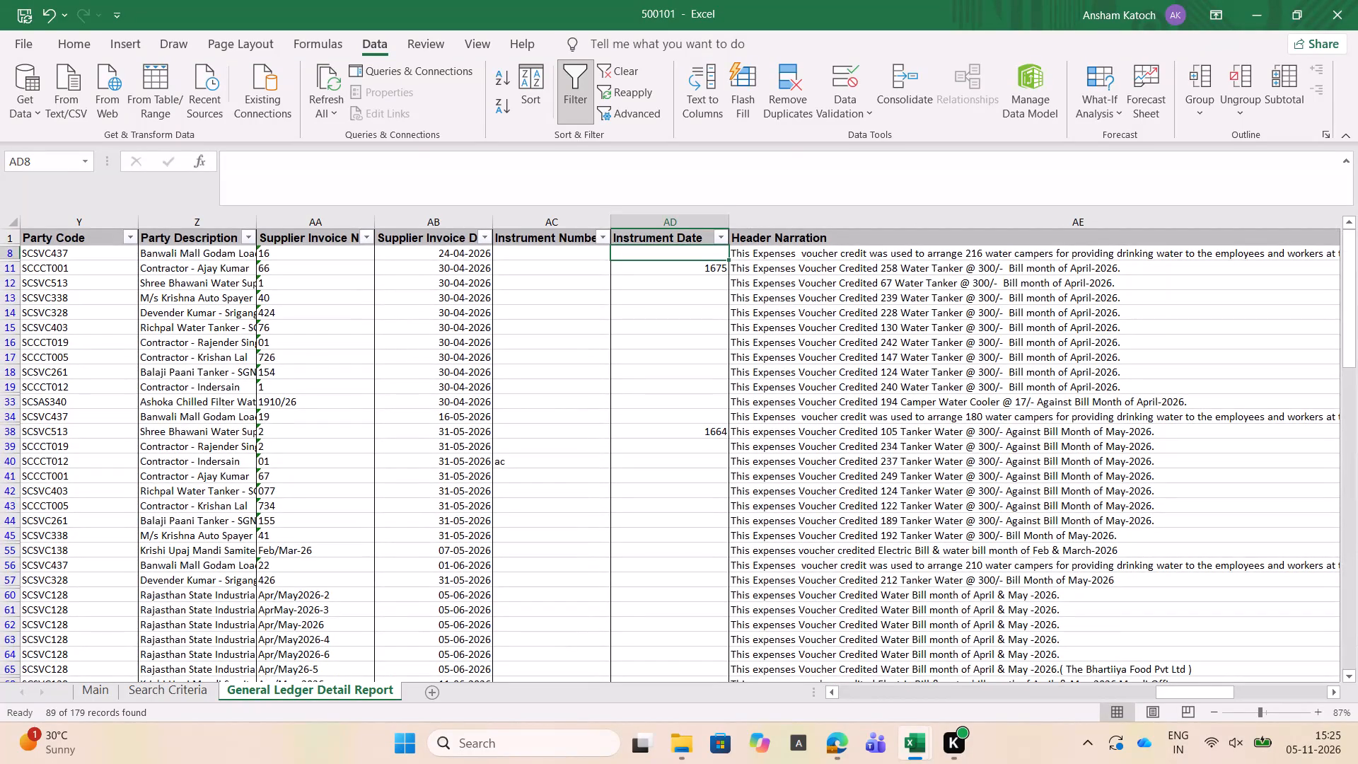
Clear all the monthly tanker totals from the Instrument Date column, from AD8 down past the last KOGMU1 entry.
{"action": "key", "text": "shift+Down"}
{"action": "key", "text": "shift+Down"}
{"action": "key", "text": "shift+Down"}
{"action": "key", "text": "shift+Down"}
{"action": "key", "text": "shift+Down"}
{"action": "key", "text": "shift+Down"}
{"action": "key", "text": "shift+Down"}
{"action": "key", "text": "shift+Down"}
{"action": "key", "text": "shift+Down"}
{"action": "key", "text": "shift+Down"}
{"action": "key", "text": "shift+Down"}
{"action": "key", "text": "shift+Down"}
{"action": "key", "text": "shift+Down"}
{"action": "key", "text": "shift+Down"}
{"action": "key", "text": "shift+Down"}
{"action": "key", "text": "shift+Down"}
{"action": "key", "text": "shift+Down"}
{"action": "key", "text": "shift+Down"}
{"action": "key", "text": "shift+Down"}
{"action": "key", "text": "shift+Down"}
{"action": "key", "text": "shift+Down"}
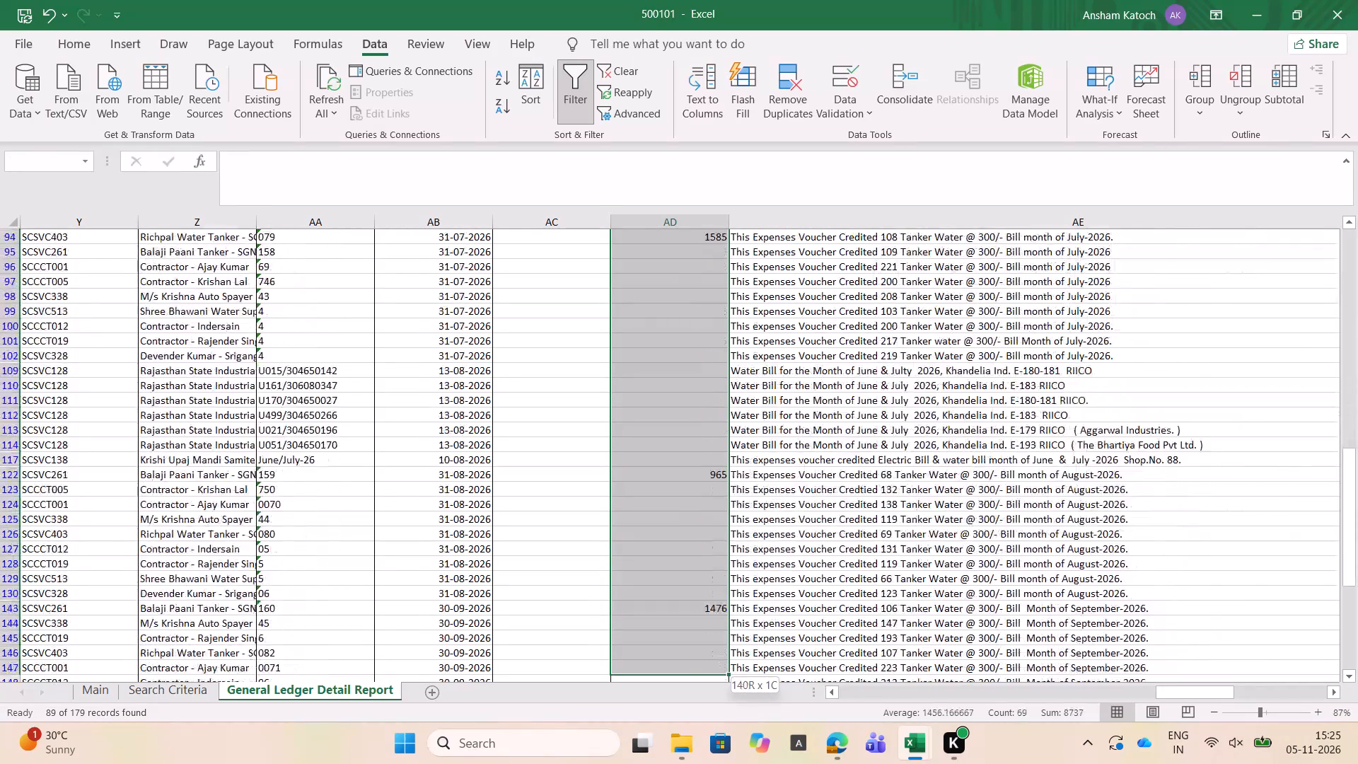
{"action": "key", "text": "shift+Up"}
{"action": "key", "text": "shift+Up"}
{"action": "key", "text": "shift+Up"}
{"action": "key", "text": "shift+Up"}
{"action": "key", "text": "shift+Up"}
{"action": "key", "text": "shift+Up"}
{"action": "key", "text": "shift+Up"}
{"action": "key", "text": "shift+Up"}
{"action": "key", "text": "shift+Up"}
{"action": "key", "text": "shift+Up"}
{"action": "key", "text": "shift+Up"}
{"action": "key", "text": "shift+Up"}
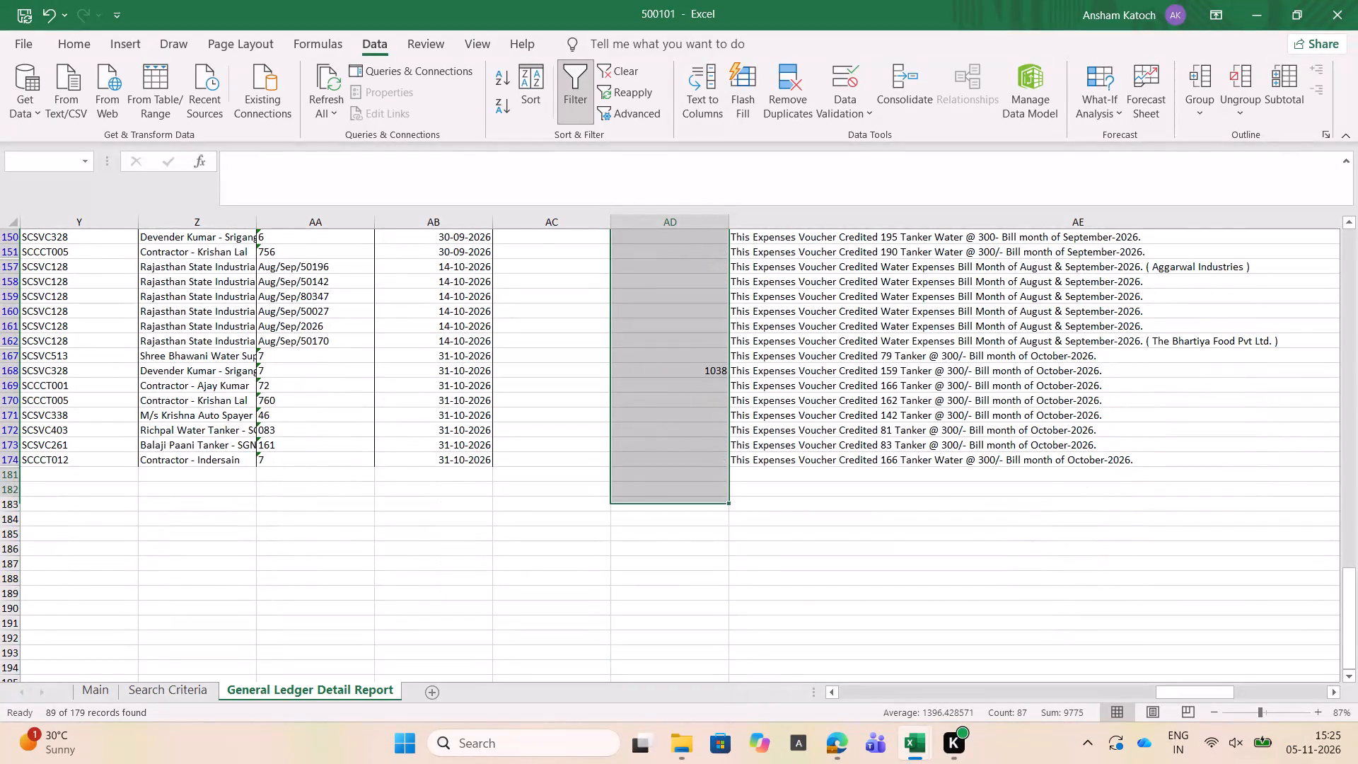
{"action": "key", "text": "shift+Up"}
{"action": "key", "text": "shift+Up"}
{"action": "key", "text": "Delete"}
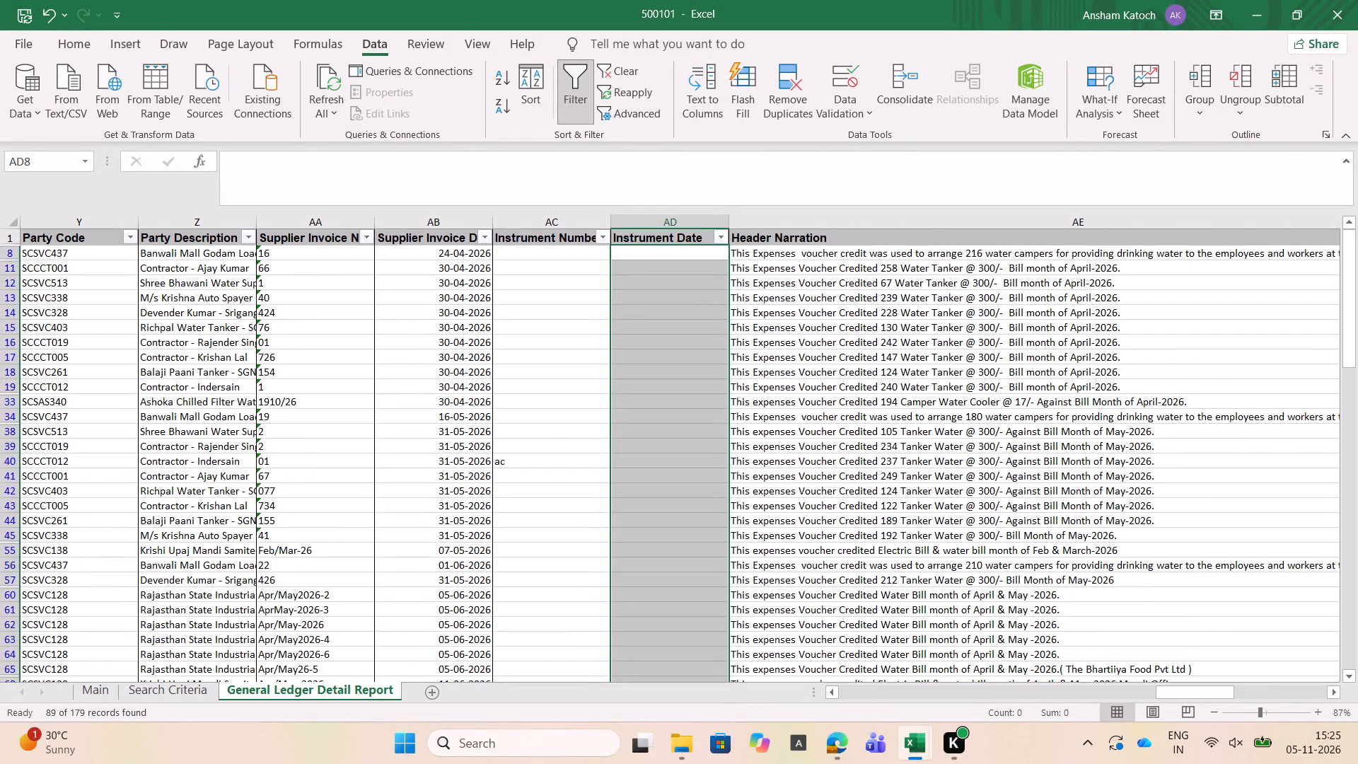
Change the Accounting Site Code filter from KOGMU1 to show only KOGMU2.
{"action": "key", "text": "Left"}
{"action": "key", "text": "Left"}
{"action": "key", "text": "Left"}
{"action": "key", "text": "Left"}
{"action": "key", "text": "Left"}
{"action": "key", "text": "Left"}
{"action": "key", "text": "Left"}
{"action": "key", "text": "Left"}
{"action": "key", "text": "Left"}
{"action": "key", "text": "Left"}
{"action": "key", "text": "Left"}
{"action": "key", "text": "Left"}
{"action": "key", "text": "Left"}
{"action": "key", "text": "Left"}
{"action": "key", "text": "Left"}
{"action": "key", "text": "Left"}
{"action": "key", "text": "Left"}
{"action": "key", "text": "Left"}
{"action": "key", "text": "Left"}
{"action": "key", "text": "Left"}
{"action": "key", "text": "Left"}
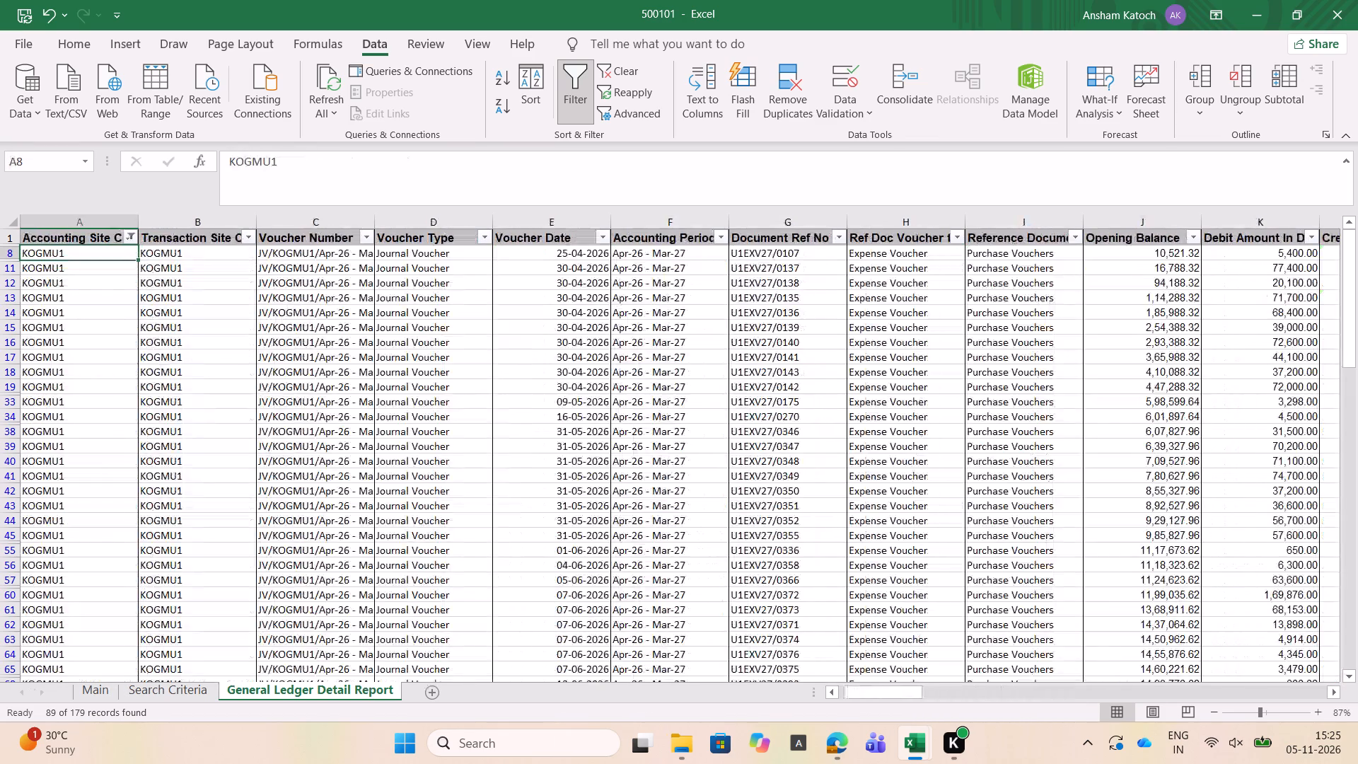
{"action": "key", "text": "Up"}
{"action": "key", "text": "alt+Down"}
{"action": "key", "text": "Down"}
{"action": "key", "text": "Down"}
{"action": "key", "text": "Down"}
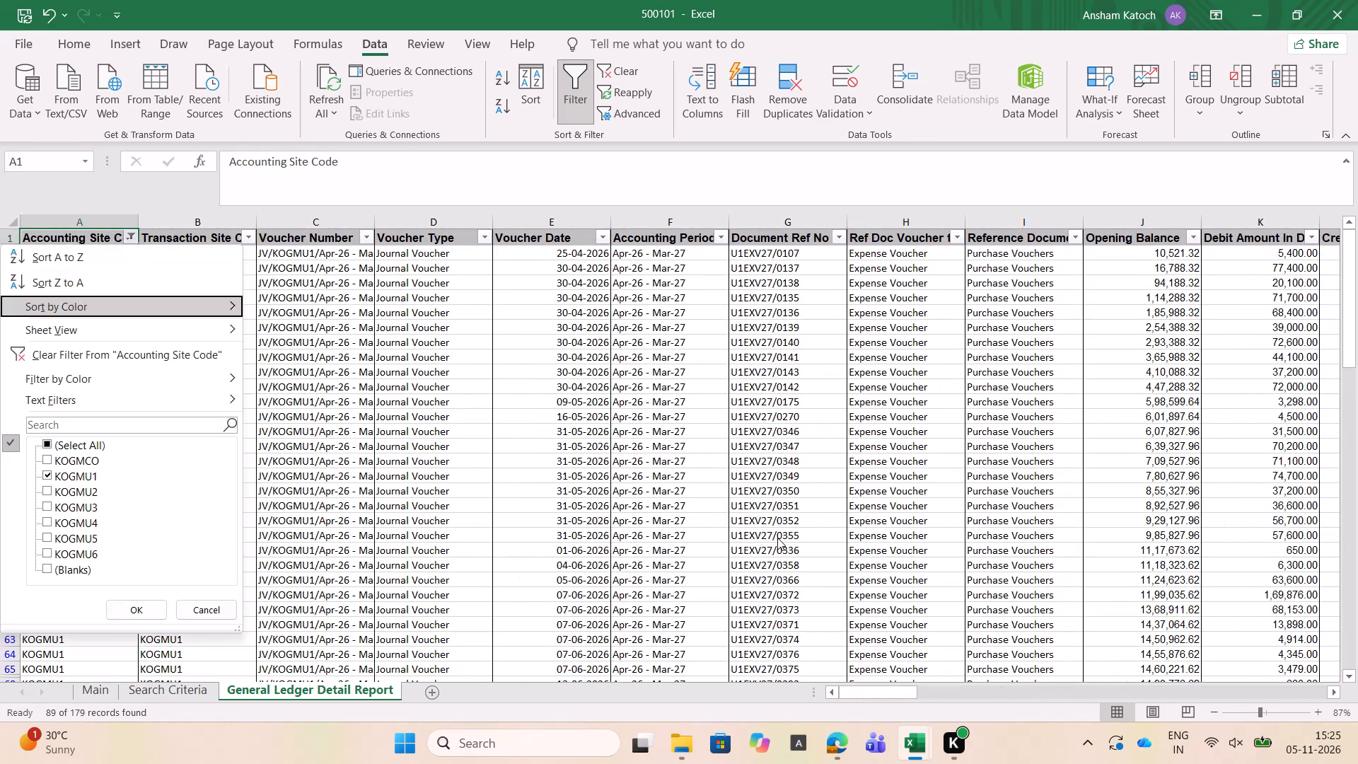
{"action": "key", "text": "Down"}
{"action": "key", "text": "Down"}
{"action": "key", "text": "Down"}
{"action": "key", "text": "Down"}
{"action": "key", "text": "Down"}
{"action": "key", "text": "Down"}
{"action": "key", "text": "Down"}
{"action": "key", "text": "Down"}
{"action": "key", "text": "space"}
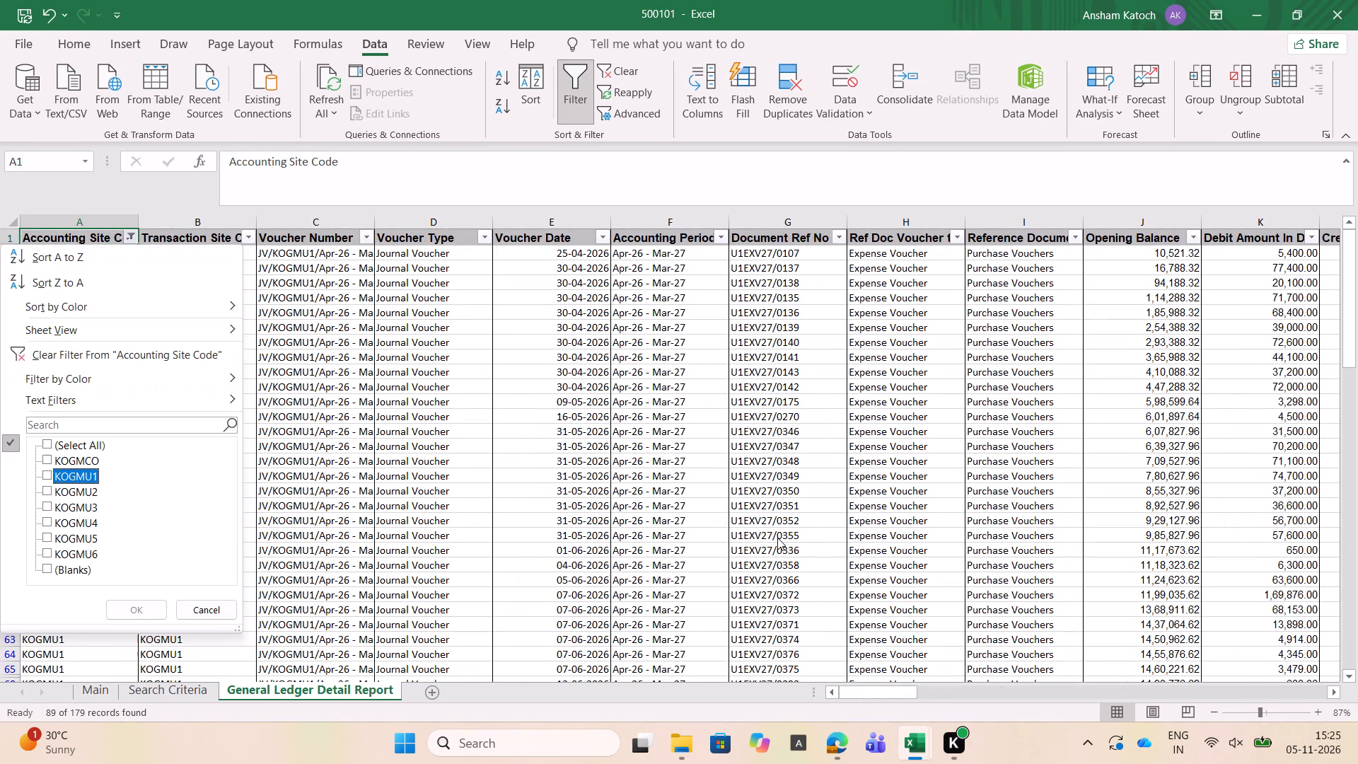
{"action": "key", "text": "Down"}
{"action": "key", "text": "space"}
{"action": "key", "text": "Return"}
Examine the Header Narration entries for the KOGMU2 water vouchers, covering campers, tankers and water bills from April to October 2026.
{"action": "key", "text": "Down"}
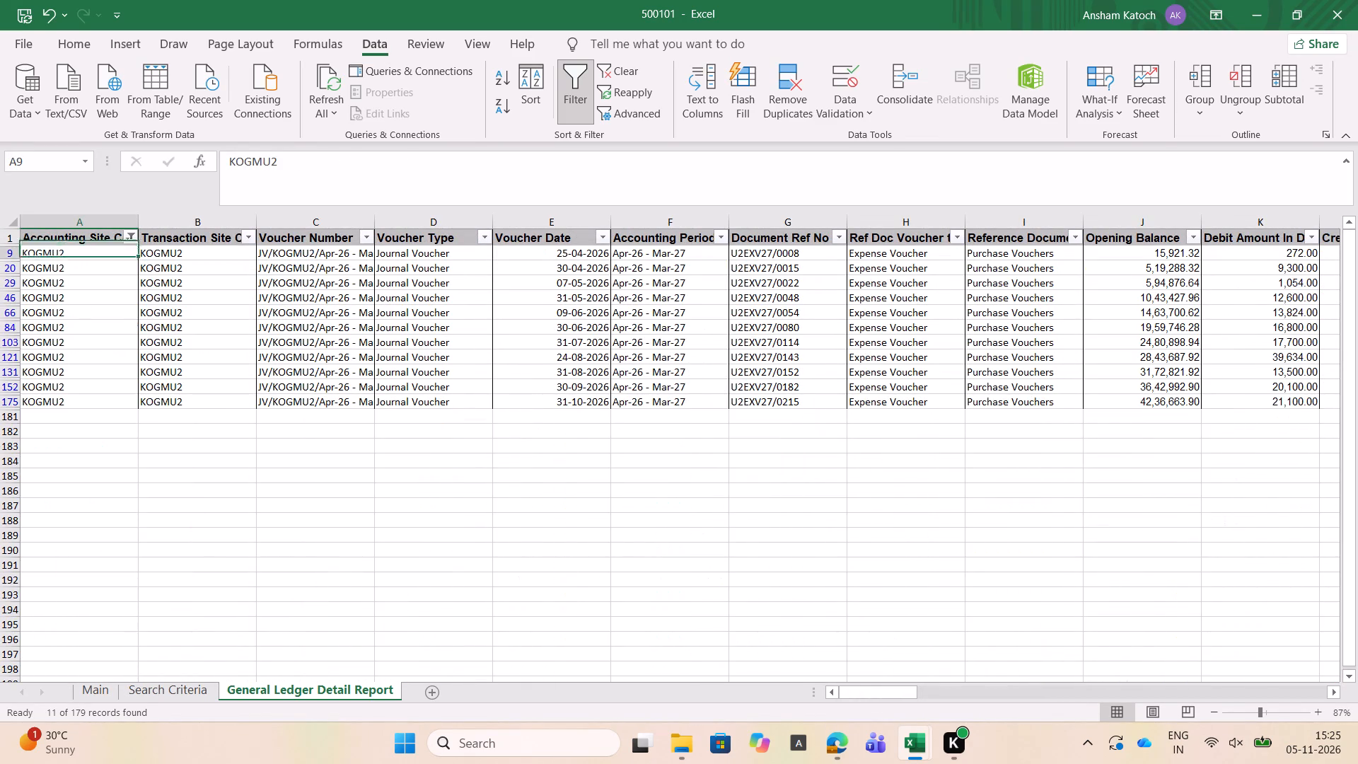
{"action": "key", "text": "Down"}
{"action": "key", "text": "Right"}
{"action": "key", "text": "Right"}
{"action": "key", "text": "Right"}
{"action": "key", "text": "Right"}
{"action": "key", "text": "Right"}
{"action": "key", "text": "Right"}
{"action": "key", "text": "Right"}
{"action": "key", "text": "Right"}
{"action": "key", "text": "Right"}
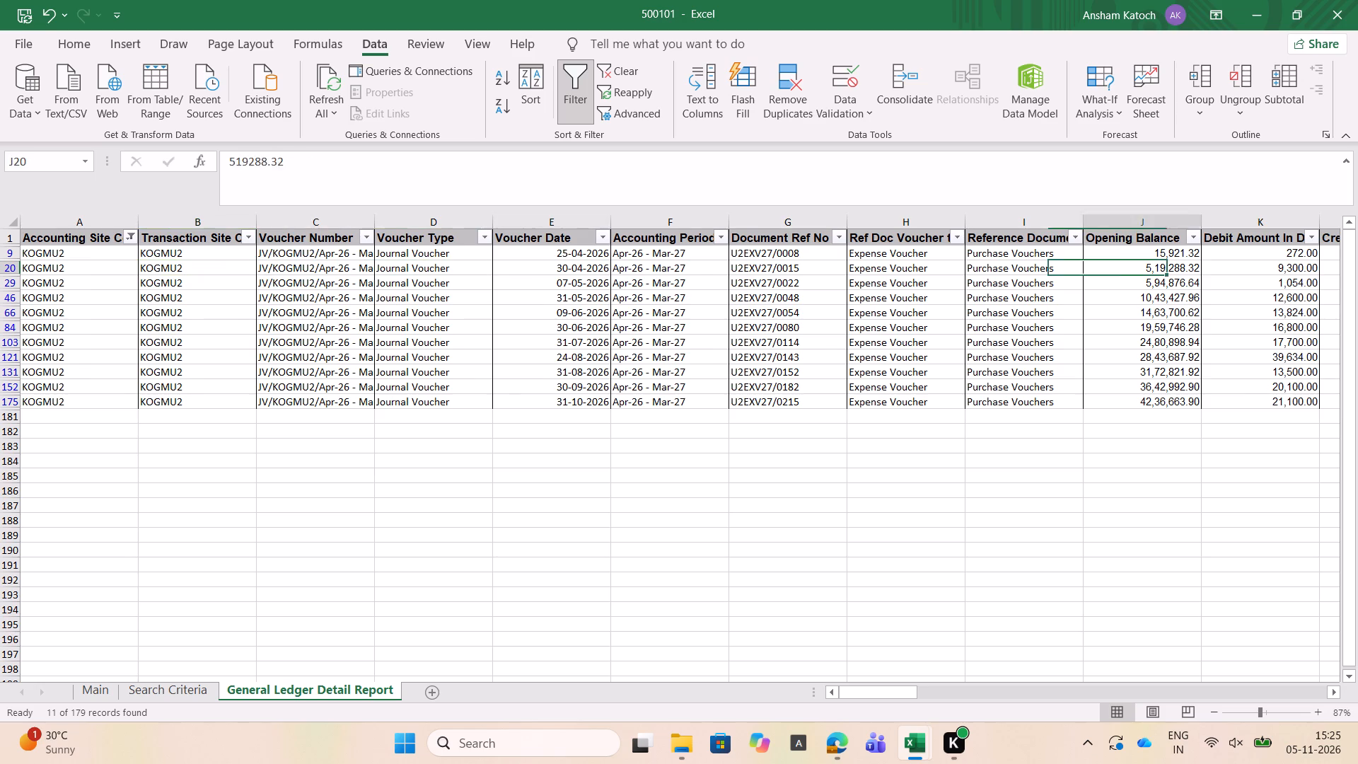
{"action": "key", "text": "Right"}
{"action": "key", "text": "Right"}
{"action": "key", "text": "Right"}
{"action": "key", "text": "Right"}
{"action": "key", "text": "Right"}
{"action": "key", "text": "Right"}
{"action": "key", "text": "Right"}
{"action": "key", "text": "Right"}
{"action": "key", "text": "Right"}
{"action": "key", "text": "Right"}
{"action": "key", "text": "Right"}
{"action": "key", "text": "Right"}
{"action": "key", "text": "Right"}
{"action": "key", "text": "Right"}
{"action": "key", "text": "Right"}
{"action": "key", "text": "Right"}
{"action": "key", "text": "Right"}
{"action": "key", "text": "Right"}
{"action": "key", "text": "Right"}
{"action": "key", "text": "Right"}
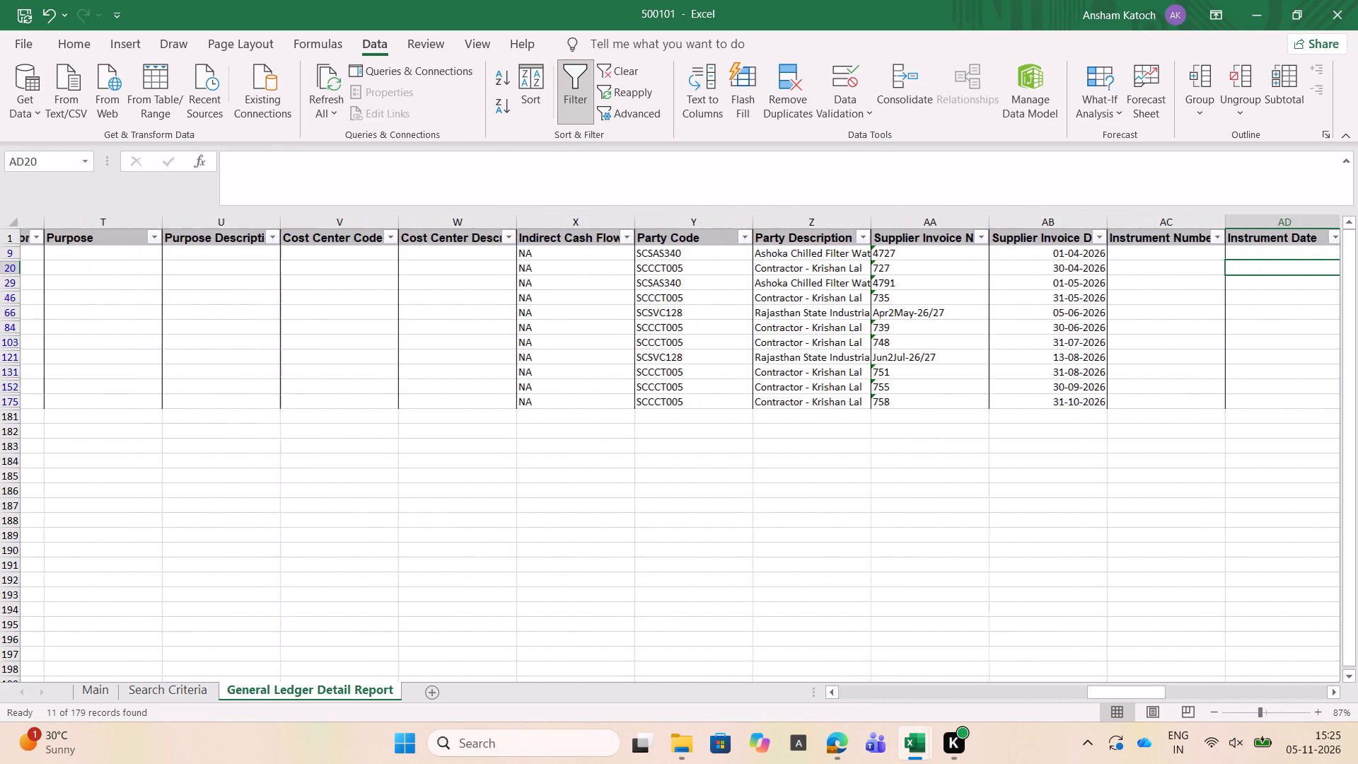
{"action": "key", "text": "Left"}
{"action": "key", "text": "Right"}
{"action": "key", "text": "Right"}
{"action": "key", "text": "Right"}
{"action": "key", "text": "Right"}
{"action": "key", "text": "Right"}
{"action": "key", "text": "Left"}
{"action": "key", "text": "Right"}
{"action": "key", "text": "Right"}
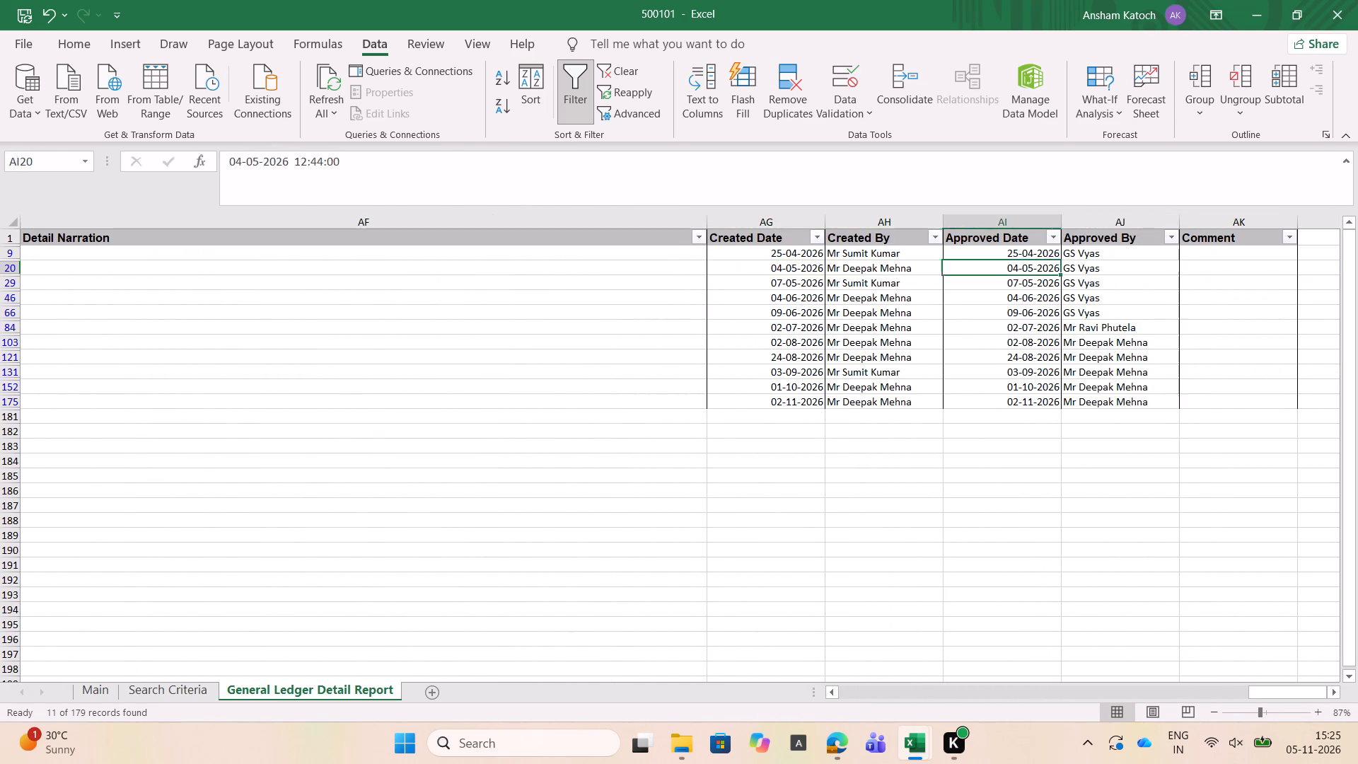
{"action": "key", "text": "Right"}
{"action": "key", "text": "Right"}
{"action": "key", "text": "Right"}
{"action": "key", "text": "Right"}
{"action": "key", "text": "Right"}
{"action": "key", "text": "Left"}
{"action": "key", "text": "Right"}
{"action": "key", "text": "Left"}
{"action": "key", "text": "Left"}
{"action": "key", "text": "Left"}
{"action": "key", "text": "Left"}
{"action": "key", "text": "Left"}
{"action": "key", "text": "Left"}
{"action": "key", "text": "Left"}
{"action": "key", "text": "Left"}
{"action": "key", "text": "Left"}
{"action": "key", "text": "Left"}
{"action": "key", "text": "Left"}
{"action": "key", "text": "Left"}
{"action": "key", "text": "Left"}
{"action": "key", "text": "Left"}
{"action": "key", "text": "Left"}
{"action": "key", "text": "Left"}
{"action": "key", "text": "Left"}
{"action": "key", "text": "Left"}
{"action": "key", "text": "Left"}
{"action": "key", "text": "Left"}
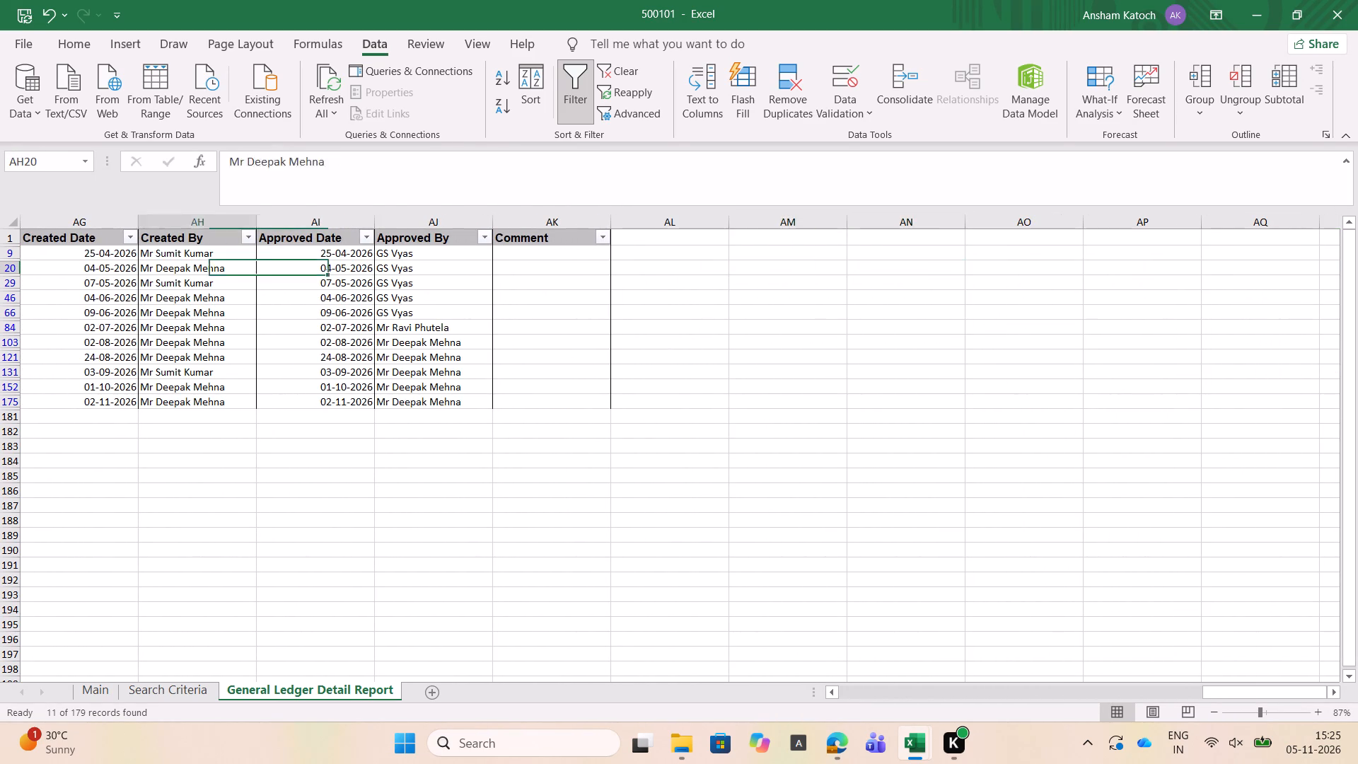
{"action": "key", "text": "Right"}
{"action": "key", "text": "Right"}
{"action": "key", "text": "Right"}
{"action": "key", "text": "Right"}
{"action": "key", "text": "Right"}
{"action": "key", "text": "Left"}
{"action": "key", "text": "Left"}
{"action": "key", "text": "Left"}
{"action": "key", "text": "Left"}
{"action": "key", "text": "Left"}
{"action": "key", "text": "Left"}
{"action": "key", "text": "Left"}
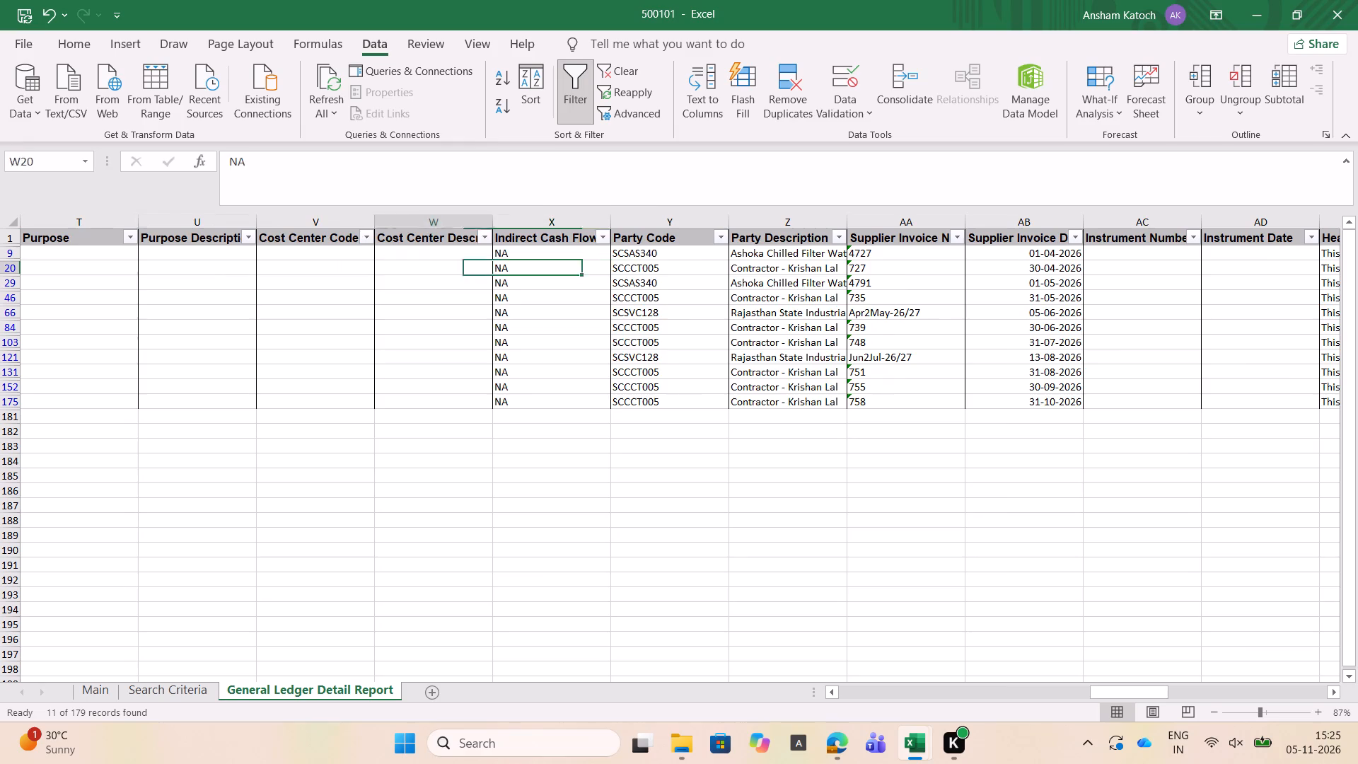
{"action": "key", "text": "Right"}
{"action": "key", "text": "Right"}
{"action": "key", "text": "Right"}
{"action": "key", "text": "Right"}
{"action": "key", "text": "Right"}
{"action": "key", "text": "Right"}
{"action": "key", "text": "Right"}
{"action": "key", "text": "Right"}
{"action": "key", "text": "Right"}
{"action": "key", "text": "Right"}
{"action": "key", "text": "Right"}
{"action": "key", "text": "Right"}
{"action": "key", "text": "Right"}
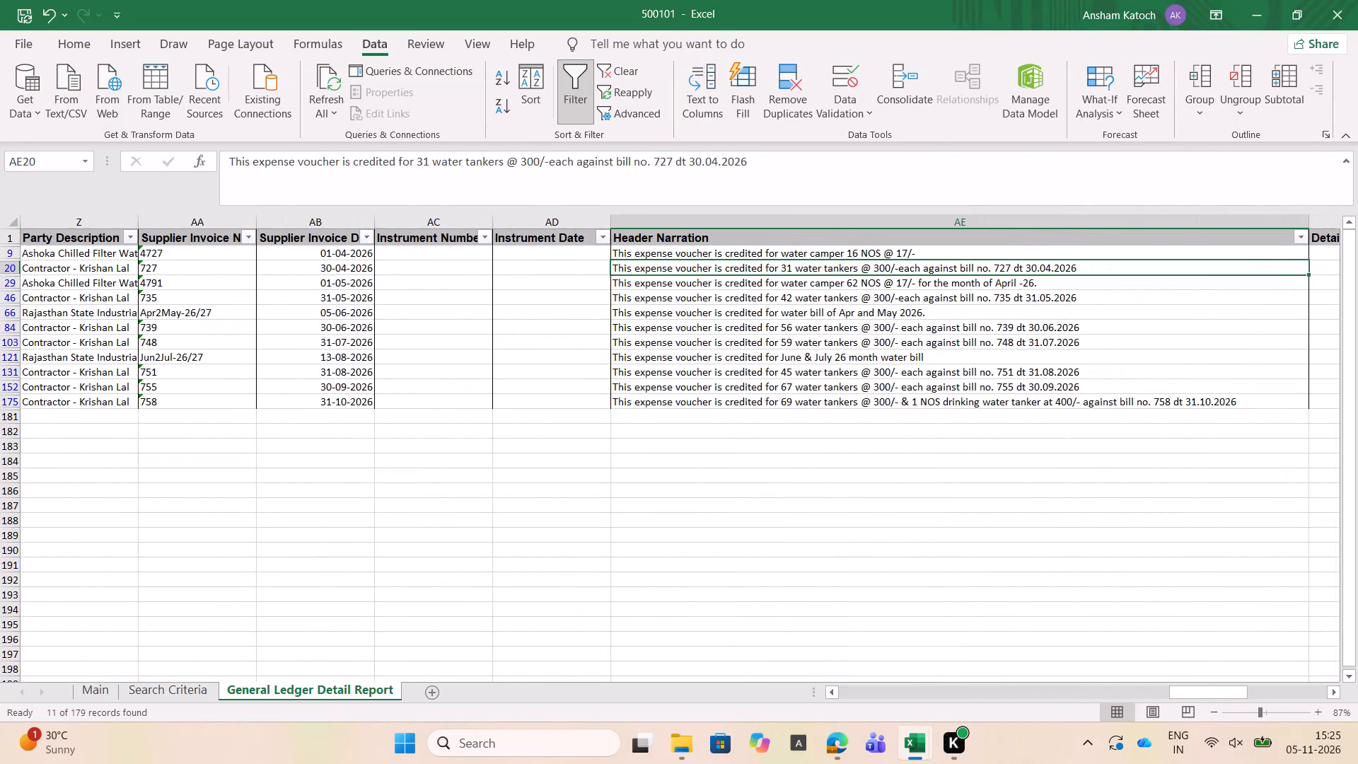
{"action": "key", "text": "Up"}
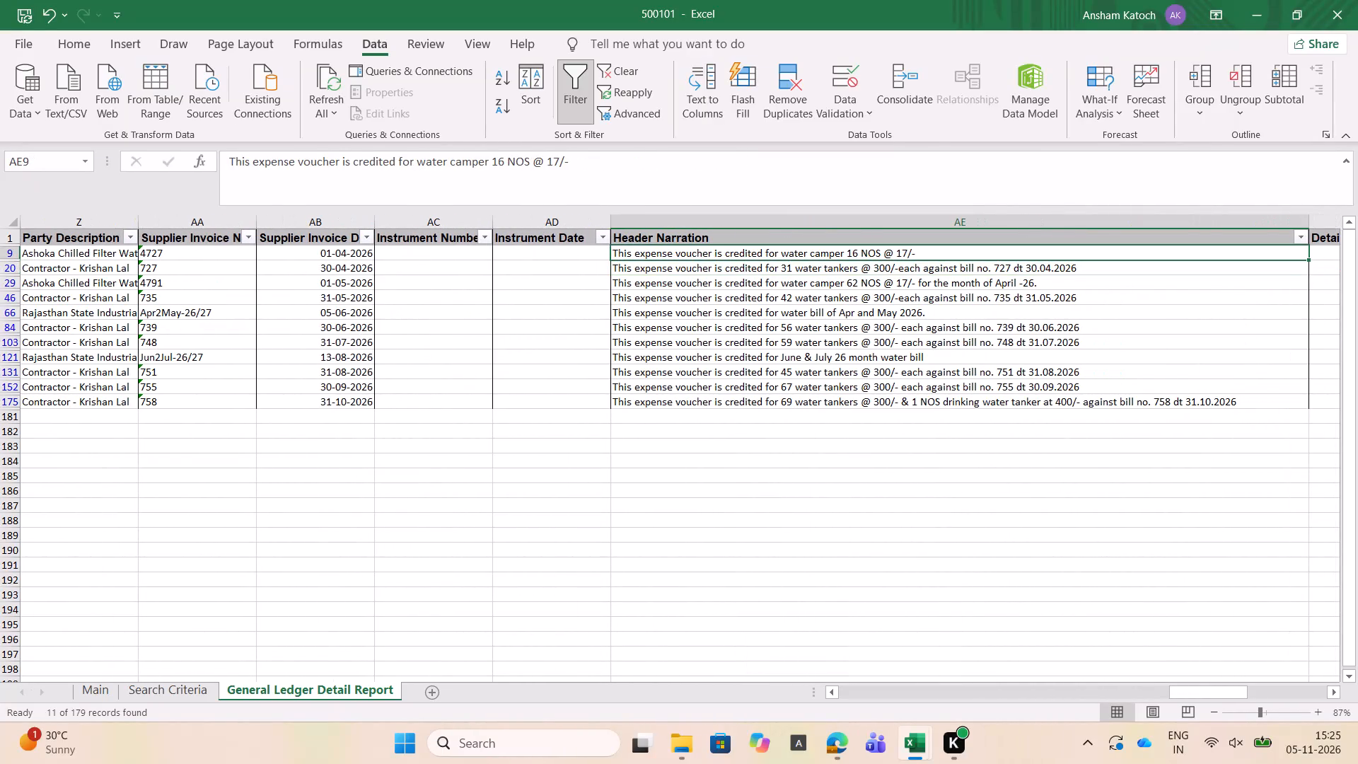
{"action": "key", "text": "Down"}
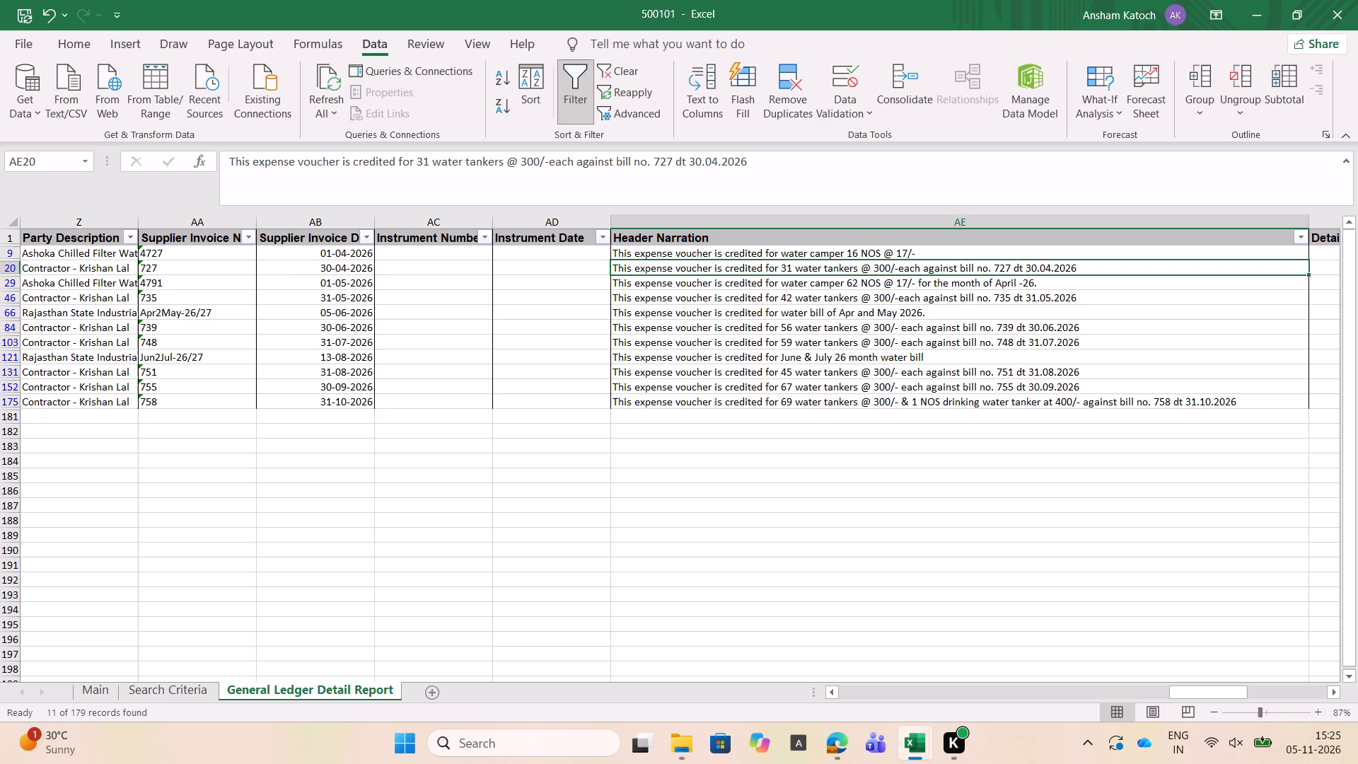
{"action": "key", "text": "Down"}
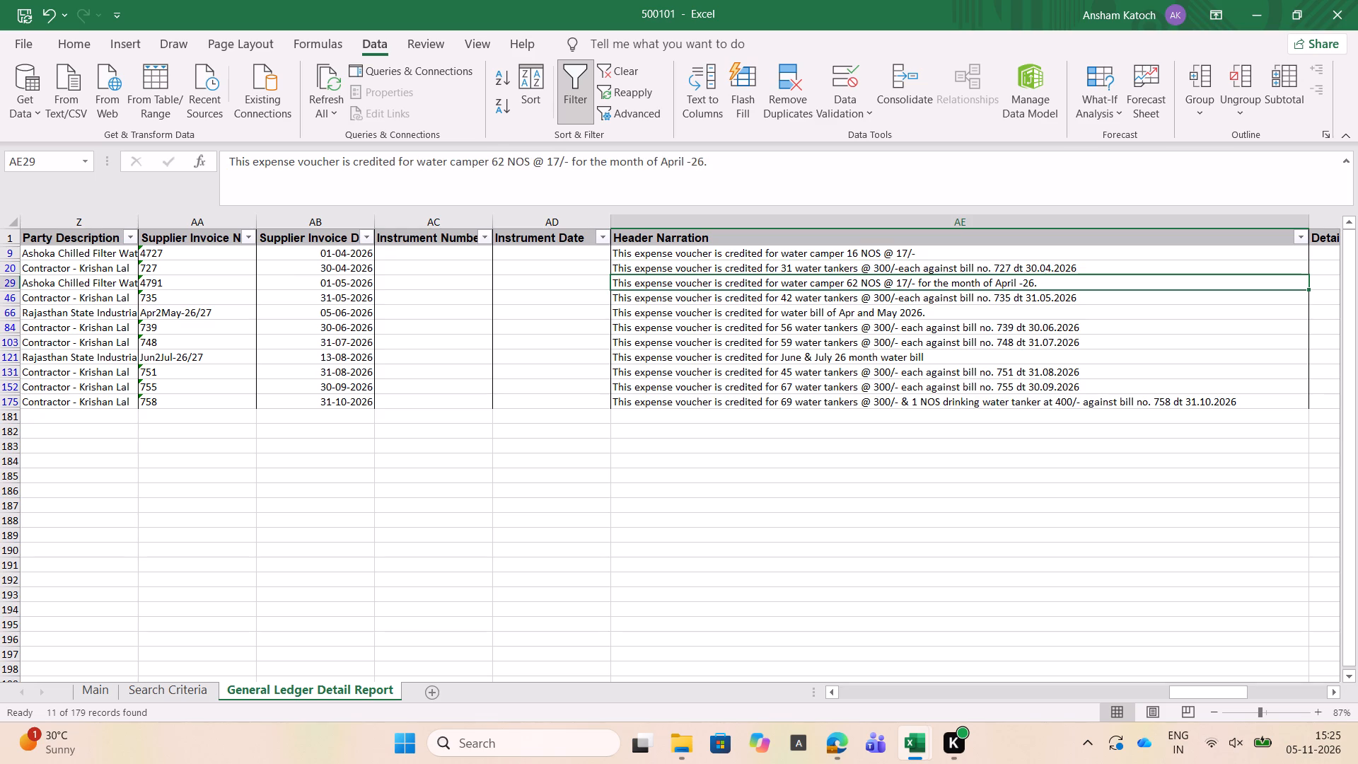
{"action": "key", "text": "Down"}
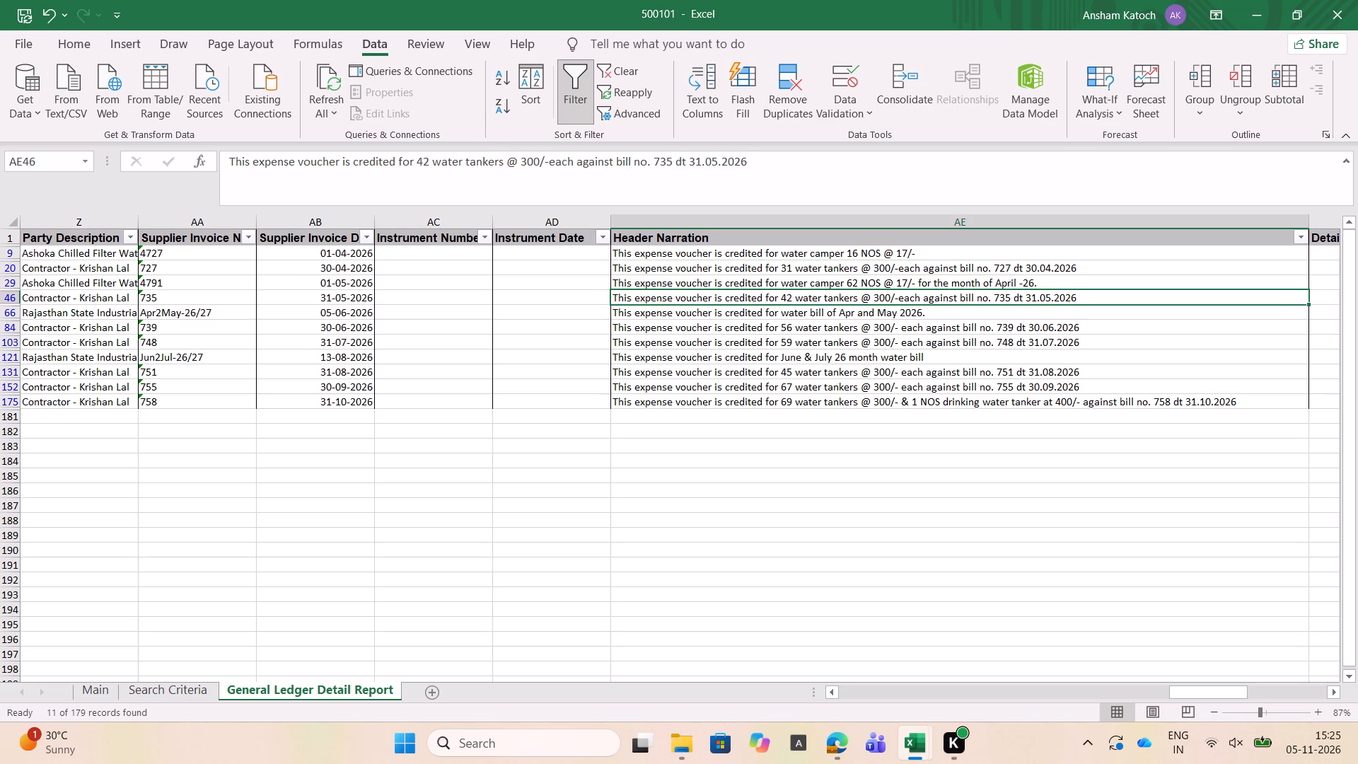
{"action": "key", "text": "Down"}
{"action": "key", "text": "Down"}
{"action": "key", "text": "Down"}
{"action": "key", "text": "Up"}
{"action": "key", "text": "Up"}
{"action": "key", "text": "Up"}
{"action": "key", "text": "Up"}
{"action": "key", "text": "Down"}
{"action": "key", "text": "Down"}
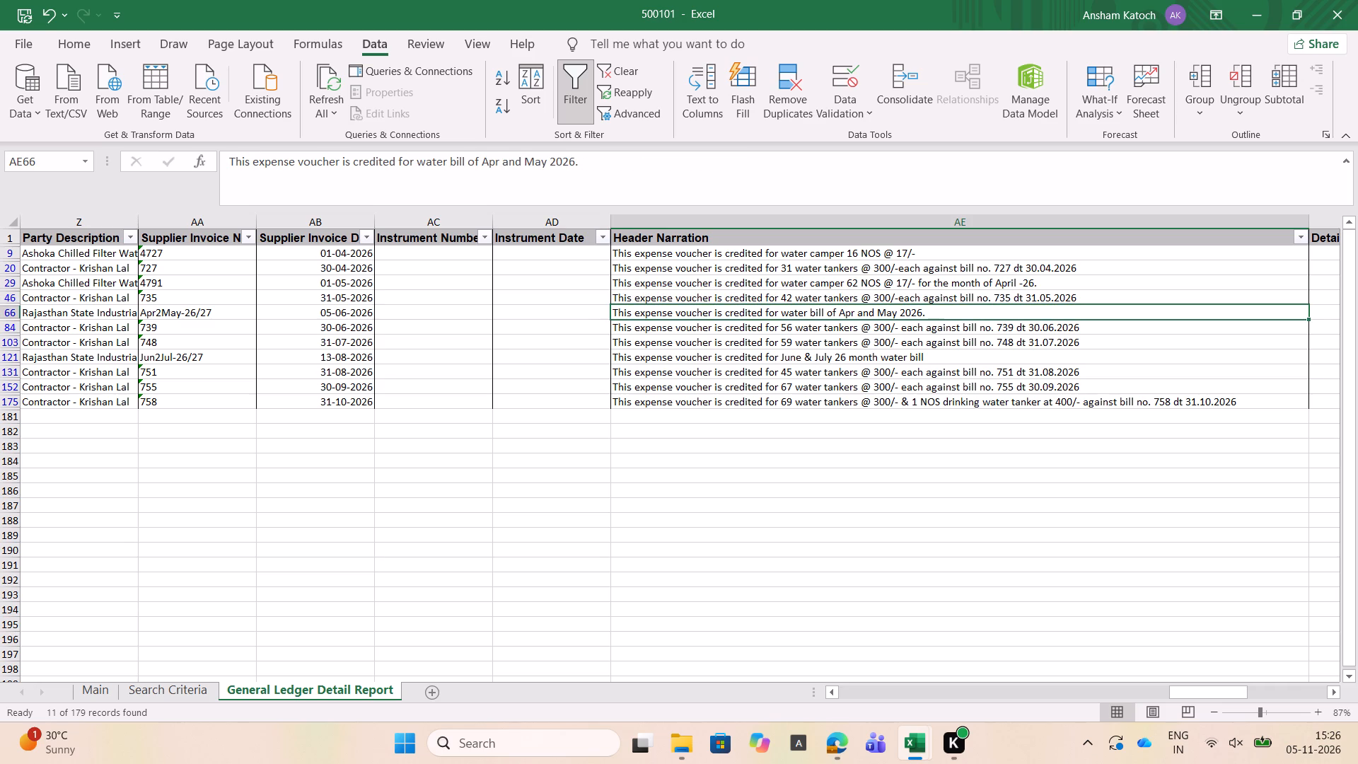
{"action": "key", "text": "Down"}
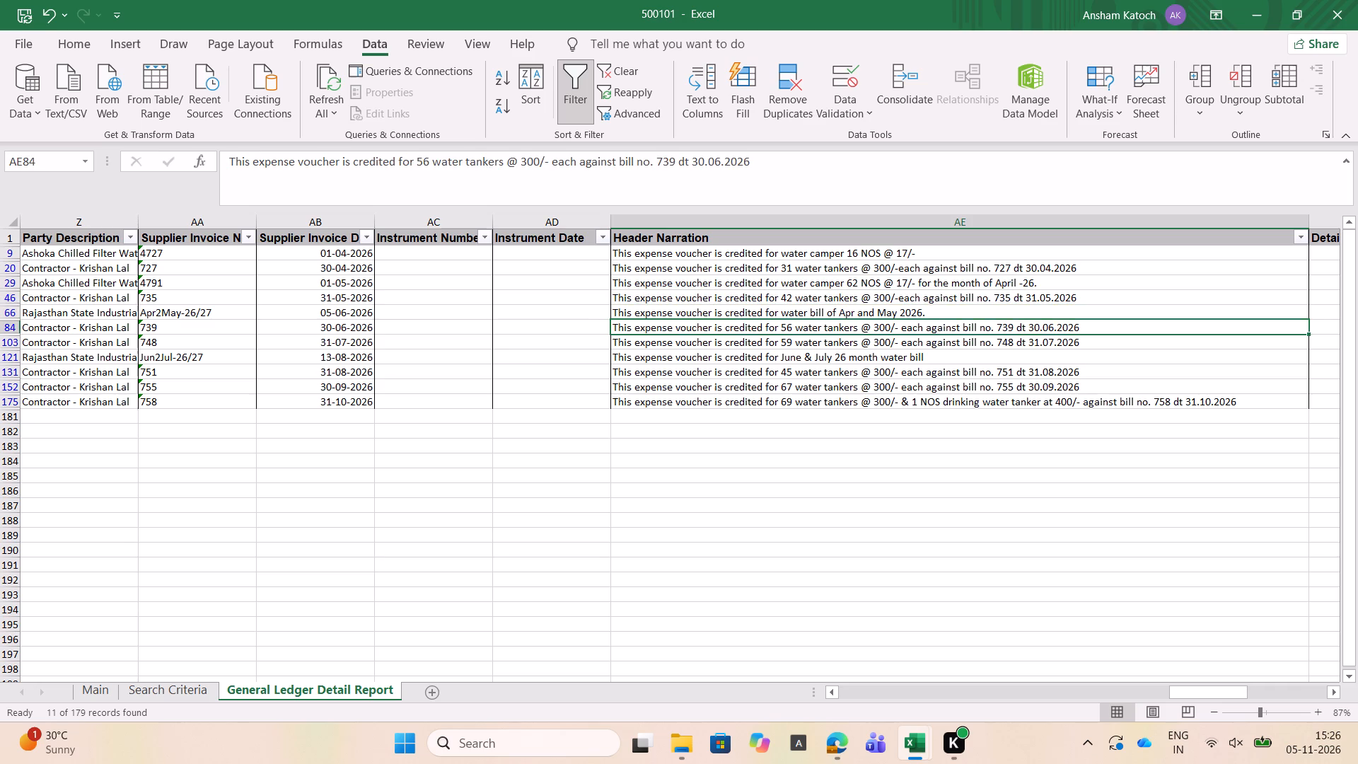
{"action": "key", "text": "Down"}
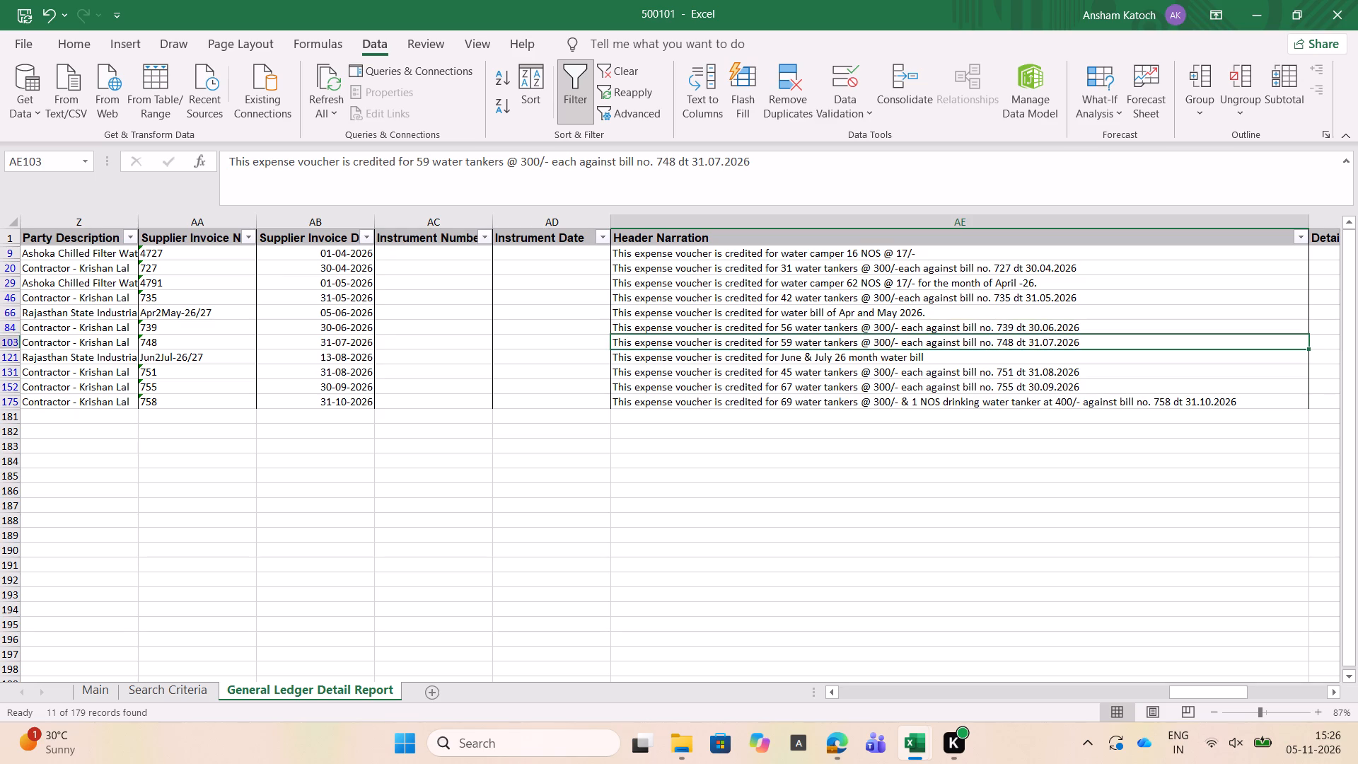
{"action": "key", "text": "Down"}
{"action": "key", "text": "Down"}
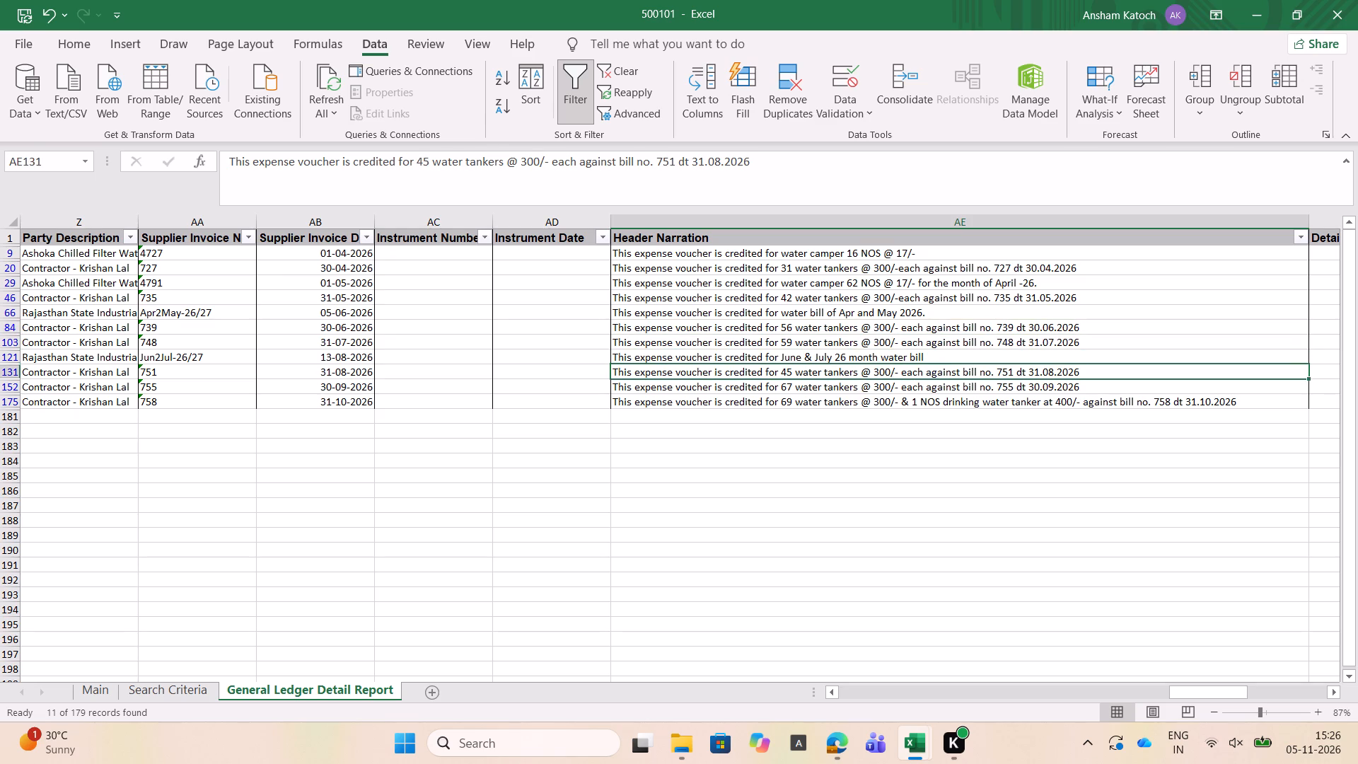
{"action": "key", "text": "Down"}
{"action": "key", "text": "Down"}
{"action": "key", "text": "Up"}
{"action": "key", "text": "Up"}
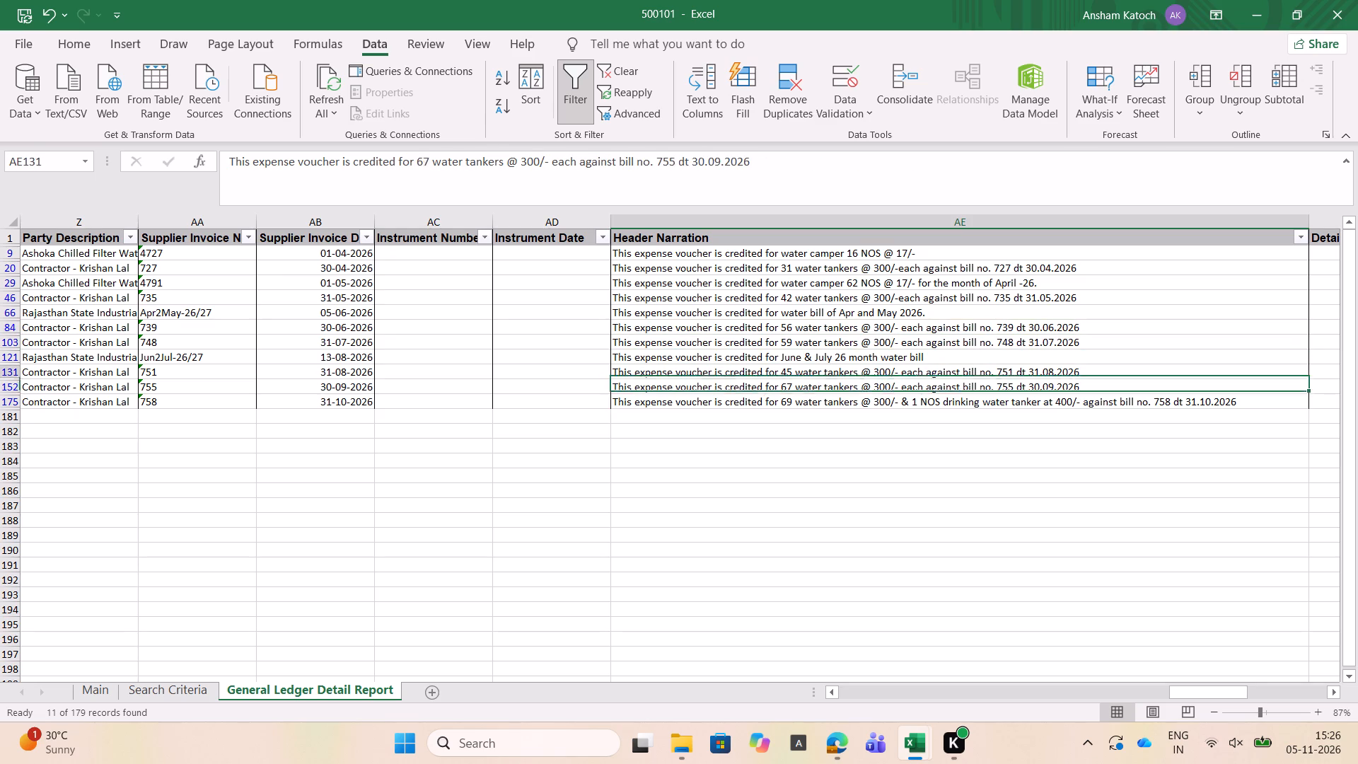
{"action": "key", "text": "Down"}
{"action": "key", "text": "Down"}
Change the Accounting Site Code filter from KOGMU2 to show only KOGMU3.
{"action": "key", "text": "Left"}
{"action": "key", "text": "Left"}
{"action": "key", "text": "Left"}
{"action": "key", "text": "Left"}
{"action": "key", "text": "Left"}
{"action": "key", "text": "Left"}
{"action": "key", "text": "Left"}
{"action": "key", "text": "Left"}
{"action": "key", "text": "Left"}
{"action": "key", "text": "Left"}
{"action": "key", "text": "Left"}
{"action": "key", "text": "Left"}
{"action": "key", "text": "Left"}
{"action": "key", "text": "Left"}
{"action": "key", "text": "Left"}
{"action": "key", "text": "Left"}
{"action": "key", "text": "Left"}
{"action": "key", "text": "Left"}
{"action": "key", "text": "Left"}
{"action": "key", "text": "Left"}
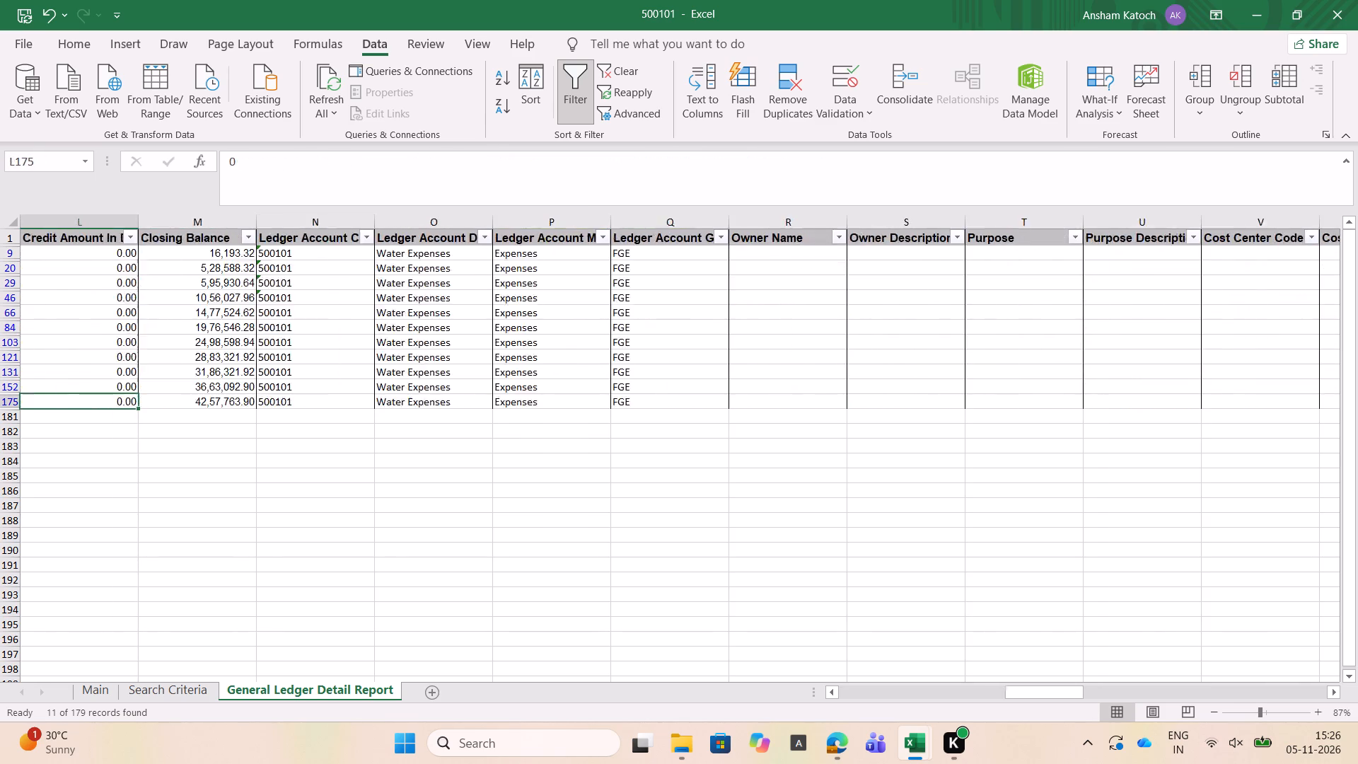
{"action": "key", "text": "Up"}
{"action": "key", "text": "Up"}
{"action": "key", "text": "Up"}
{"action": "key", "text": "Up"}
{"action": "key", "text": "Up"}
{"action": "key", "text": "Up"}
{"action": "key", "text": "Up"}
{"action": "key", "text": "Up"}
{"action": "key", "text": "Up"}
{"action": "key", "text": "Up"}
{"action": "key", "text": "Up"}
{"action": "key", "text": "Up"}
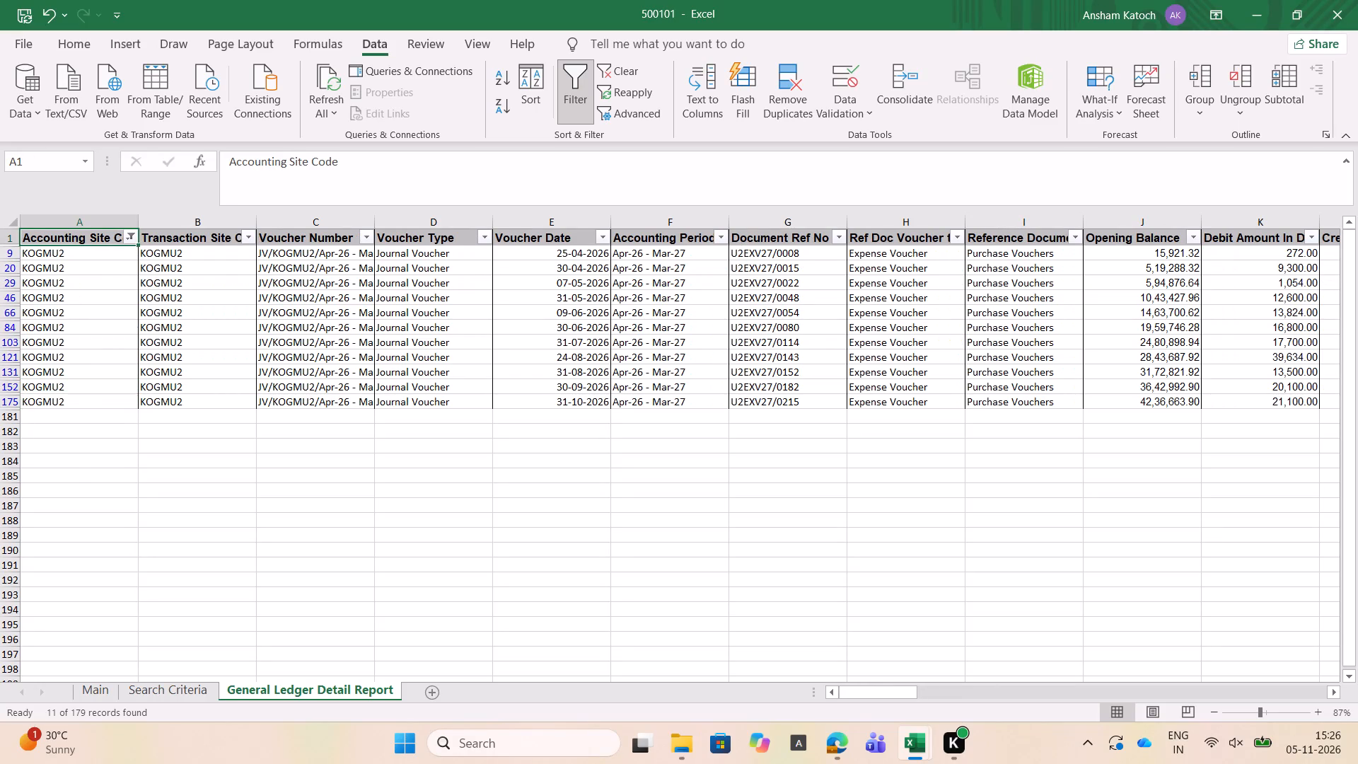
{"action": "key", "text": "alt+Down"}
{"action": "key", "text": "Down"}
{"action": "key", "text": "Down"}
{"action": "key", "text": "Down"}
{"action": "key", "text": "Down"}
{"action": "key", "text": "Down"}
{"action": "key", "text": "Down"}
{"action": "key", "text": "Down"}
{"action": "key", "text": "Down"}
{"action": "key", "text": "Down"}
{"action": "key", "text": "Down"}
{"action": "key", "text": "Down"}
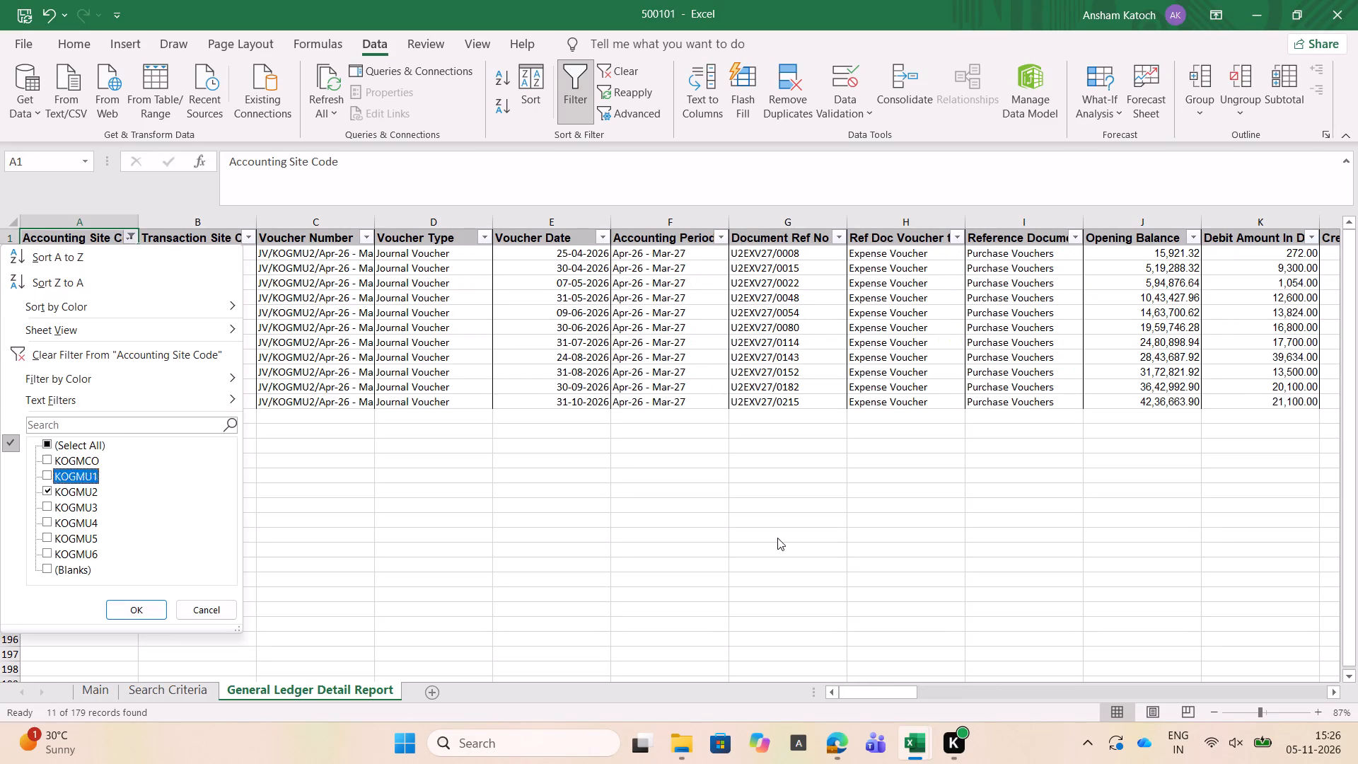
{"action": "key", "text": "Down"}
{"action": "key", "text": "space"}
{"action": "key", "text": "Down"}
{"action": "key", "text": "space"}
{"action": "key", "text": "Return"}
Examine the Header Narration entries for the KOGMU3 water vouchers row by row, covering campers, tankers and water bills.
{"action": "key", "text": "Right"}
{"action": "key", "text": "Right"}
{"action": "key", "text": "Right"}
{"action": "key", "text": "Right"}
{"action": "key", "text": "Right"}
{"action": "key", "text": "Right"}
{"action": "key", "text": "Right"}
{"action": "key", "text": "Right"}
{"action": "key", "text": "Right"}
{"action": "key", "text": "Right"}
{"action": "key", "text": "Right"}
{"action": "key", "text": "Right"}
{"action": "key", "text": "Right"}
{"action": "key", "text": "Right"}
{"action": "key", "text": "Right"}
{"action": "key", "text": "Right"}
{"action": "key", "text": "Right"}
{"action": "key", "text": "Right"}
{"action": "key", "text": "Right"}
{"action": "key", "text": "Right"}
{"action": "key", "text": "Right"}
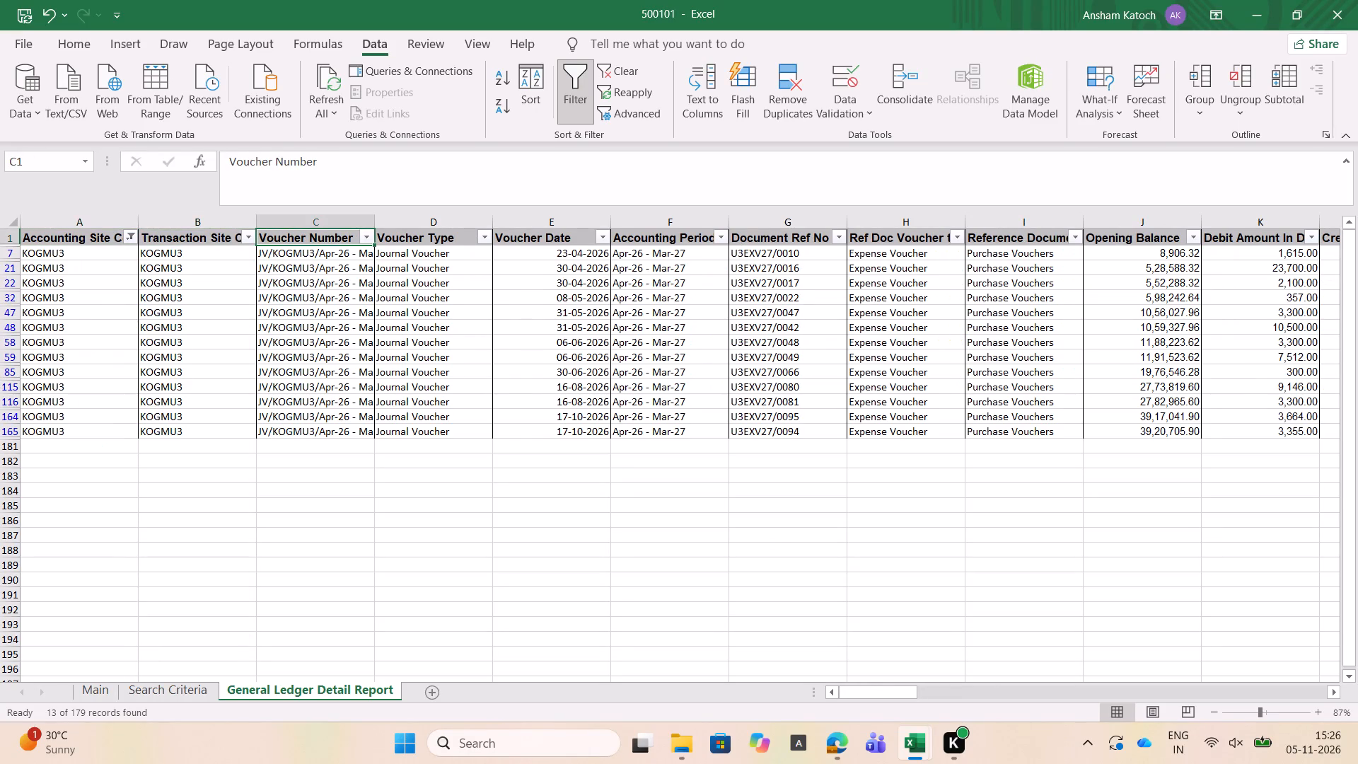
{"action": "key", "text": "Right"}
{"action": "key", "text": "Right"}
{"action": "key", "text": "Right"}
{"action": "key", "text": "Right"}
{"action": "key", "text": "Right"}
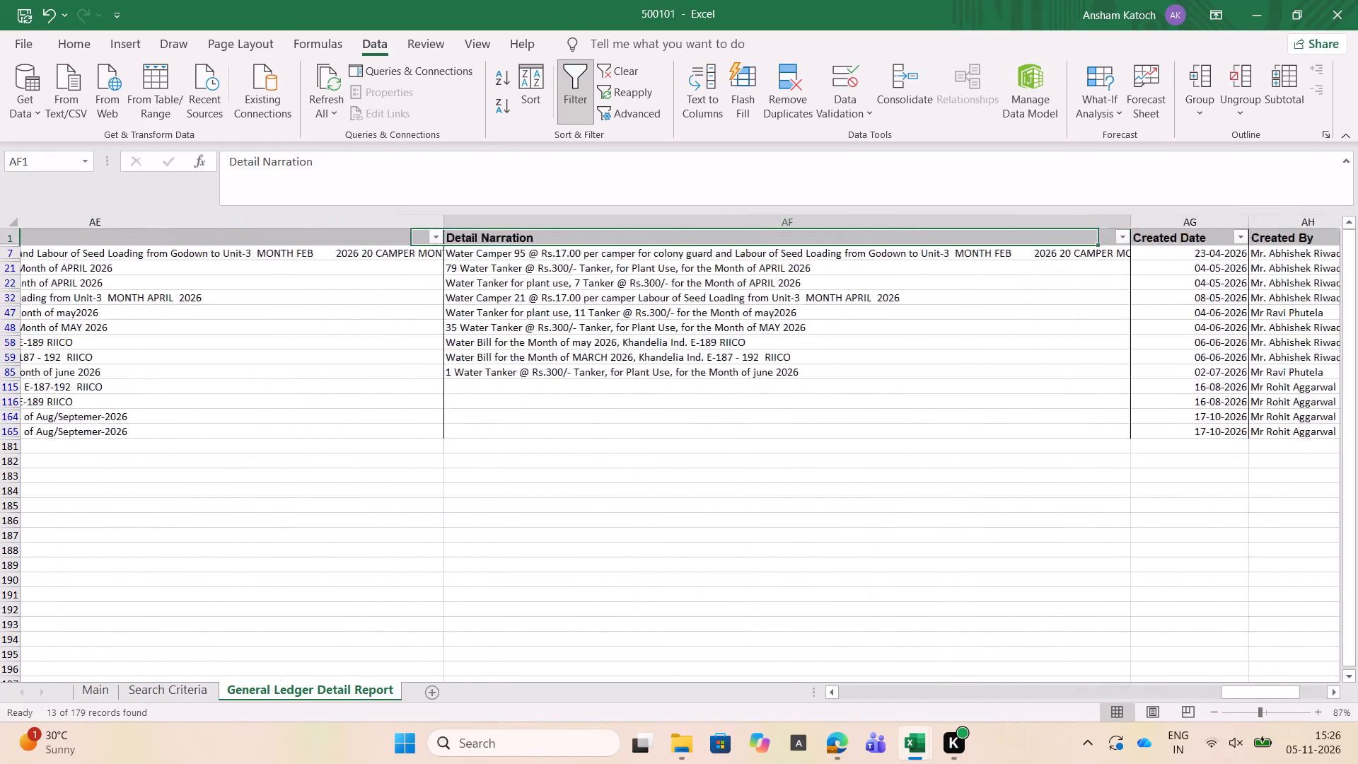
{"action": "key", "text": "Right"}
{"action": "key", "text": "Left"}
{"action": "key", "text": "Left"}
{"action": "key", "text": "Right"}
{"action": "key", "text": "Left"}
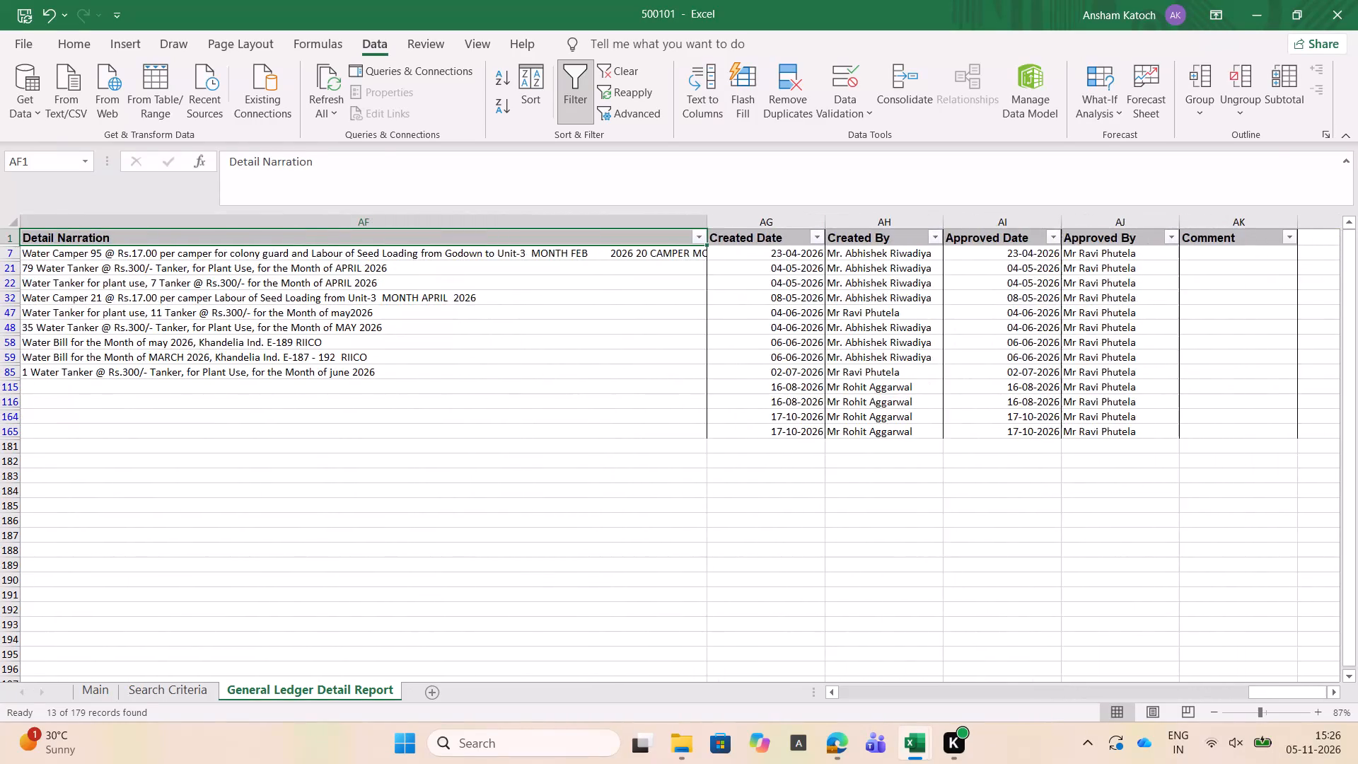
{"action": "key", "text": "Left"}
{"action": "key", "text": "Down"}
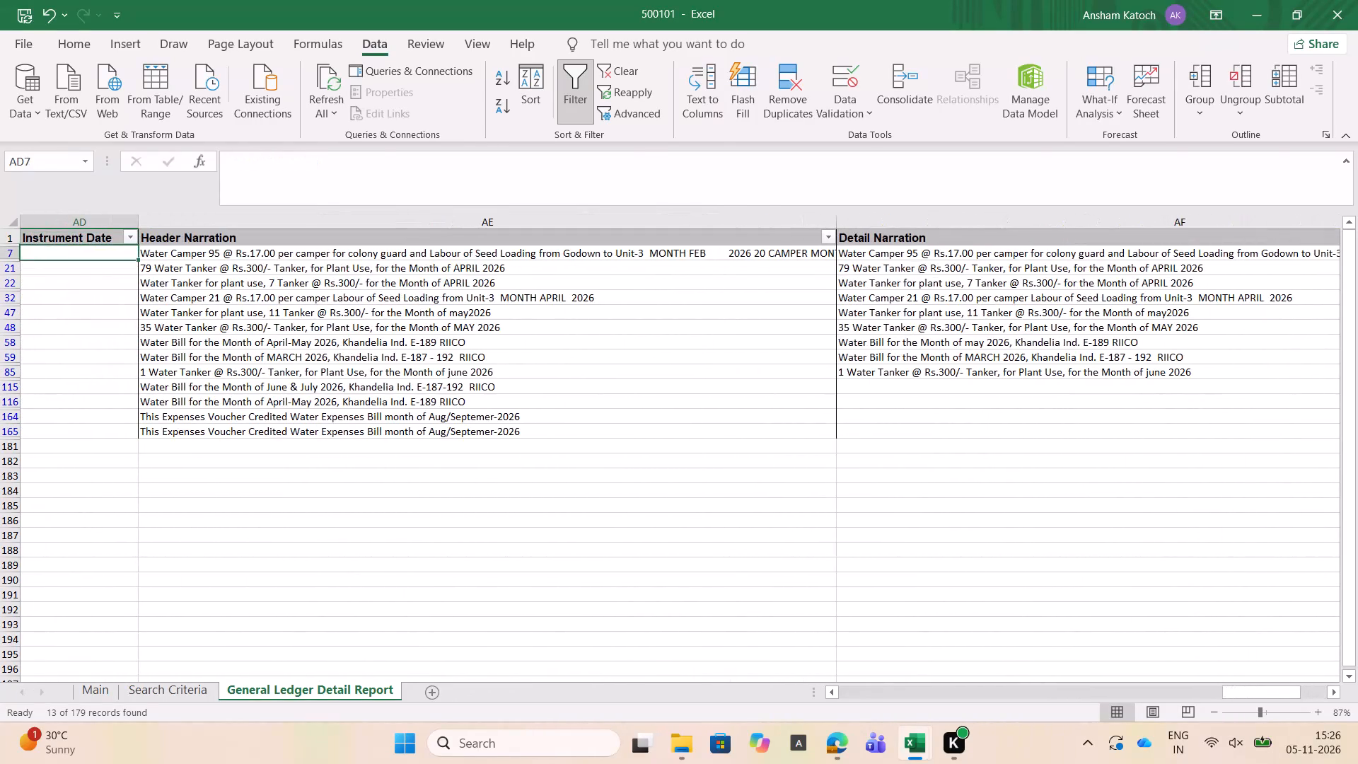
{"action": "key", "text": "Right"}
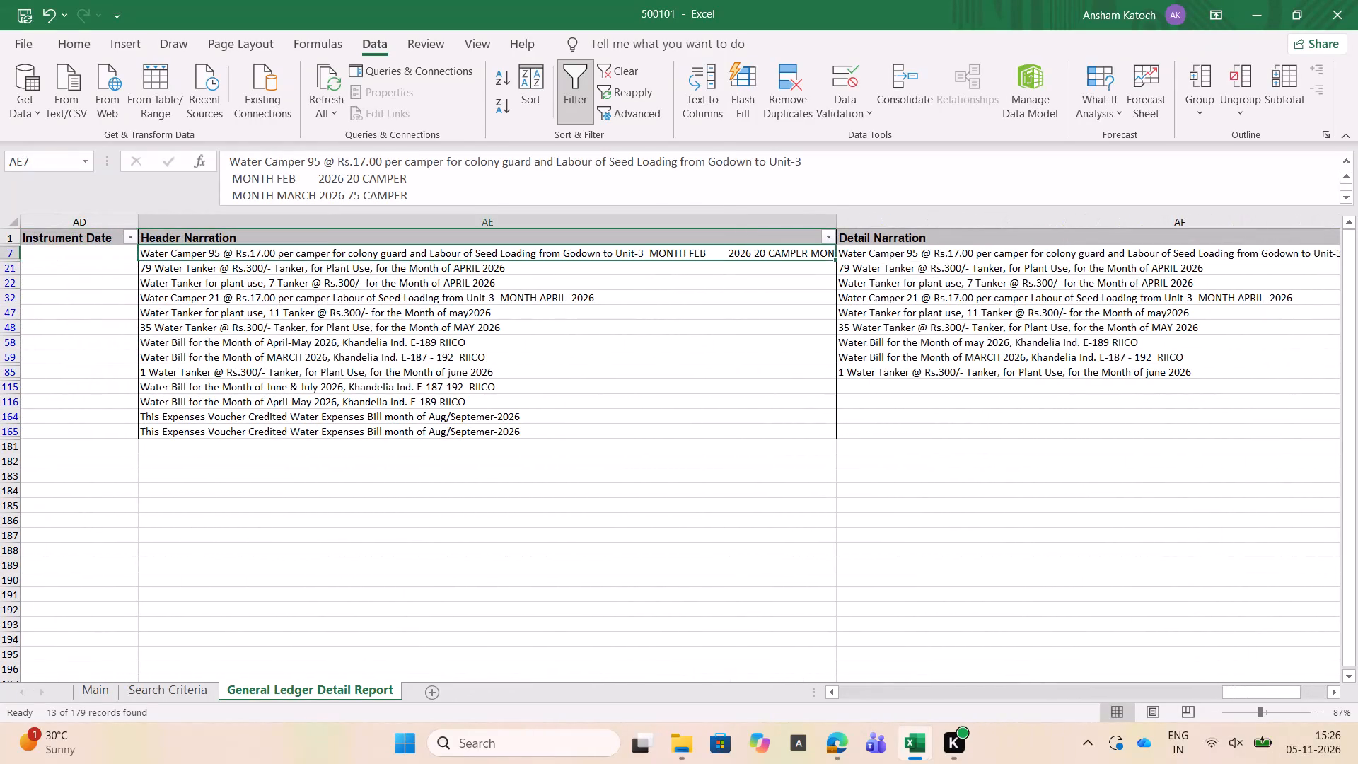
{"action": "key", "text": "Left"}
{"action": "key", "text": "Right"}
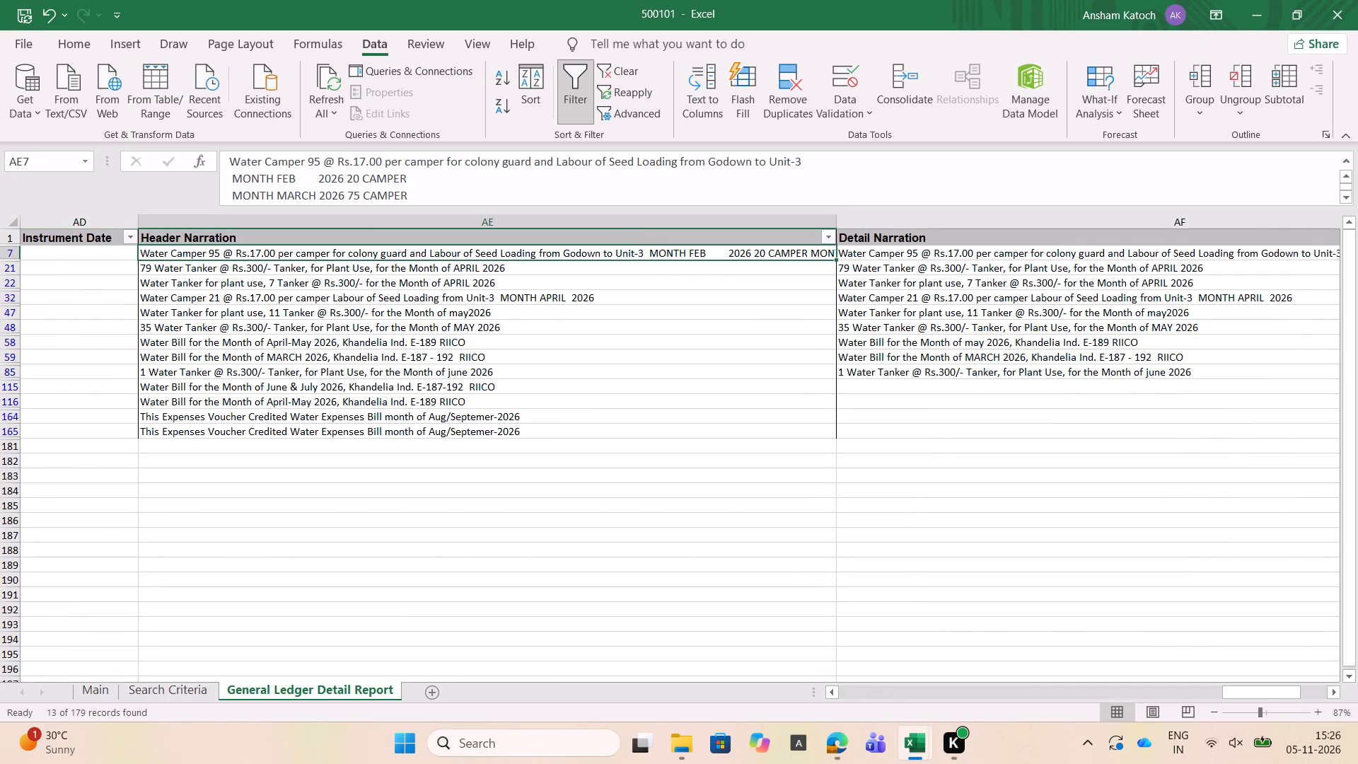
{"action": "key", "text": "Left"}
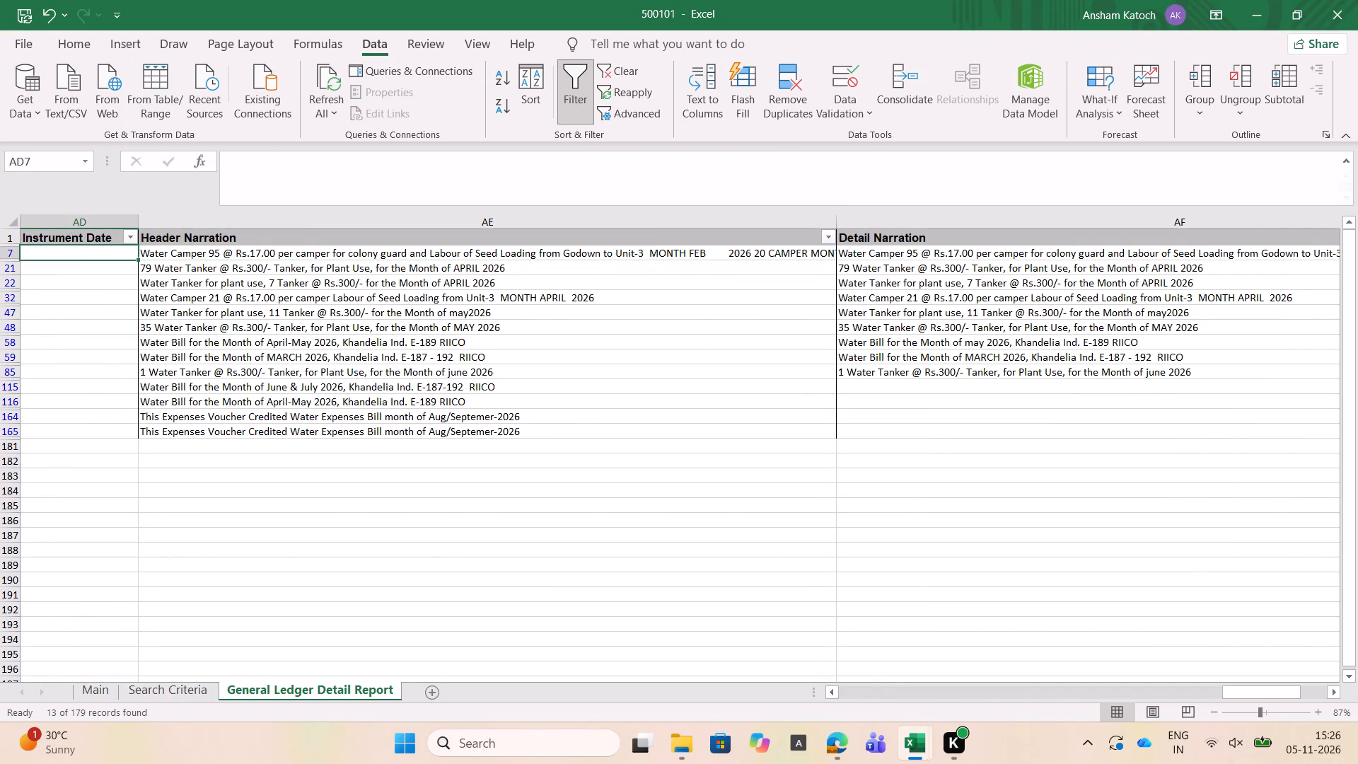
{"action": "key", "text": "Down"}
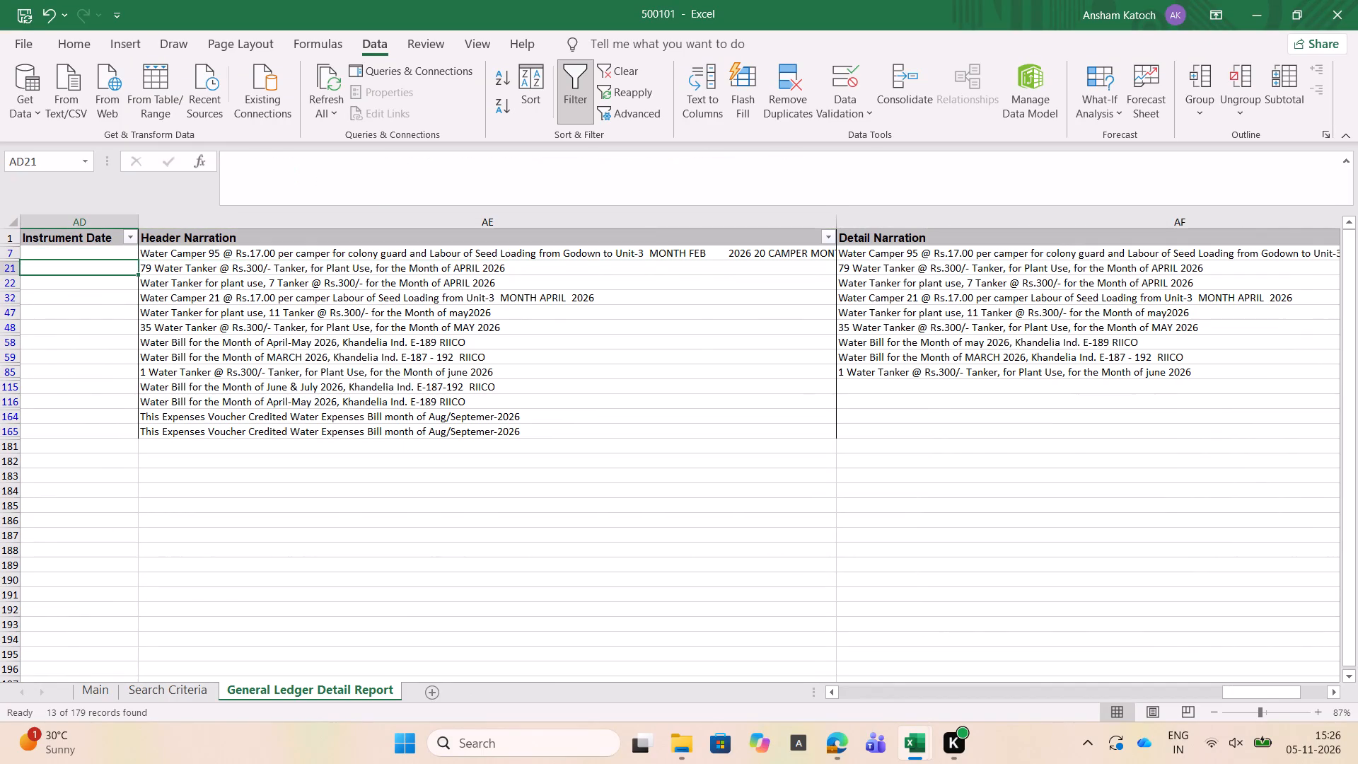
{"action": "key", "text": "Down"}
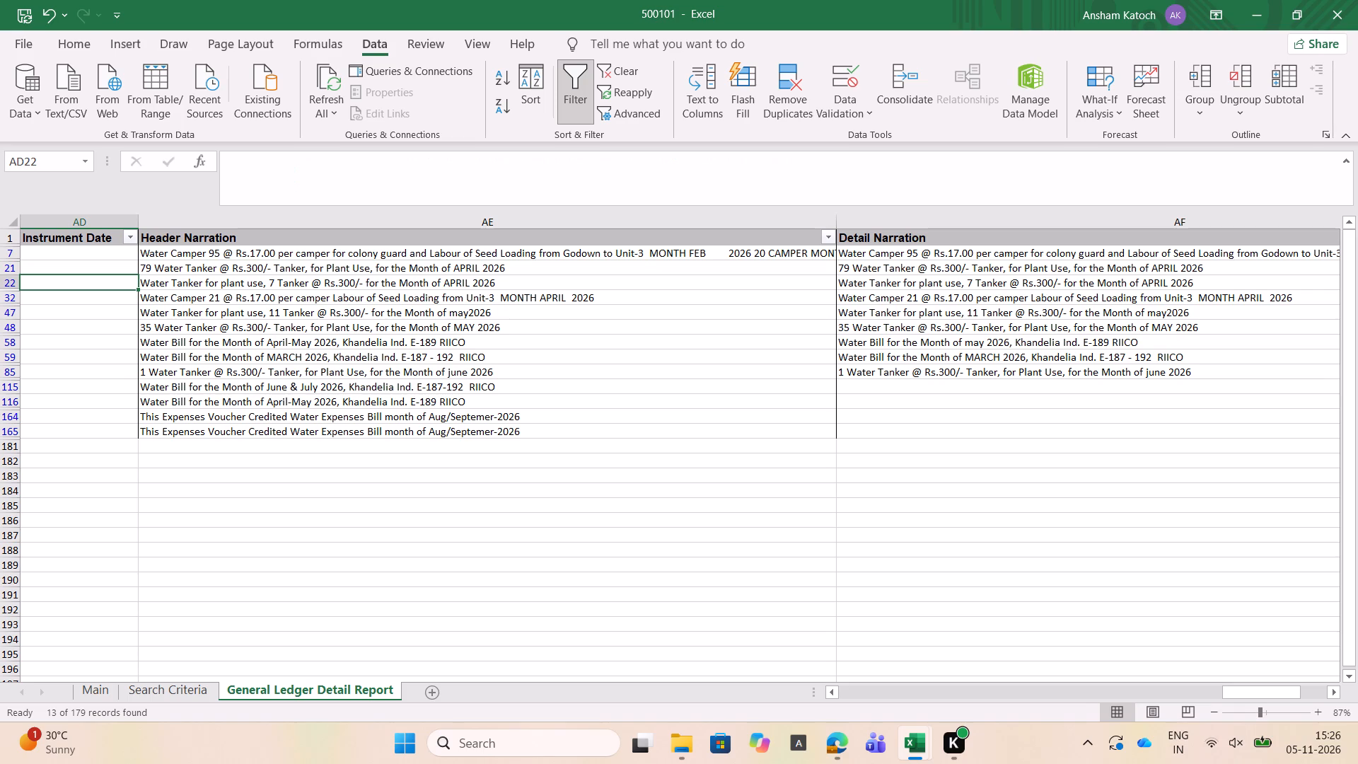
{"action": "key", "text": "Down"}
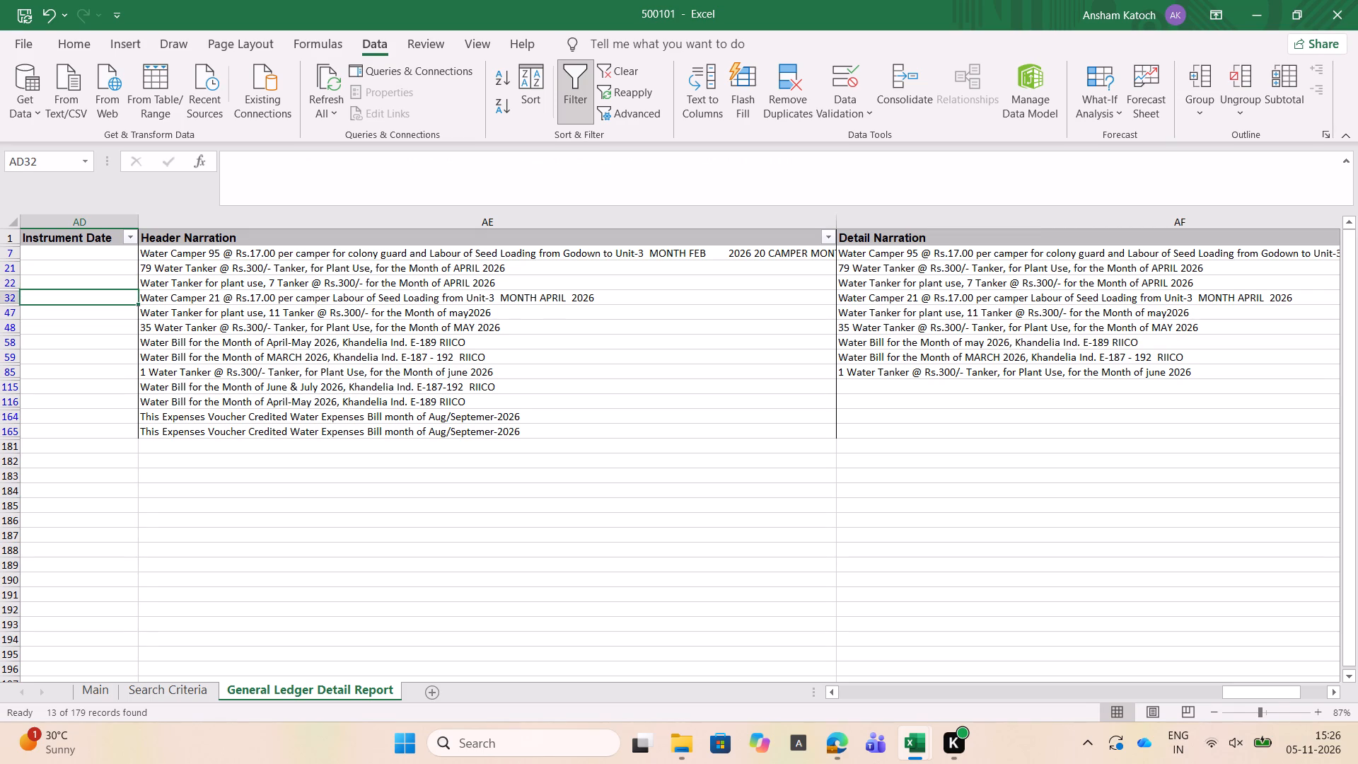
{"action": "key", "text": "Down"}
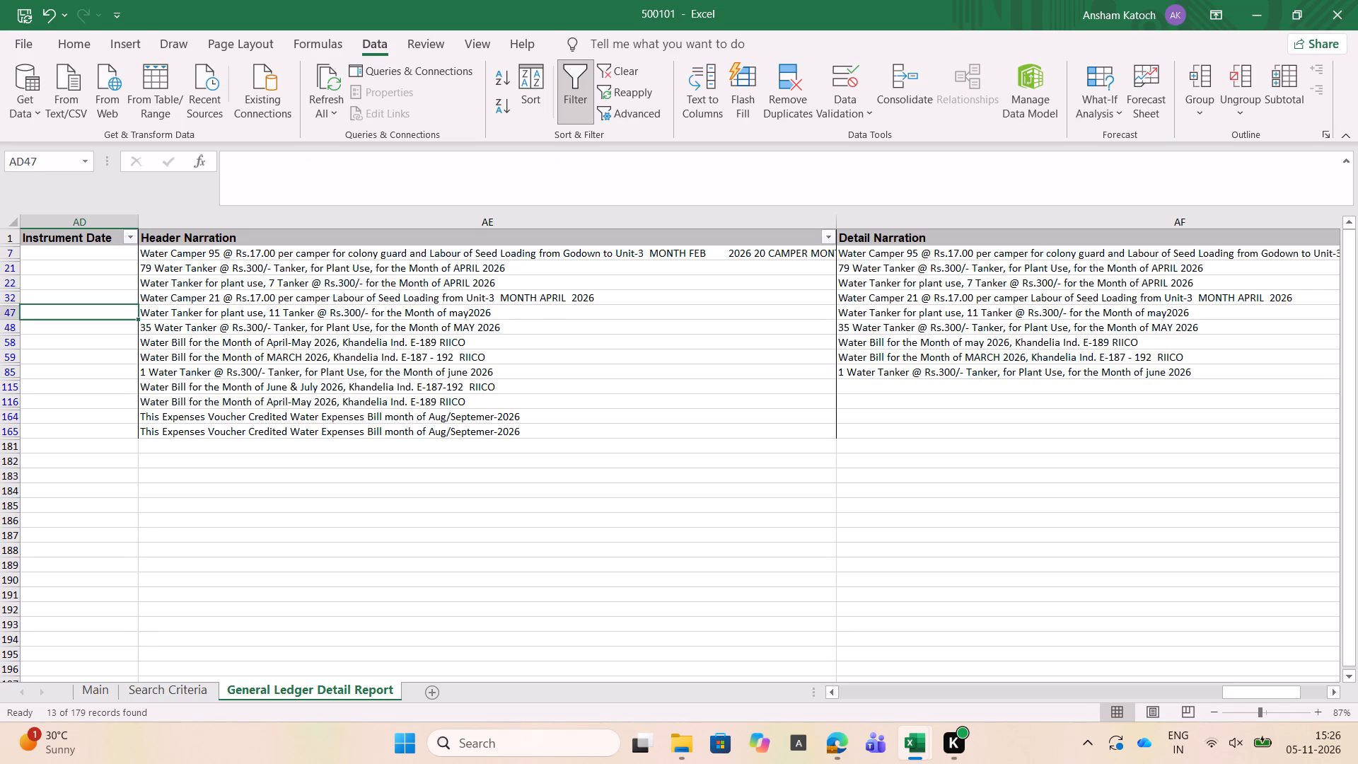
{"action": "key", "text": "Down"}
{"action": "key", "text": "Down"}
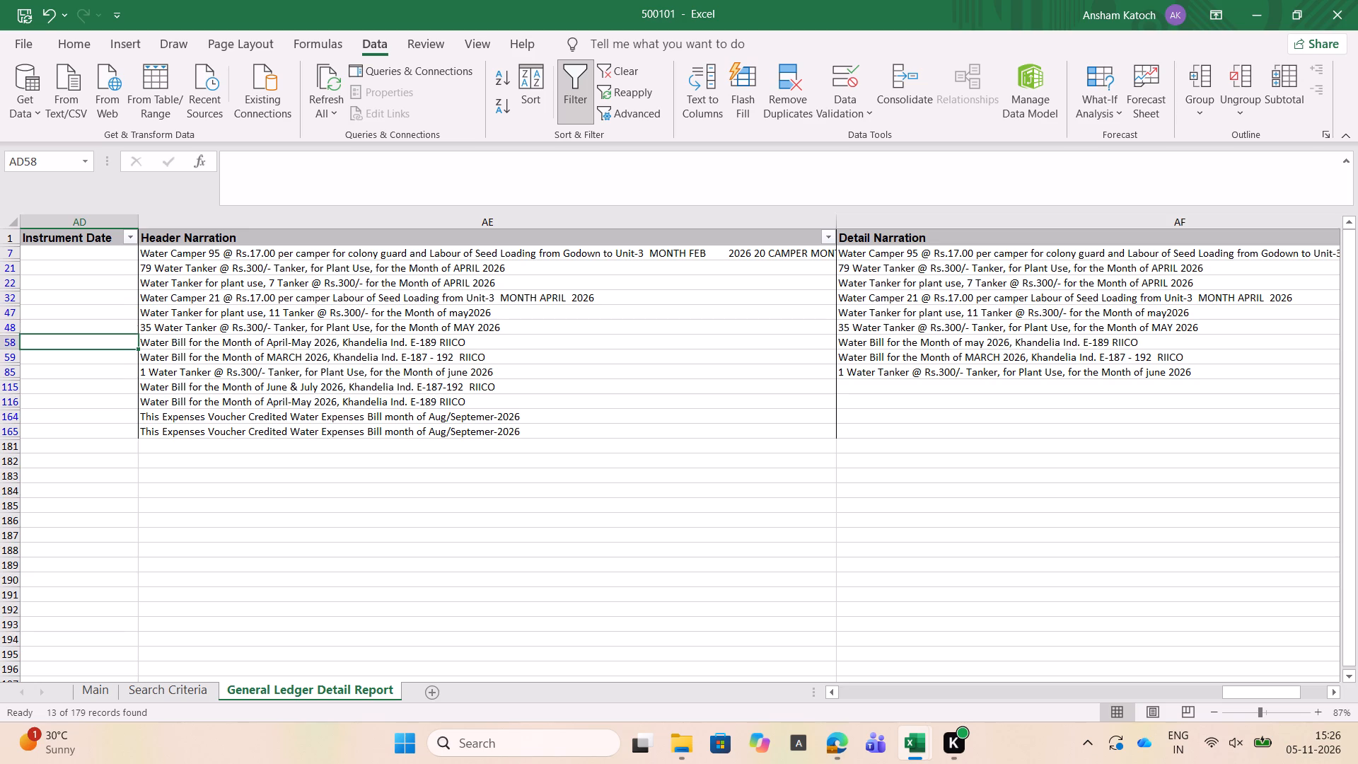
{"action": "key", "text": "Down"}
{"action": "key", "text": "Down"}
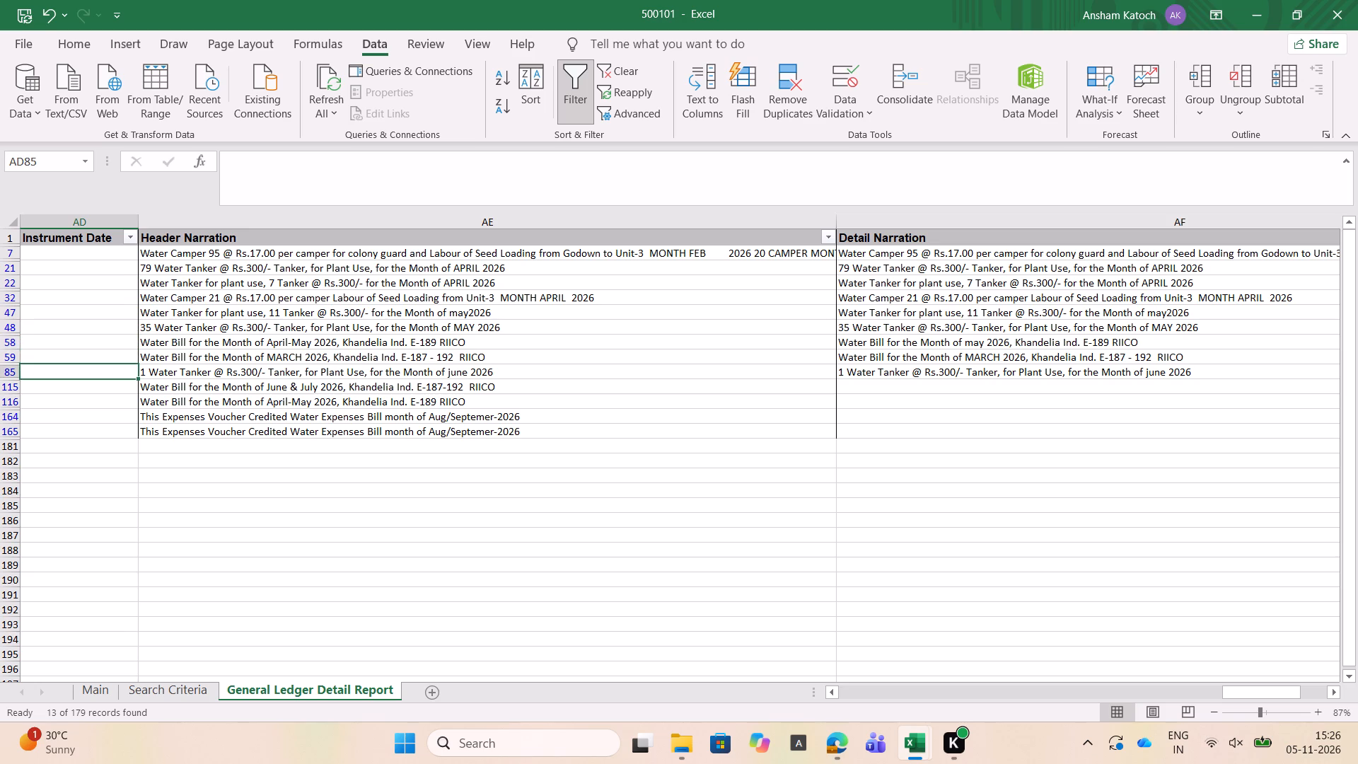
{"action": "key", "text": "Down"}
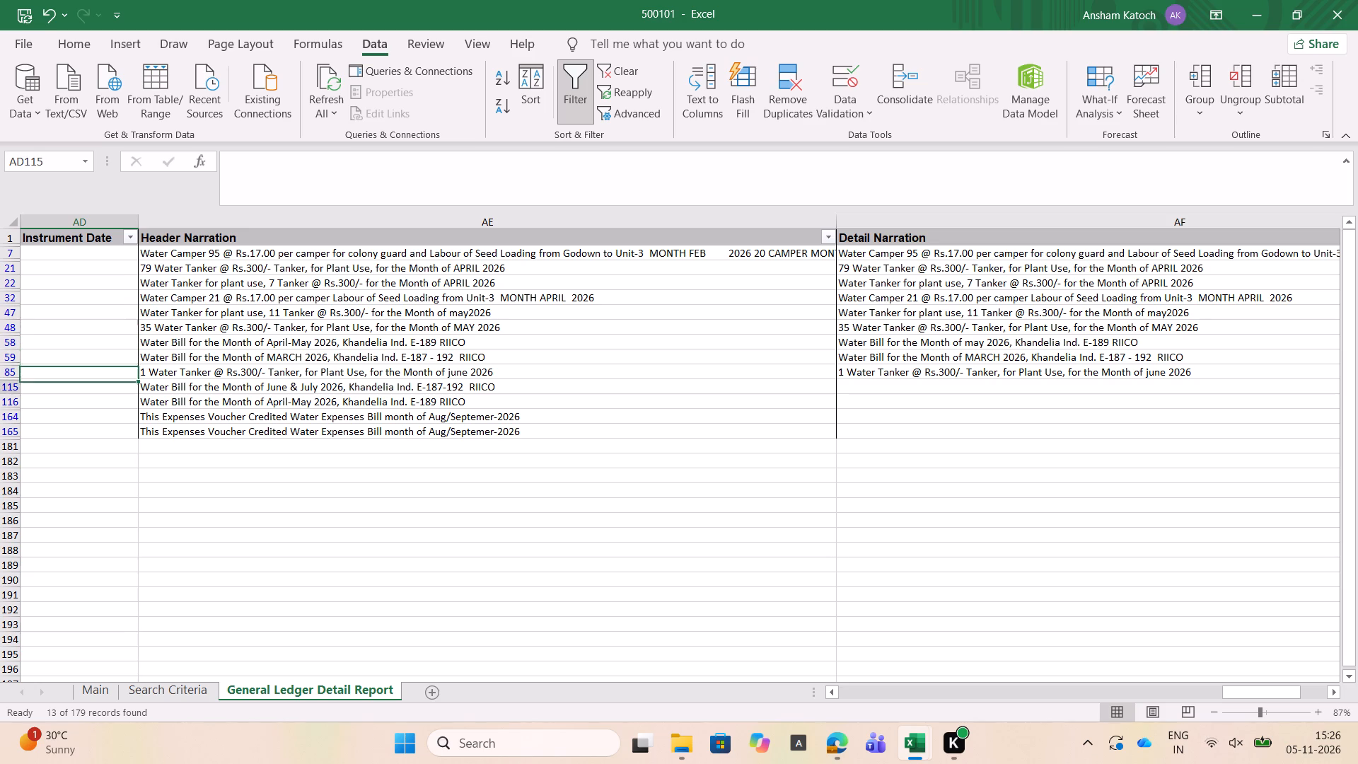
{"action": "key", "text": "Down"}
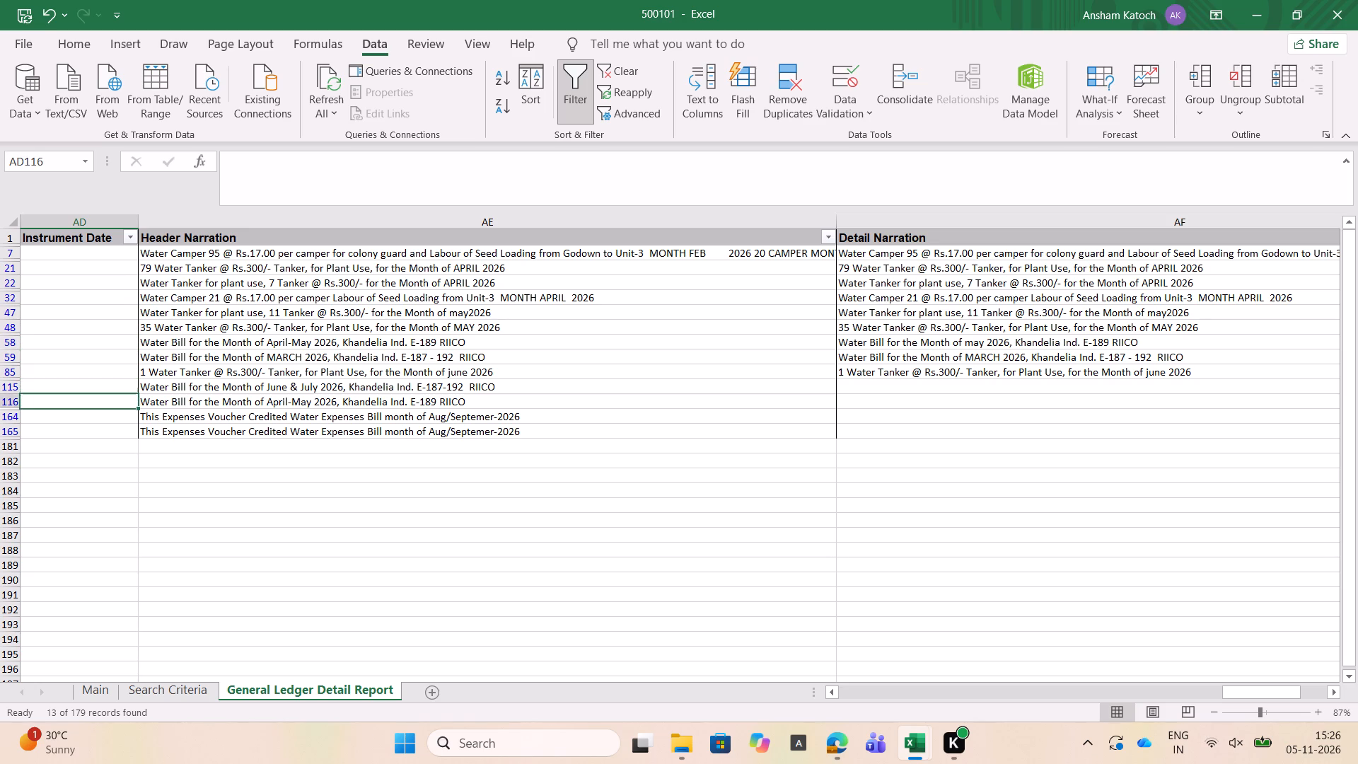
{"action": "key", "text": "Up"}
{"action": "key", "text": "Up"}
{"action": "key", "text": "Up"}
{"action": "key", "text": "Down"}
{"action": "key", "text": "Down"}
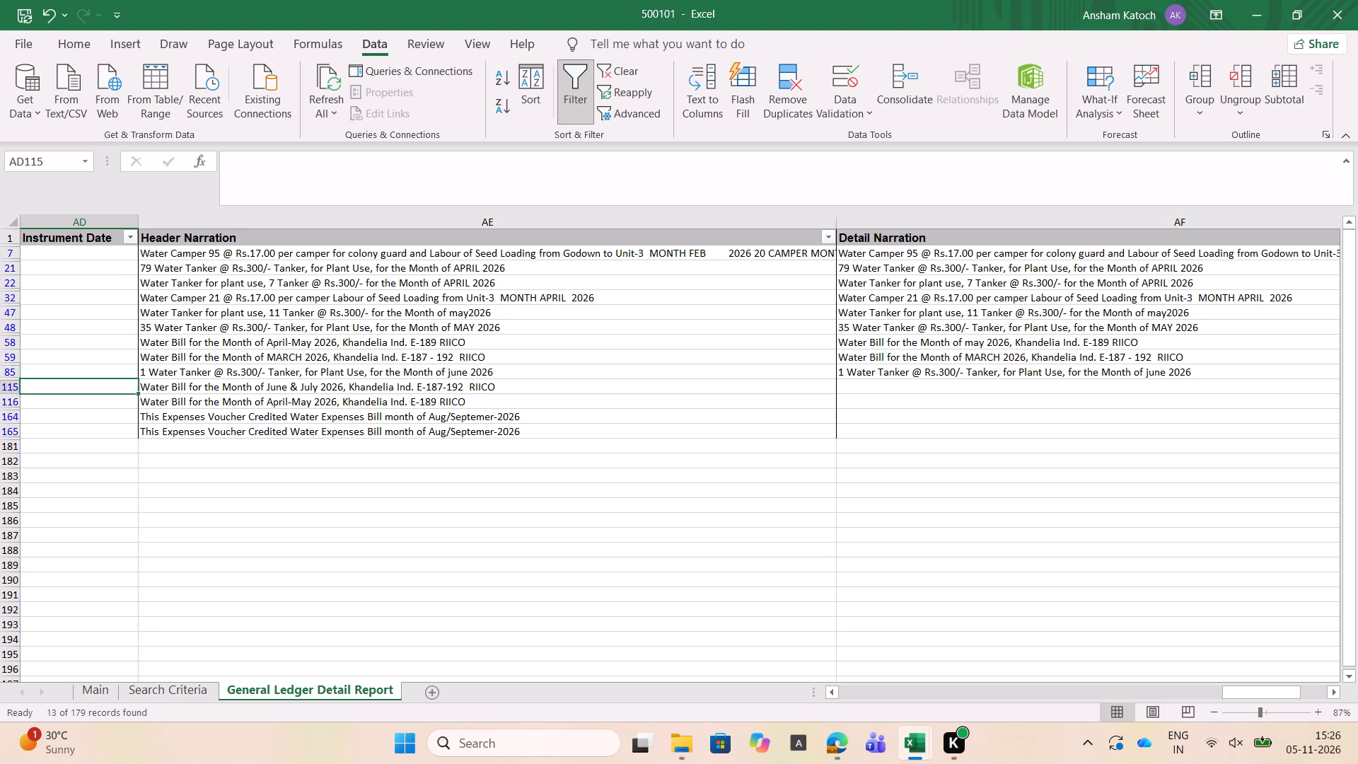
{"action": "key", "text": "Down"}
{"action": "key", "text": "Down"}
{"action": "key", "text": "Down"}
{"action": "key", "text": "Up"}
{"action": "key", "text": "Down"}
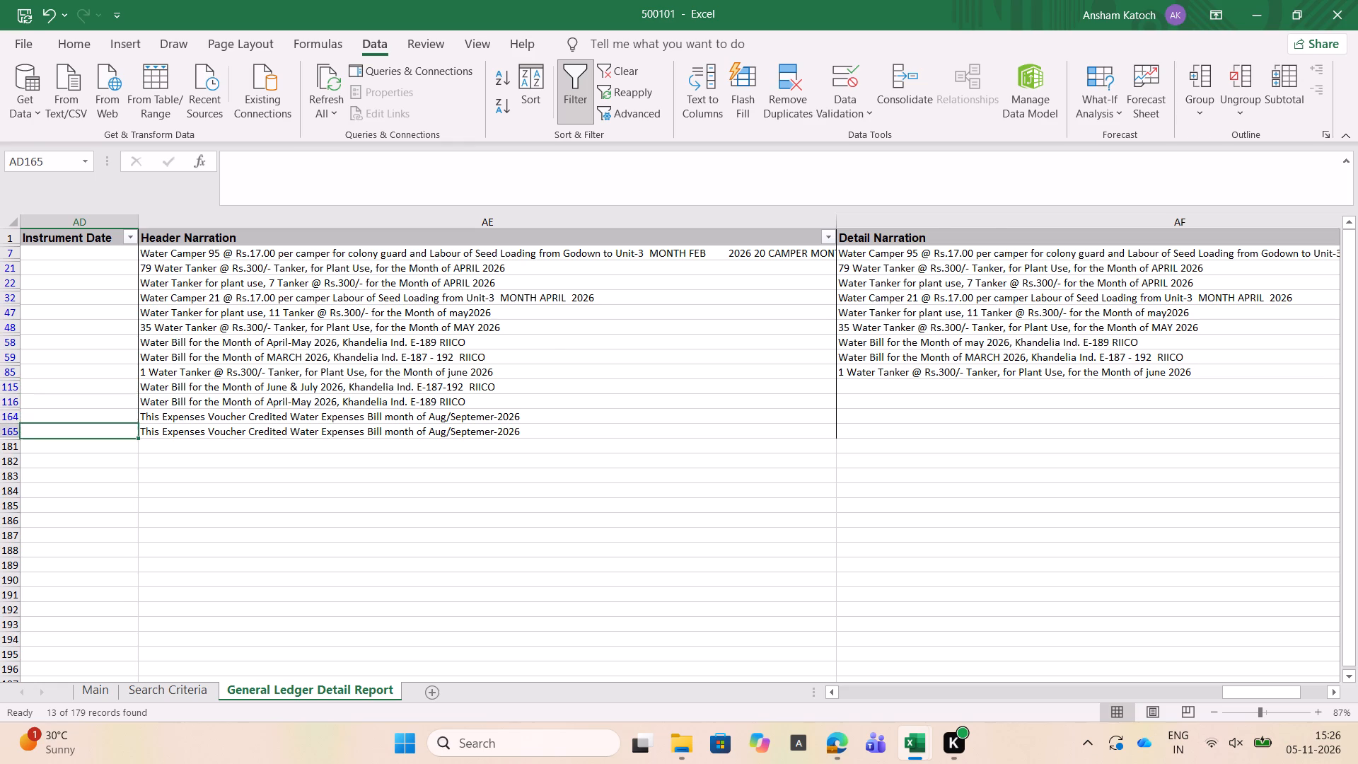
Change the Accounting Site Code filter from KOGMU3 to show only KOGMU4.
{"action": "key", "text": "Up"}
{"action": "key", "text": "Left"}
{"action": "key", "text": "Left"}
{"action": "key", "text": "Left"}
{"action": "key", "text": "Left"}
{"action": "key", "text": "Left"}
{"action": "key", "text": "Left"}
{"action": "key", "text": "Left"}
{"action": "key", "text": "Left"}
{"action": "key", "text": "Left"}
{"action": "key", "text": "Left"}
{"action": "key", "text": "Left"}
{"action": "key", "text": "Left"}
{"action": "key", "text": "Left"}
{"action": "key", "text": "Left"}
{"action": "key", "text": "Left"}
{"action": "key", "text": "Left"}
{"action": "key", "text": "Left"}
{"action": "key", "text": "Left"}
{"action": "key", "text": "Left"}
{"action": "key", "text": "Left"}
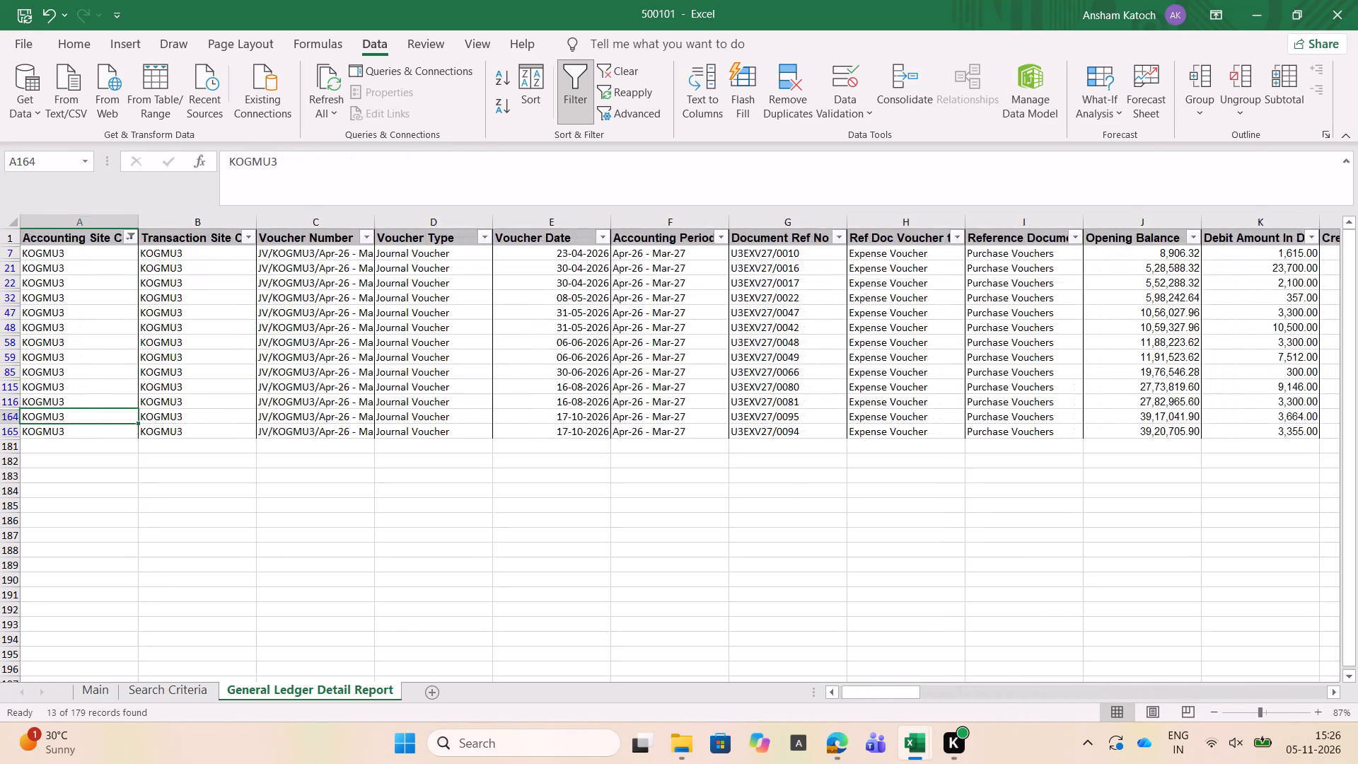
{"action": "key", "text": "Up"}
{"action": "key", "text": "Up"}
{"action": "key", "text": "Up"}
{"action": "key", "text": "Up"}
{"action": "key", "text": "Up"}
{"action": "key", "text": "Up"}
{"action": "key", "text": "Up"}
{"action": "key", "text": "Up"}
{"action": "key", "text": "Up"}
{"action": "key", "text": "Up"}
{"action": "key", "text": "Up"}
{"action": "key", "text": "Up"}
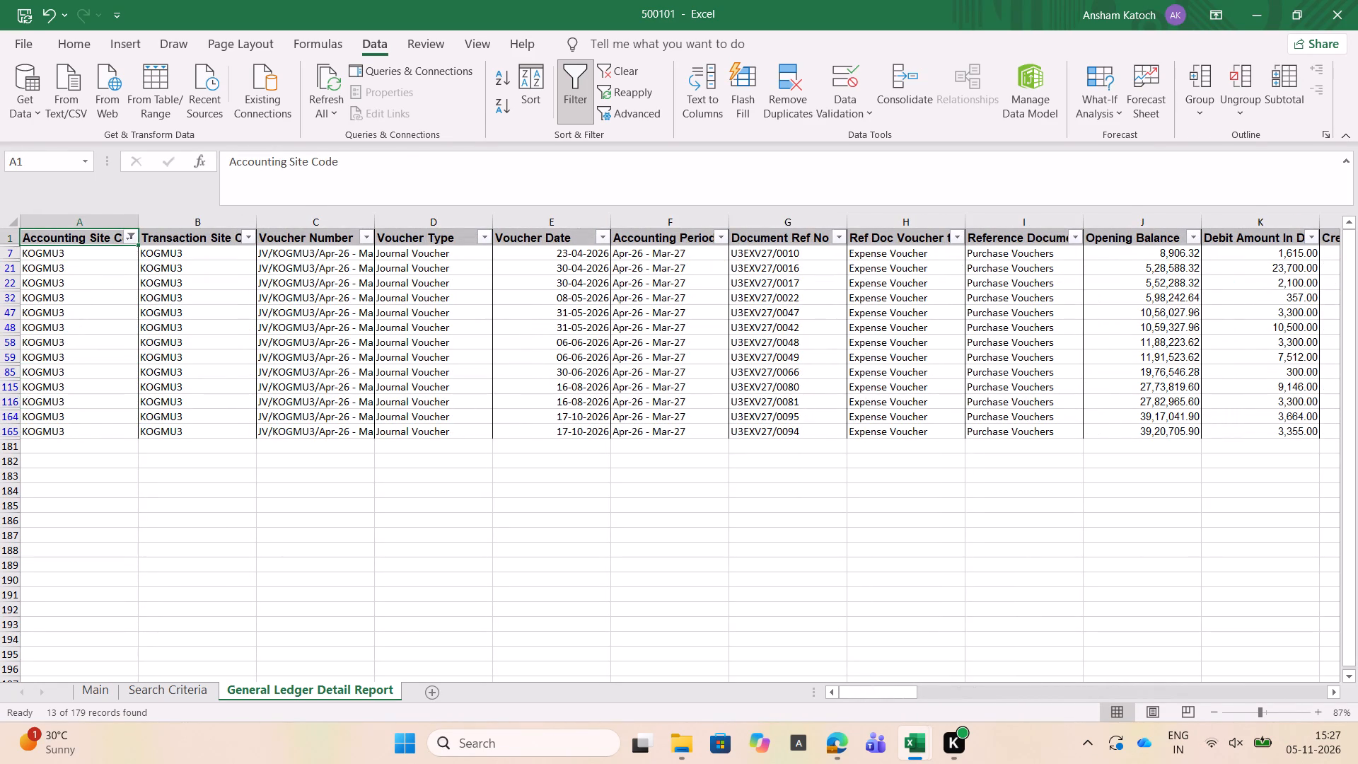
{"action": "key", "text": "alt+Down"}
{"action": "key", "text": "Down"}
{"action": "key", "text": "Down"}
{"action": "key", "text": "Down"}
{"action": "key", "text": "Down"}
{"action": "key", "text": "Down"}
{"action": "key", "text": "Down"}
{"action": "key", "text": "Down"}
{"action": "key", "text": "Down"}
{"action": "key", "text": "Down"}
{"action": "key", "text": "Down"}
{"action": "key", "text": "Down"}
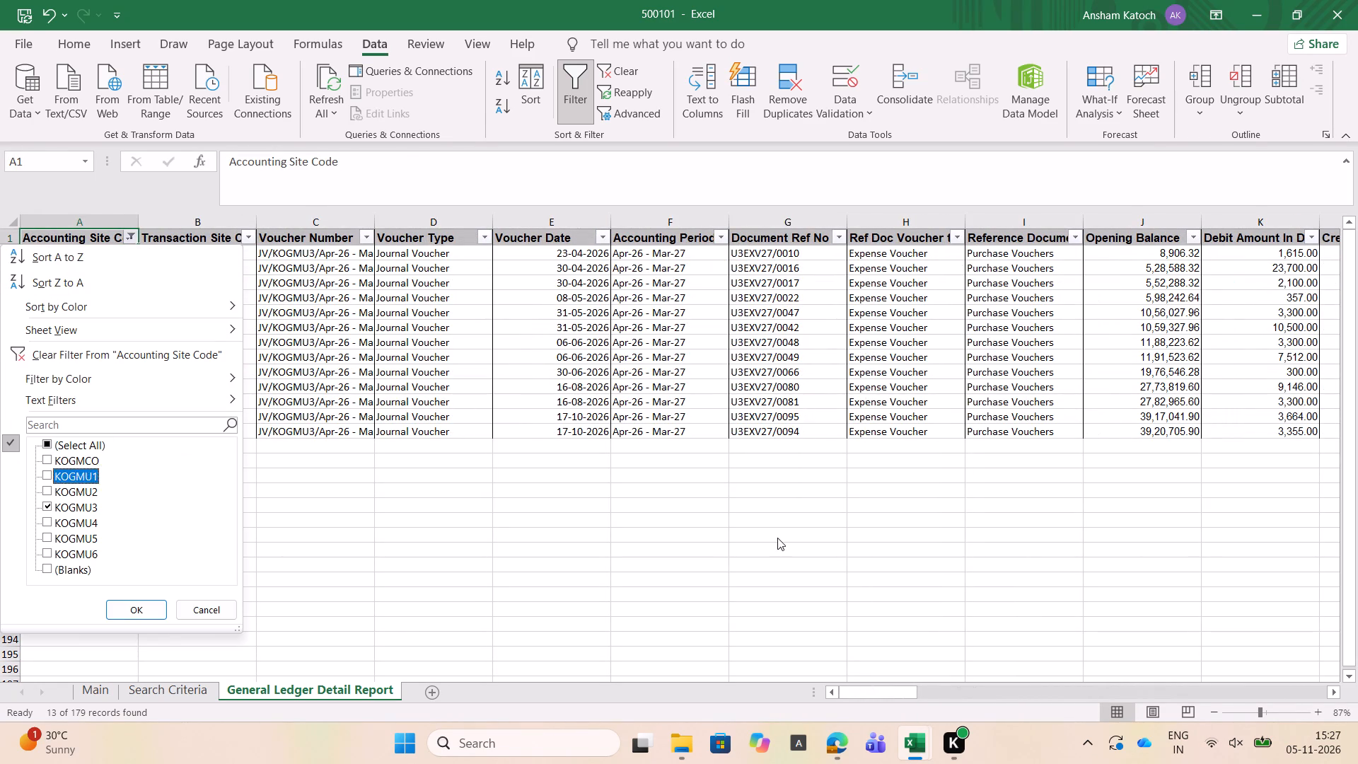
{"action": "key", "text": "Down"}
{"action": "key", "text": "Down"}
{"action": "key", "text": "space"}
{"action": "key", "text": "Down"}
{"action": "key", "text": "space"}
{"action": "key", "text": "Return"}
Examine the Header Narration entries for the KOGMU4 water vouchers row by row, covering maintenance water, drinking water, RIICO bills and tankers.
{"action": "key", "text": "Right"}
{"action": "key", "text": "Right"}
{"action": "key", "text": "Right"}
{"action": "key", "text": "Right"}
{"action": "key", "text": "Right"}
{"action": "key", "text": "Right"}
{"action": "key", "text": "Right"}
{"action": "key", "text": "Right"}
{"action": "key", "text": "Right"}
{"action": "key", "text": "Right"}
{"action": "key", "text": "Right"}
{"action": "key", "text": "Right"}
{"action": "key", "text": "Right"}
{"action": "key", "text": "Right"}
{"action": "key", "text": "Right"}
{"action": "key", "text": "Right"}
{"action": "key", "text": "Right"}
{"action": "key", "text": "Right"}
{"action": "key", "text": "Right"}
{"action": "key", "text": "Right"}
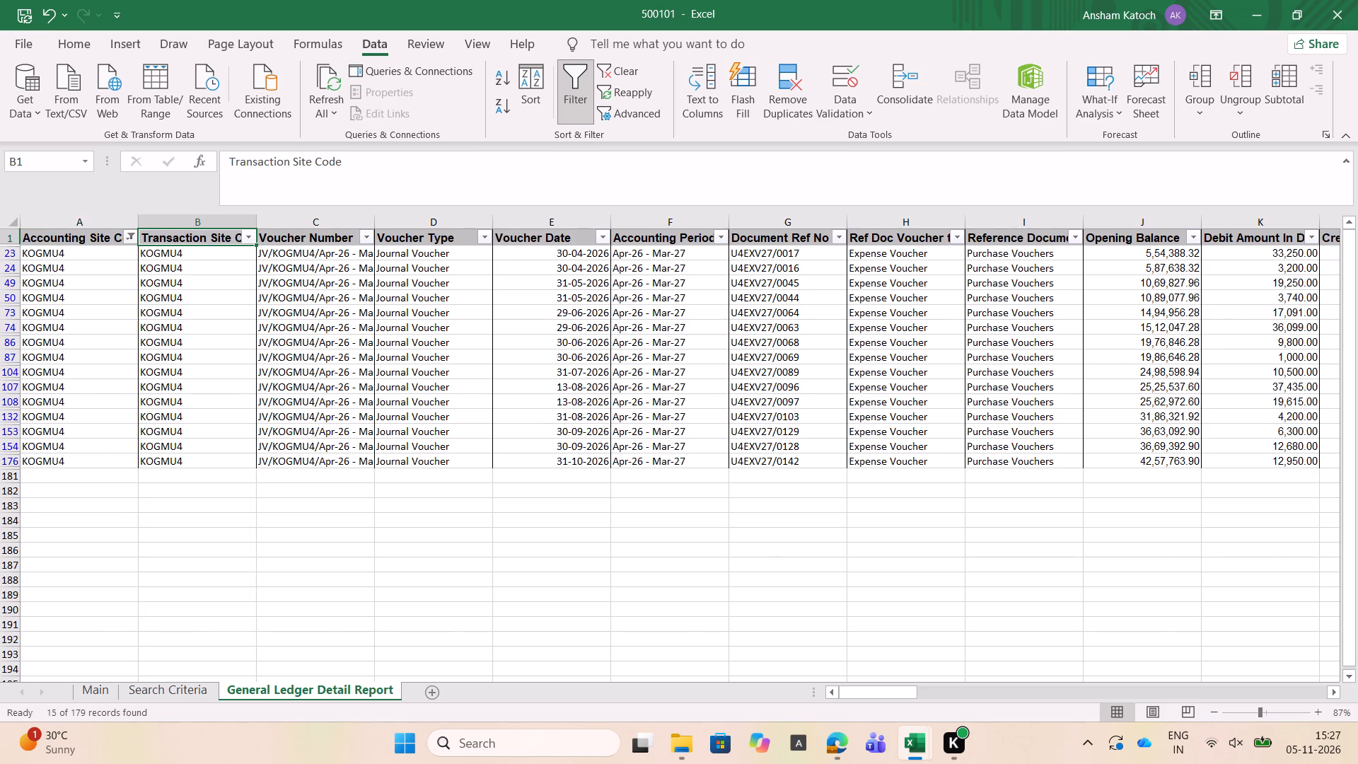
{"action": "key", "text": "Right"}
{"action": "key", "text": "Right"}
{"action": "key", "text": "Right"}
{"action": "key", "text": "Right"}
{"action": "key", "text": "Right"}
{"action": "key", "text": "Right"}
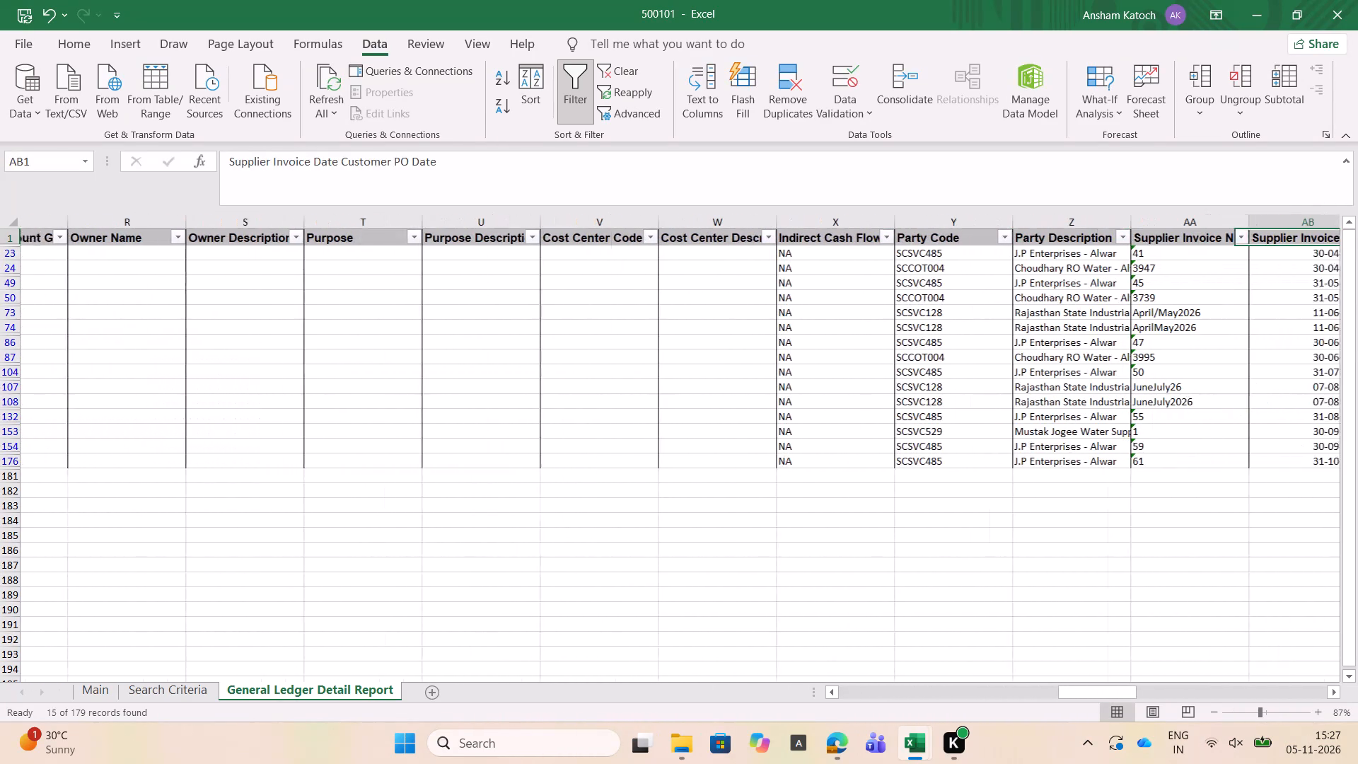
{"action": "key", "text": "Right"}
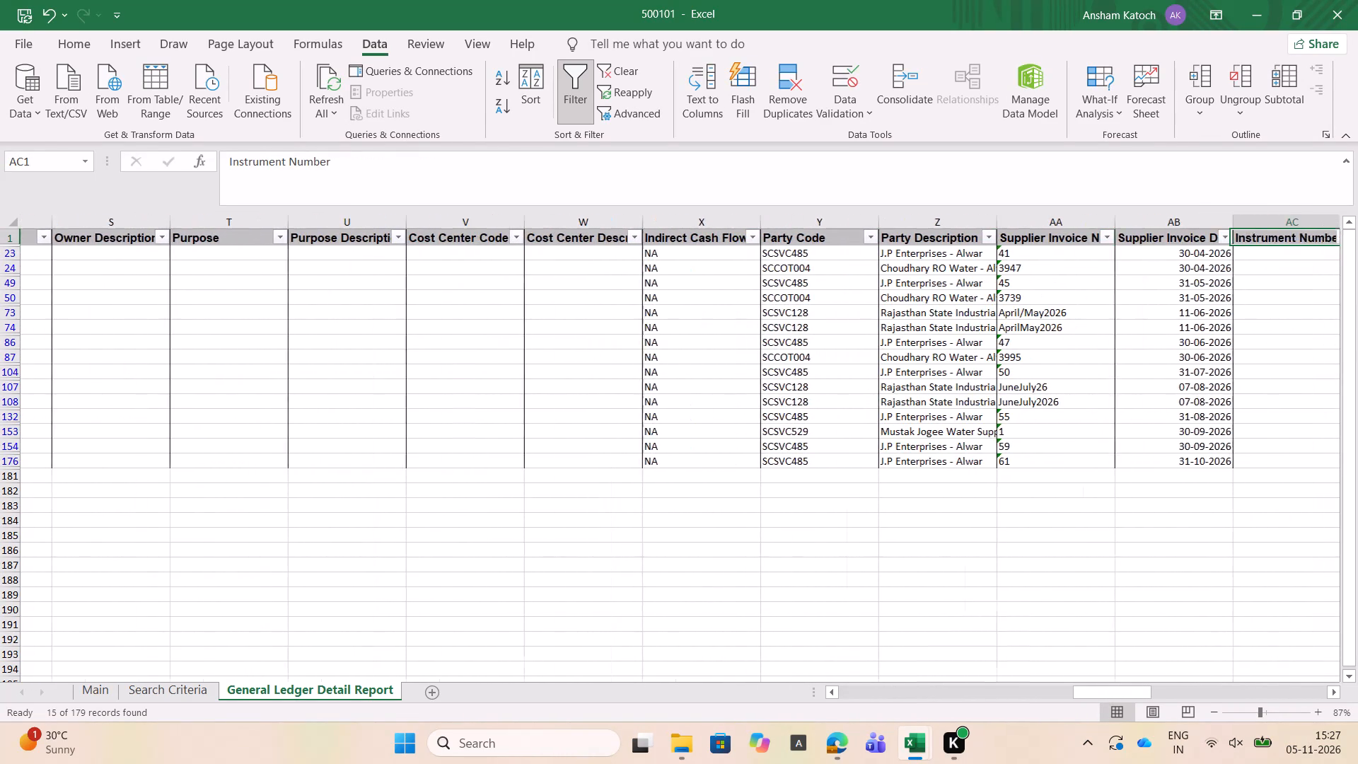
{"action": "key", "text": "Right"}
{"action": "key", "text": "Right"}
{"action": "key", "text": "Right"}
{"action": "key", "text": "Left"}
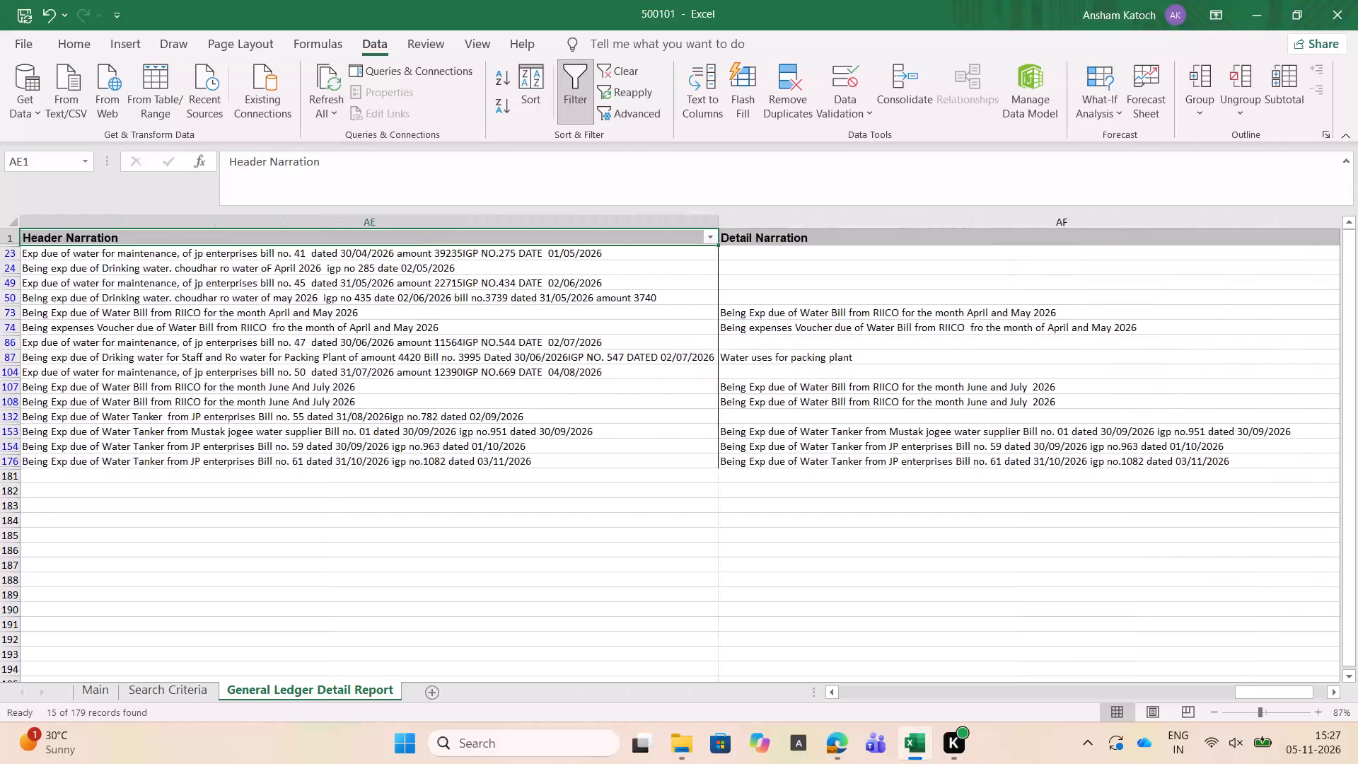
{"action": "key", "text": "Left"}
{"action": "key", "text": "Right"}
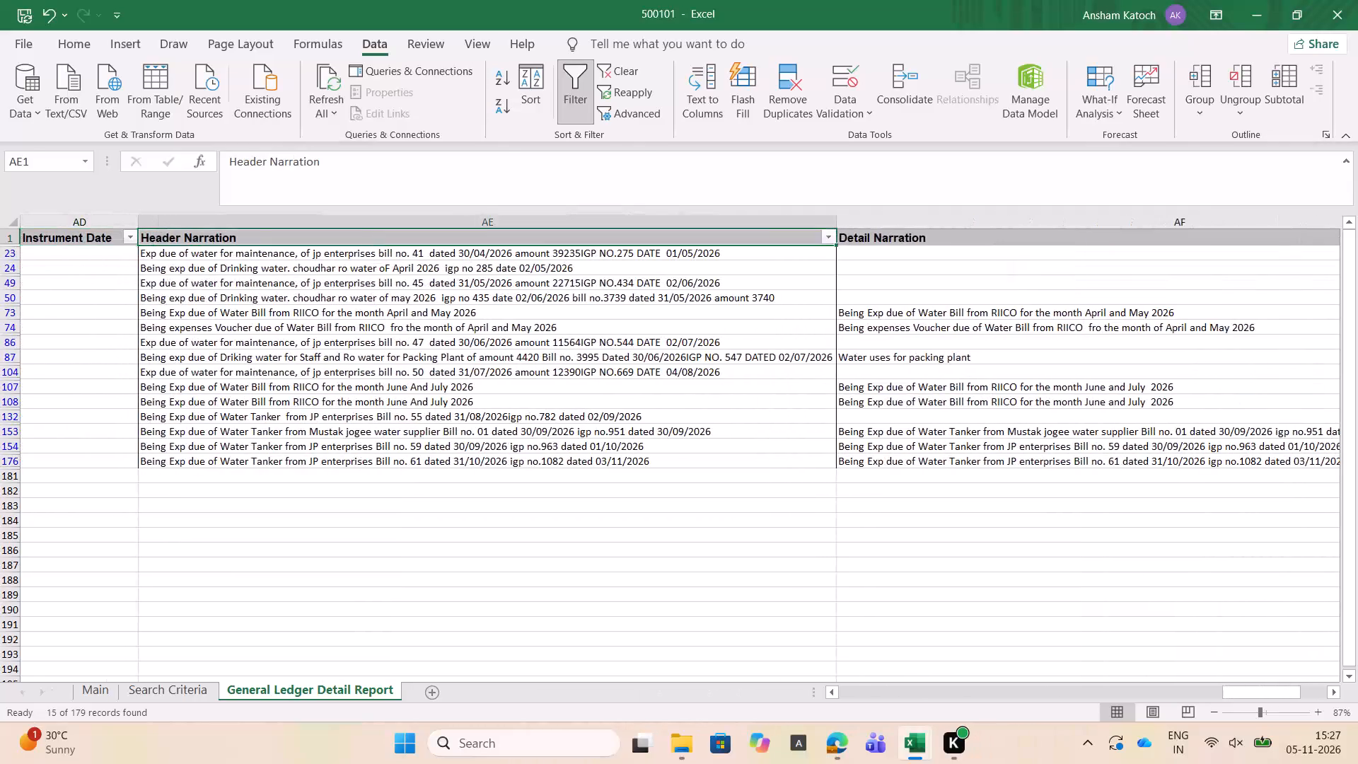
{"action": "key", "text": "Down"}
{"action": "key", "text": "Down"}
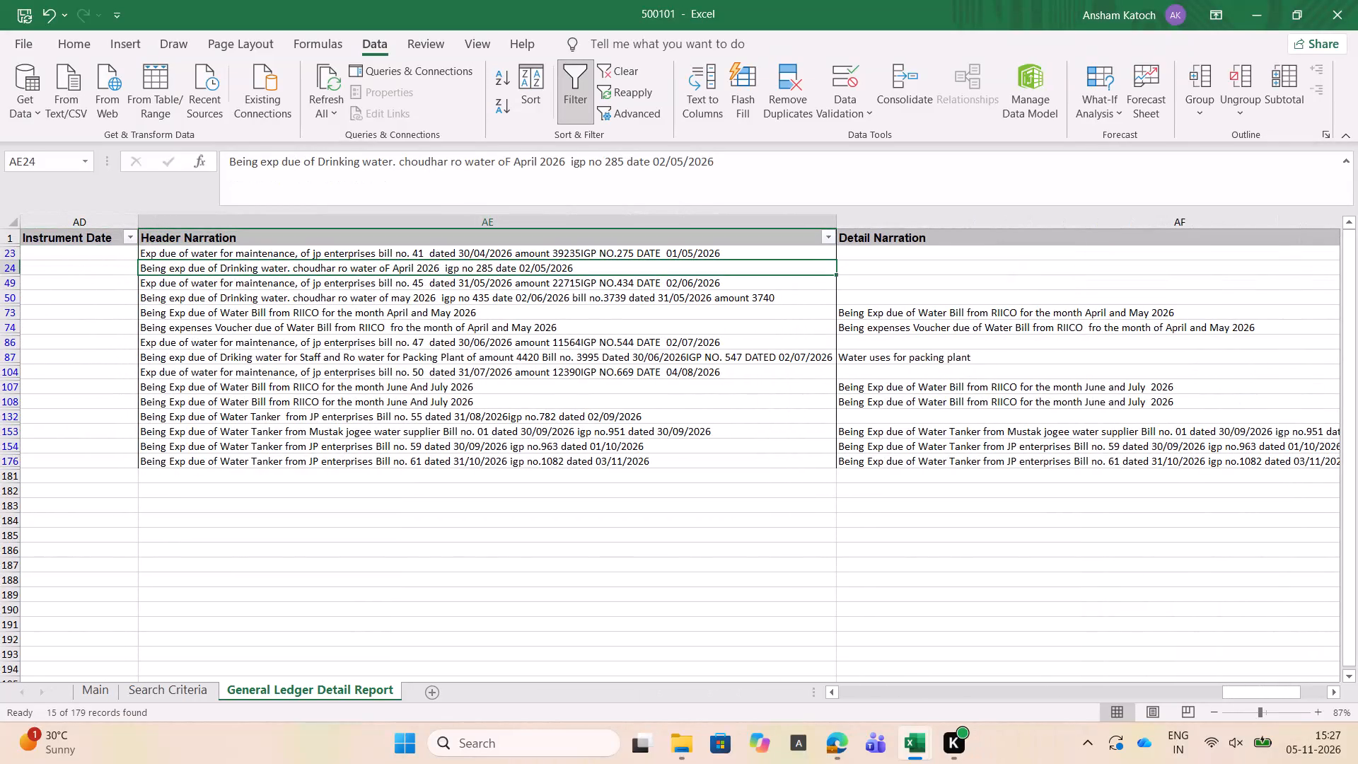
{"action": "key", "text": "Down"}
{"action": "key", "text": "Down"}
{"action": "key", "text": "Down"}
{"action": "key", "text": "Down"}
{"action": "key", "text": "Down"}
{"action": "key", "text": "Down"}
{"action": "key", "text": "Down"}
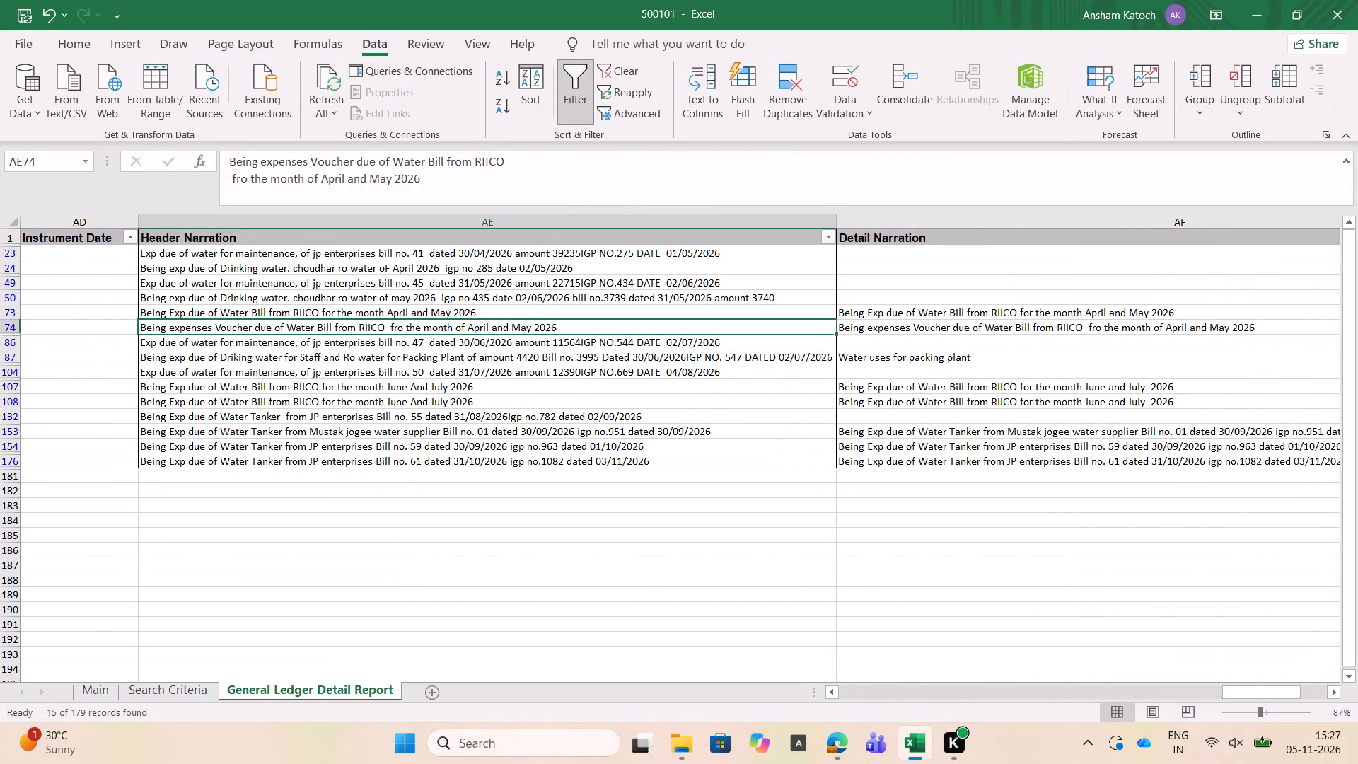
{"action": "key", "text": "Down"}
{"action": "key", "text": "Down"}
{"action": "key", "text": "Down"}
{"action": "key", "text": "Down"}
{"action": "key", "text": "Down"}
{"action": "key", "text": "Down"}
{"action": "key", "text": "Up"}
{"action": "key", "text": "Up"}
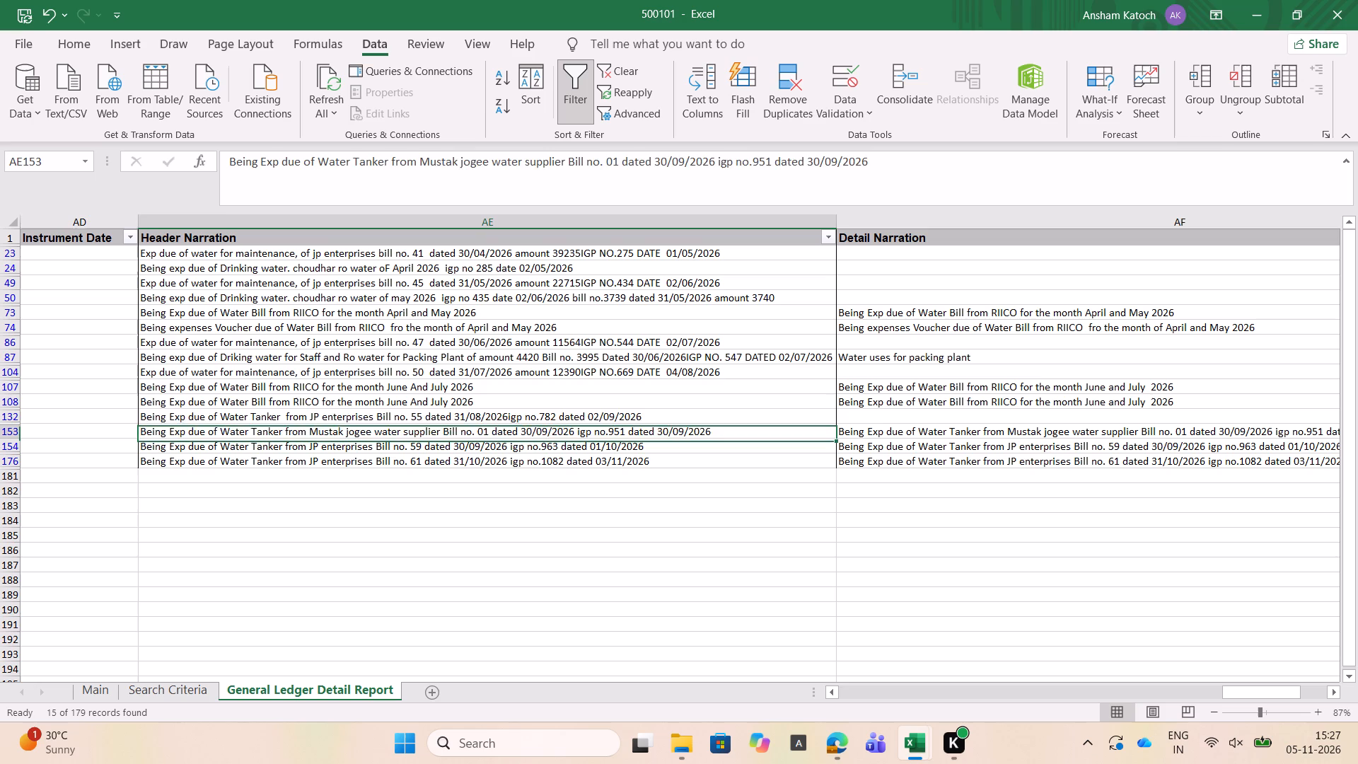
{"action": "key", "text": "Up"}
{"action": "key", "text": "Up"}
{"action": "key", "text": "Up"}
{"action": "key", "text": "Up"}
{"action": "key", "text": "Up"}
{"action": "key", "text": "Up"}
{"action": "key", "text": "Up"}
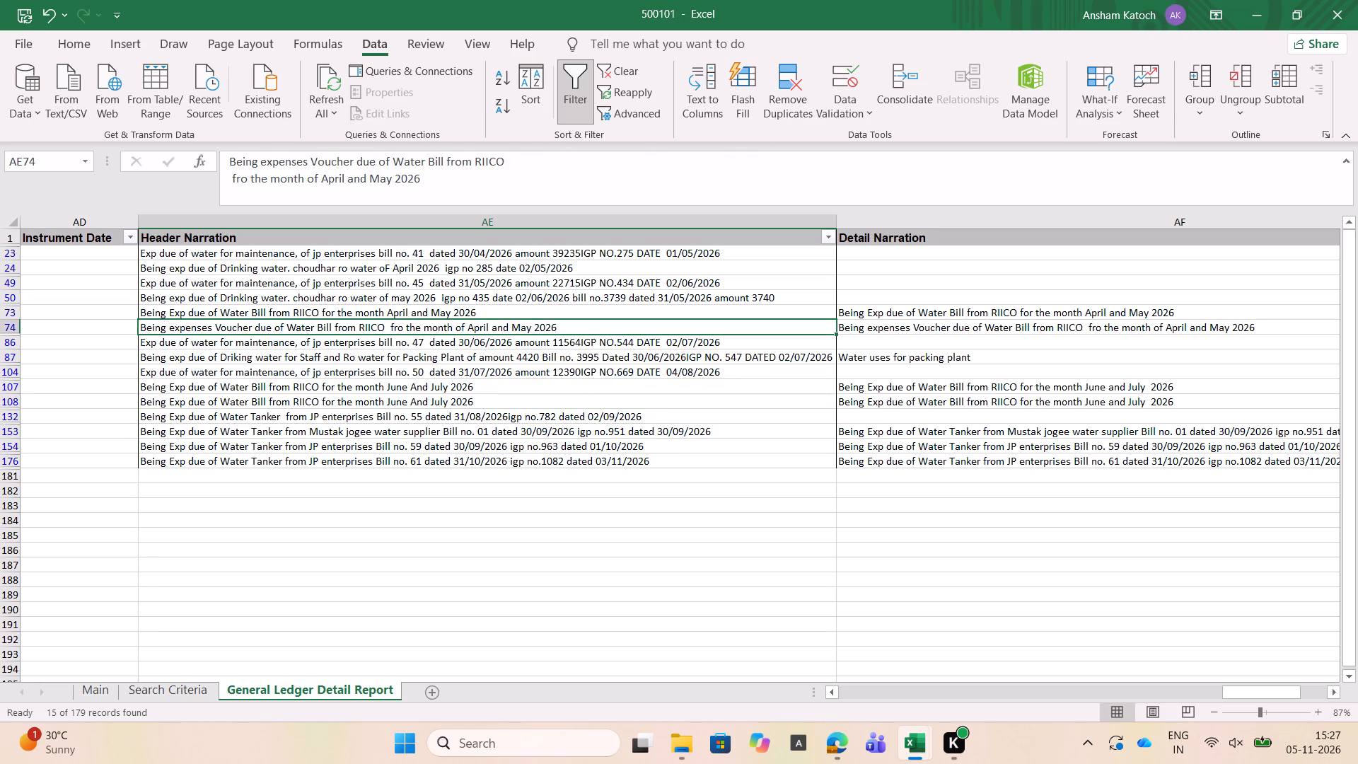
Change the Accounting Site Code filter from KOGMU4 to show only KOGMU5.
{"action": "key", "text": "Up"}
{"action": "key", "text": "Left"}
{"action": "key", "text": "Left"}
{"action": "key", "text": "Left"}
{"action": "key", "text": "Left"}
{"action": "key", "text": "Left"}
{"action": "key", "text": "Left"}
{"action": "key", "text": "Left"}
{"action": "key", "text": "Left"}
{"action": "key", "text": "Left"}
{"action": "key", "text": "Left"}
{"action": "key", "text": "Left"}
{"action": "key", "text": "Left"}
{"action": "key", "text": "Left"}
{"action": "key", "text": "Left"}
{"action": "key", "text": "Left"}
{"action": "key", "text": "Left"}
{"action": "key", "text": "Left"}
{"action": "key", "text": "Left"}
{"action": "key", "text": "Left"}
{"action": "key", "text": "Left"}
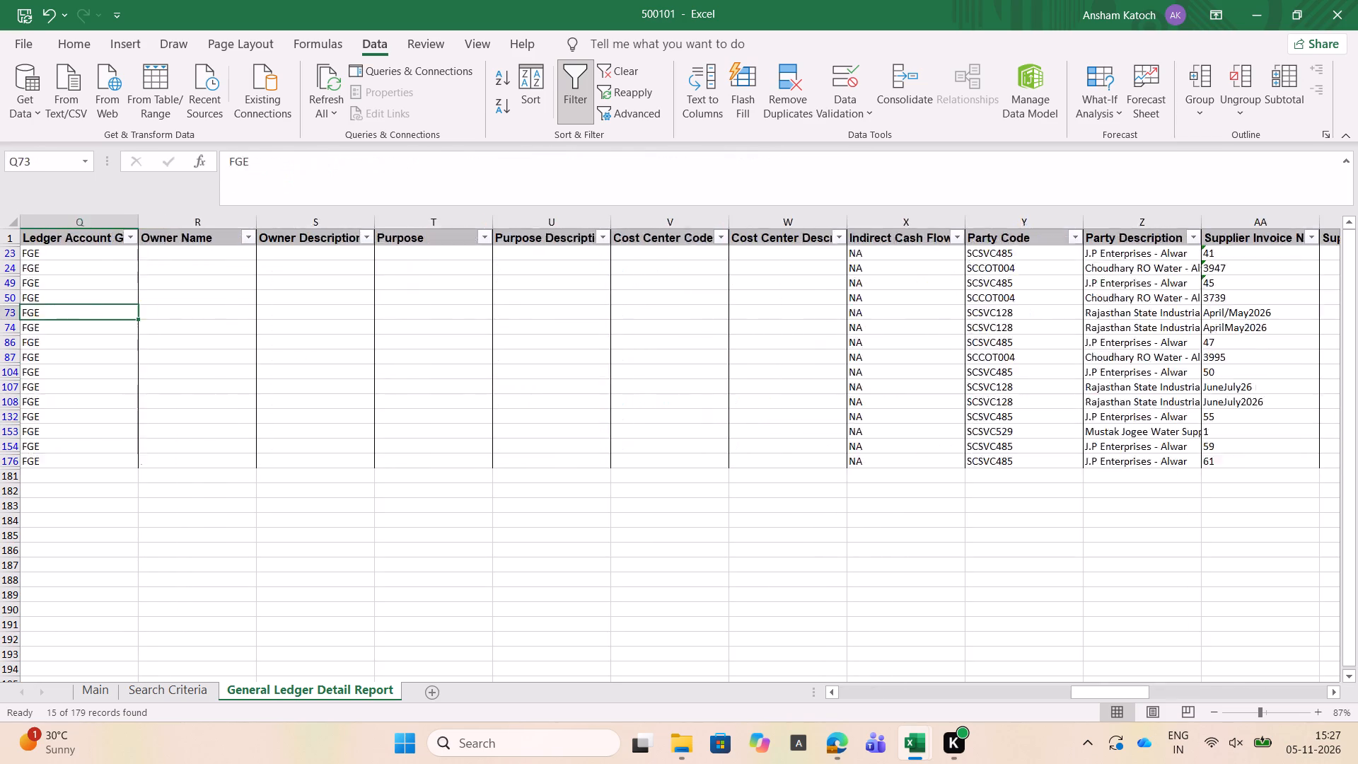
{"action": "key", "text": "Up"}
{"action": "key", "text": "Up"}
{"action": "key", "text": "Up"}
{"action": "key", "text": "Up"}
{"action": "key", "text": "Up"}
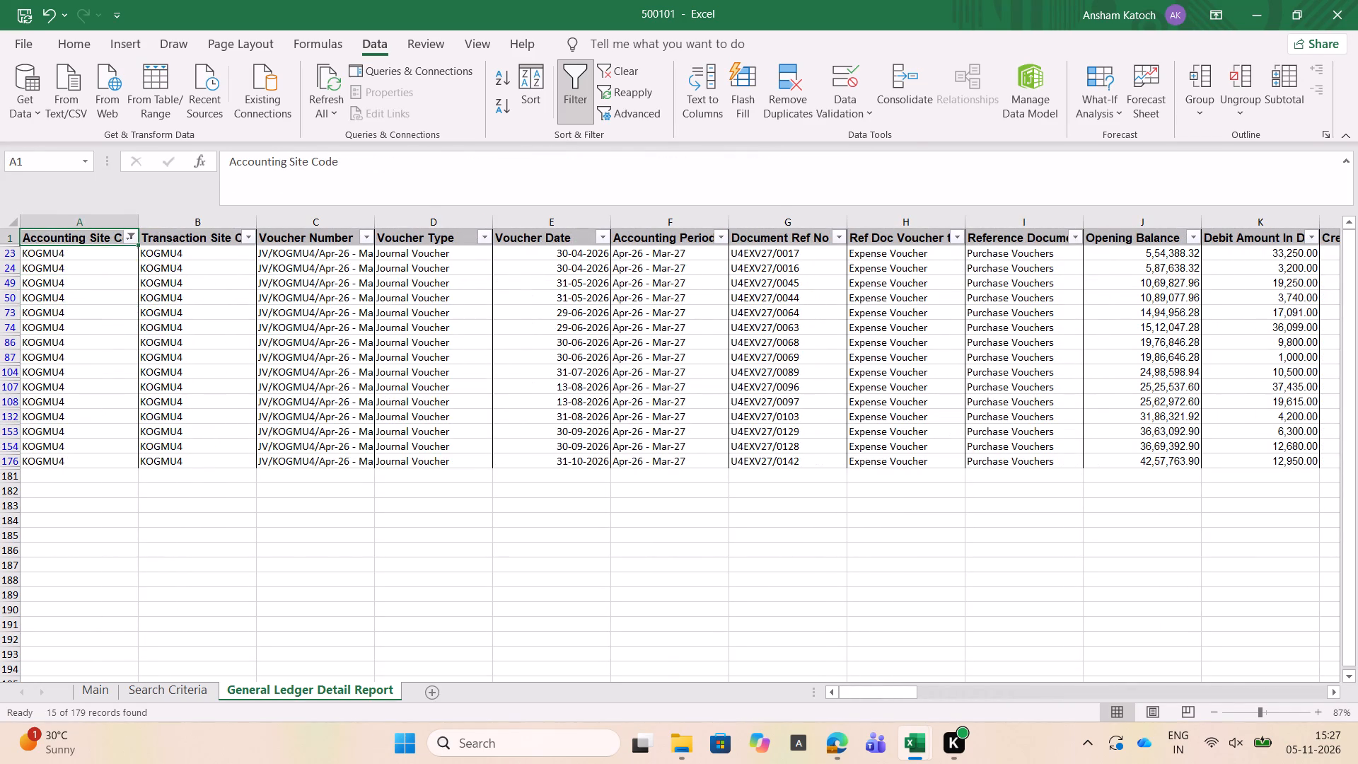
{"action": "key", "text": "alt+Down"}
{"action": "key", "text": "Down"}
{"action": "key", "text": "Down"}
{"action": "key", "text": "Down"}
{"action": "key", "text": "Down"}
{"action": "key", "text": "Down"}
{"action": "key", "text": "Down"}
{"action": "key", "text": "Down"}
{"action": "key", "text": "Down"}
{"action": "key", "text": "Down"}
{"action": "key", "text": "Down"}
{"action": "key", "text": "Down"}
{"action": "key", "text": "Down"}
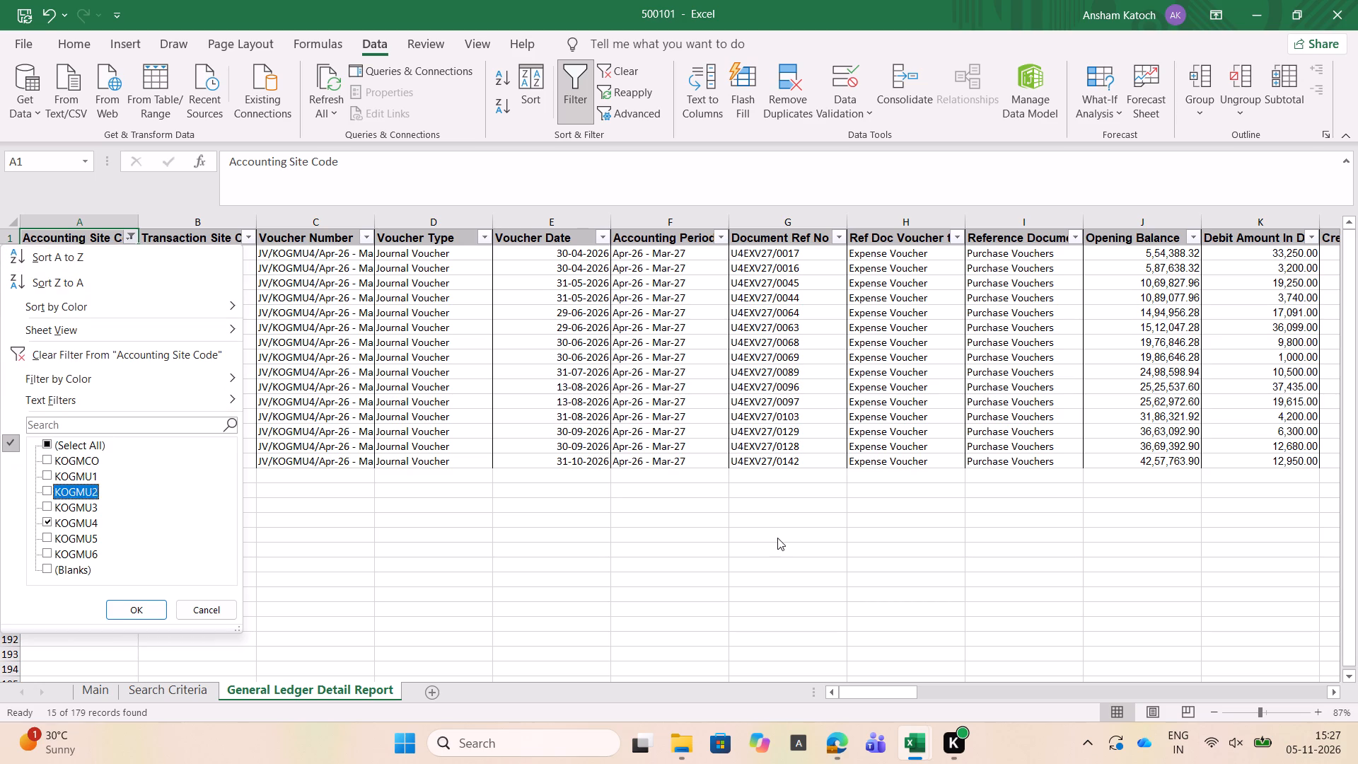
{"action": "key", "text": "Down"}
{"action": "key", "text": "Down"}
{"action": "key", "text": "c"}
{"action": "key", "text": "Down"}
{"action": "key", "text": "Up"}
{"action": "key", "text": "space"}
{"action": "key", "text": "Down"}
{"action": "key", "text": "space"}
{"action": "key", "text": "Return"}
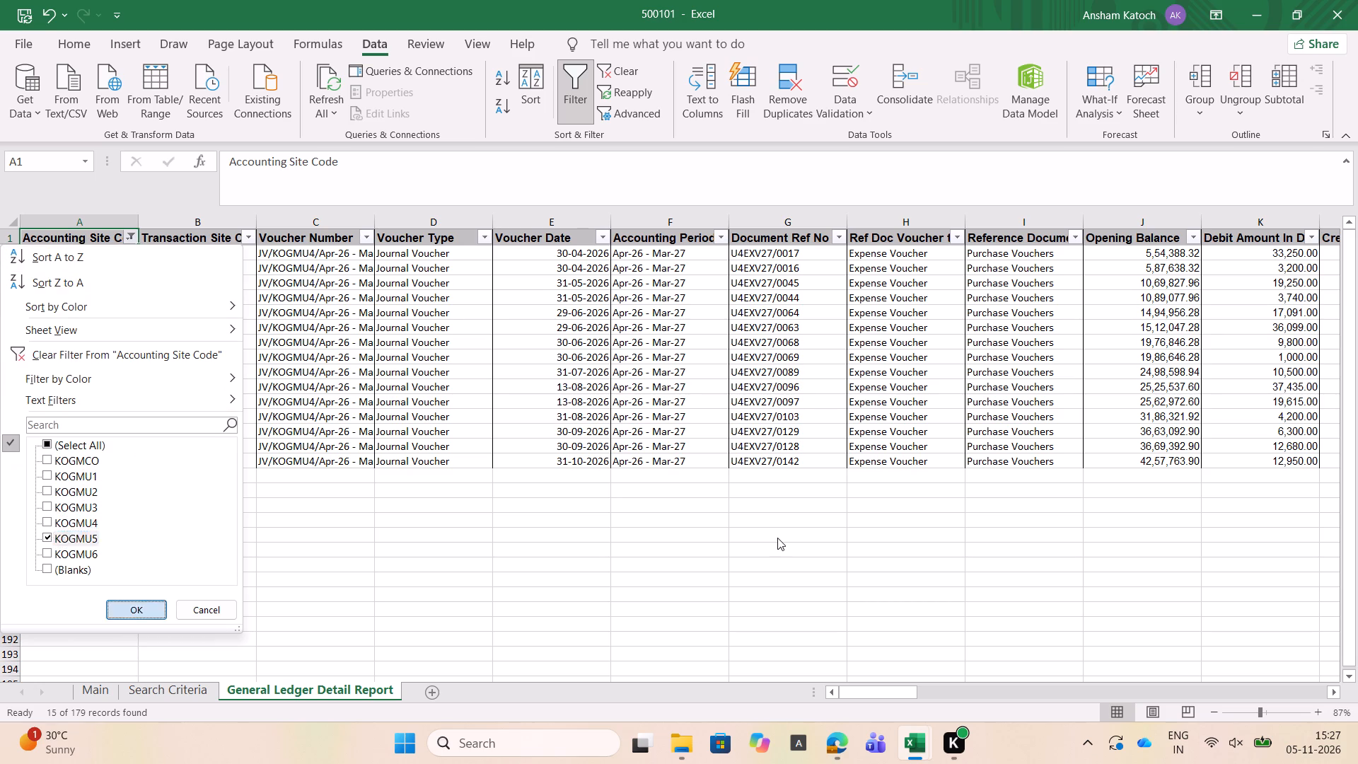
Examine the Header Narration entries for the KOGMU5 water vouchers, covering water campers and the water tanker.
{"action": "key", "text": "Down"}
{"action": "key", "text": "Down"}
{"action": "key", "text": "Right"}
{"action": "key", "text": "Right"}
{"action": "key", "text": "Right"}
{"action": "key", "text": "Right"}
{"action": "key", "text": "Right"}
{"action": "key", "text": "Right"}
{"action": "key", "text": "Right"}
{"action": "key", "text": "Right"}
{"action": "key", "text": "Right"}
{"action": "key", "text": "Right"}
{"action": "key", "text": "Right"}
{"action": "key", "text": "Right"}
{"action": "key", "text": "Right"}
{"action": "key", "text": "Right"}
{"action": "key", "text": "Right"}
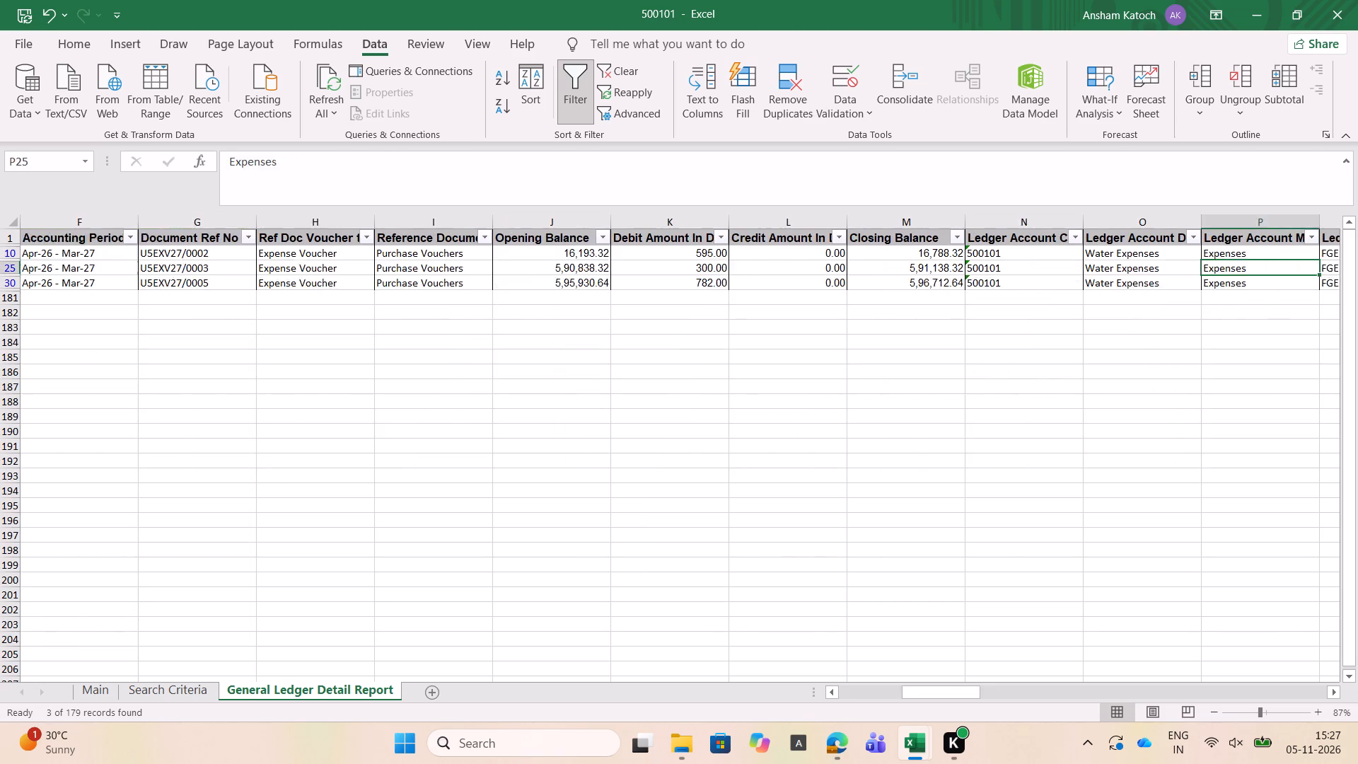
{"action": "key", "text": "Right"}
{"action": "key", "text": "Right"}
{"action": "key", "text": "Right"}
{"action": "key", "text": "Right"}
{"action": "key", "text": "Left"}
{"action": "key", "text": "Right"}
{"action": "key", "text": "Right"}
{"action": "key", "text": "Right"}
{"action": "key", "text": "Right"}
{"action": "key", "text": "Right"}
{"action": "key", "text": "Right"}
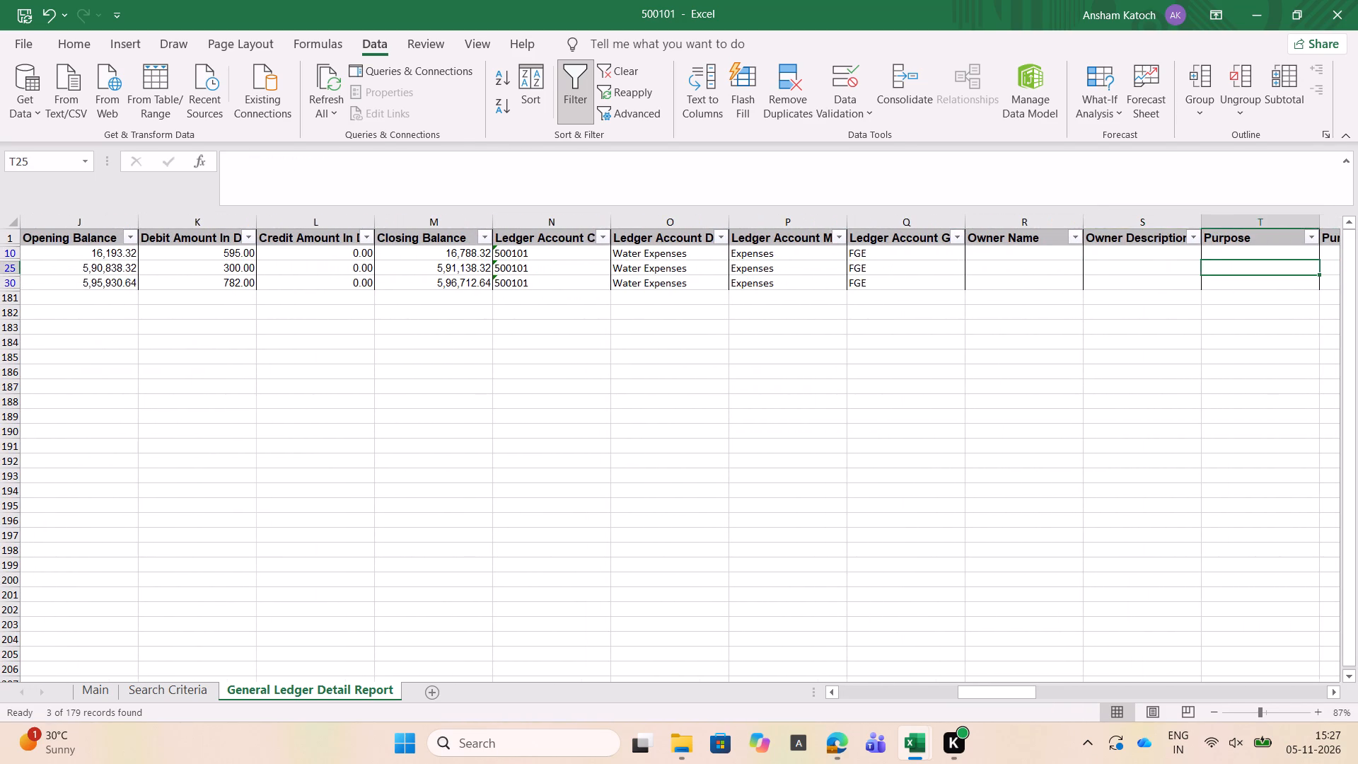
{"action": "key", "text": "Right"}
{"action": "key", "text": "Right"}
{"action": "key", "text": "Right"}
{"action": "key", "text": "Right"}
{"action": "key", "text": "Right"}
{"action": "key", "text": "Right"}
{"action": "key", "text": "Right"}
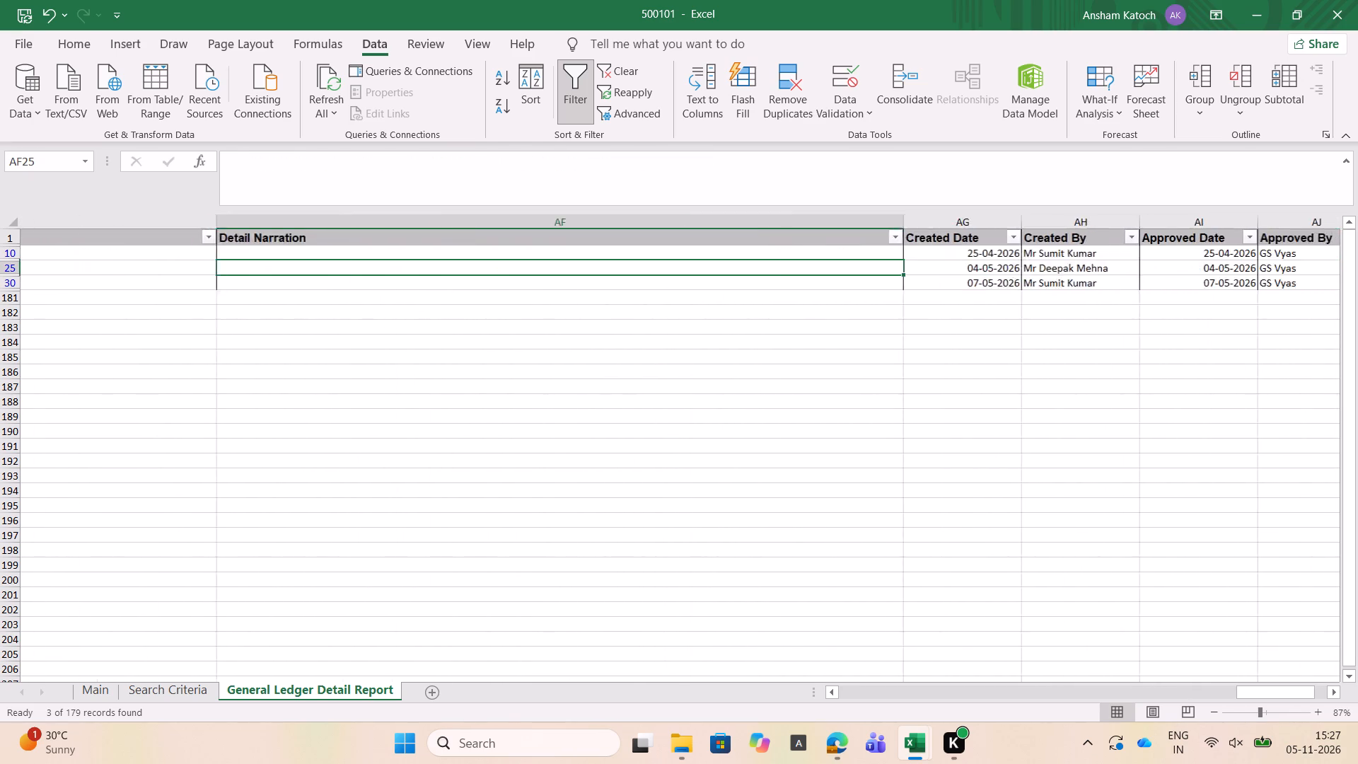
{"action": "key", "text": "Left"}
{"action": "key", "text": "Up"}
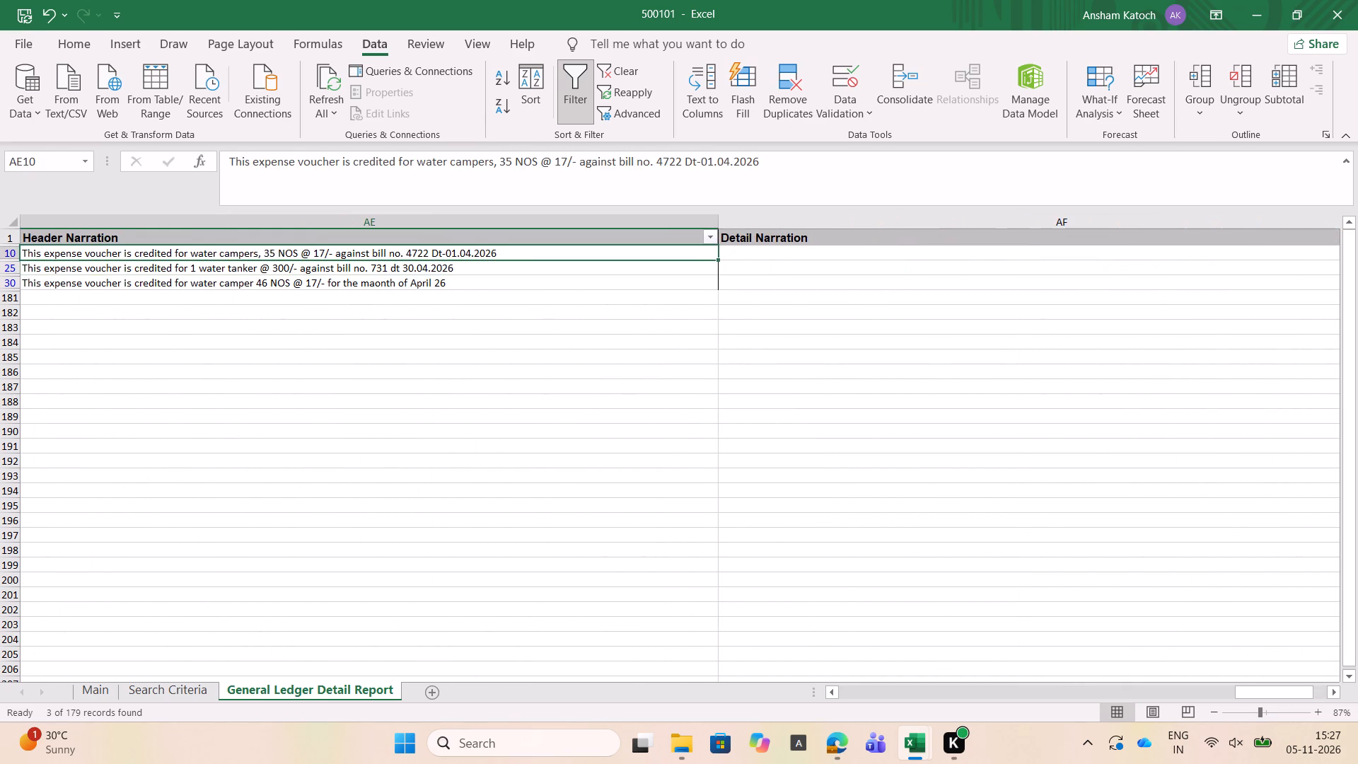
{"action": "key", "text": "Down"}
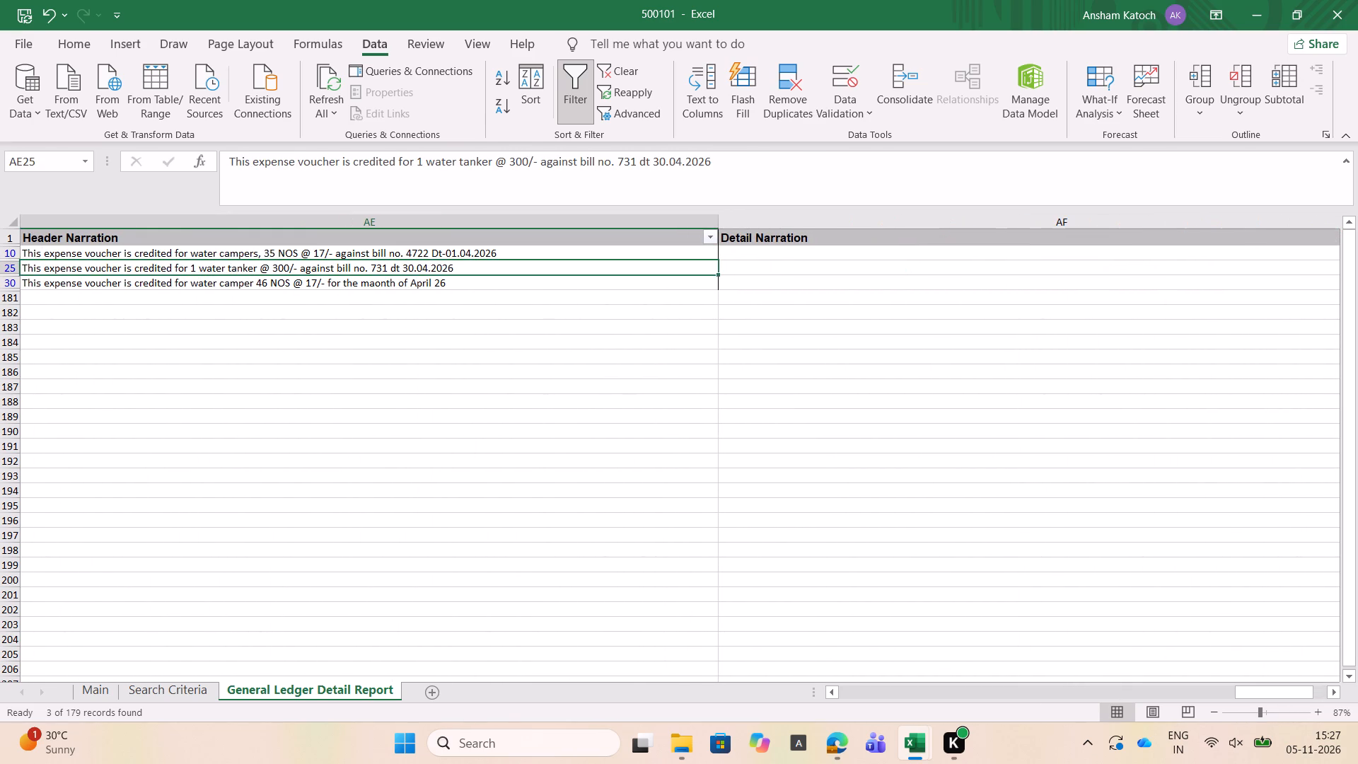
Change the Accounting Site Code filter from KOGMU5 to show only KOGMU6.
{"action": "key", "text": "Left"}
{"action": "key", "text": "Left"}
{"action": "key", "text": "Left"}
{"action": "key", "text": "Left"}
{"action": "key", "text": "Left"}
{"action": "key", "text": "Left"}
{"action": "key", "text": "Left"}
{"action": "key", "text": "Left"}
{"action": "key", "text": "Left"}
{"action": "key", "text": "Left"}
{"action": "key", "text": "Left"}
{"action": "key", "text": "Left"}
{"action": "key", "text": "Left"}
{"action": "key", "text": "Left"}
{"action": "key", "text": "Left"}
{"action": "key", "text": "Left"}
{"action": "key", "text": "Left"}
{"action": "key", "text": "Left"}
{"action": "key", "text": "Left"}
{"action": "key", "text": "Left"}
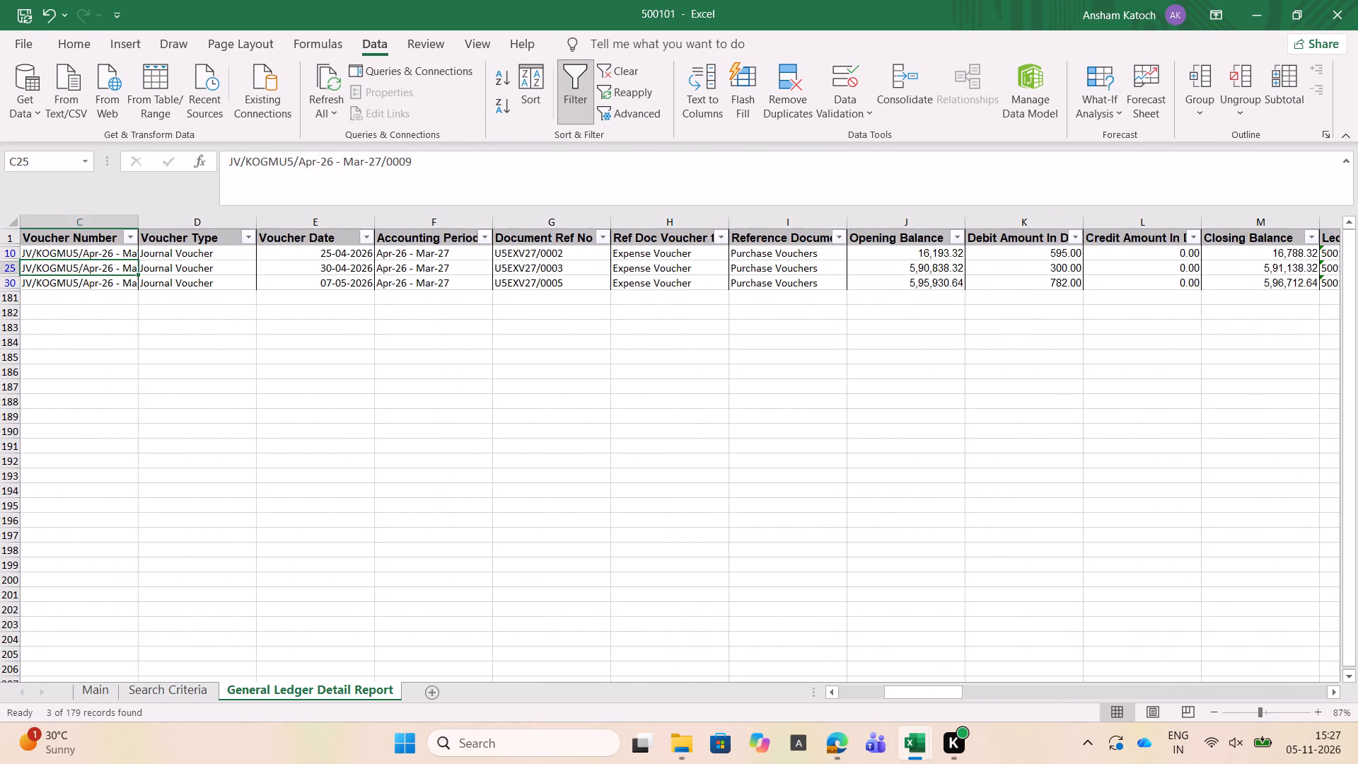
{"action": "key", "text": "Left"}
{"action": "key", "text": "Left"}
{"action": "key", "text": "Left"}
{"action": "key", "text": "Left"}
{"action": "key", "text": "Left"}
{"action": "key", "text": "Up"}
{"action": "key", "text": "Up"}
{"action": "key", "text": "Up"}
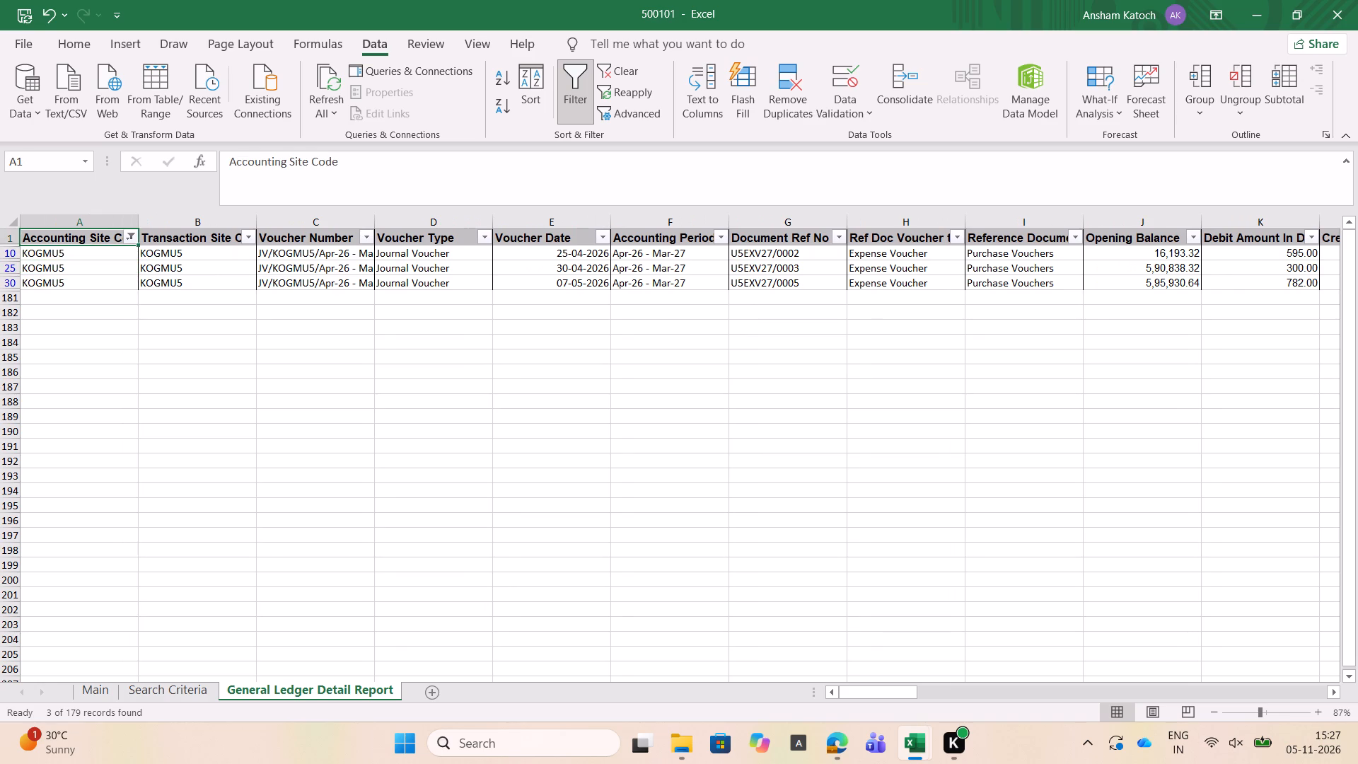
{"action": "key", "text": "alt+Down"}
{"action": "key", "text": "Down"}
{"action": "key", "text": "Down"}
{"action": "key", "text": "Down"}
{"action": "key", "text": "Down"}
{"action": "key", "text": "Down"}
{"action": "key", "text": "Down"}
{"action": "key", "text": "Down"}
{"action": "key", "text": "Down"}
{"action": "key", "text": "Down"}
{"action": "key", "text": "Down"}
{"action": "key", "text": "Down"}
{"action": "key", "text": "Down"}
{"action": "key", "text": "Down"}
{"action": "key", "text": "Down"}
{"action": "key", "text": "Down"}
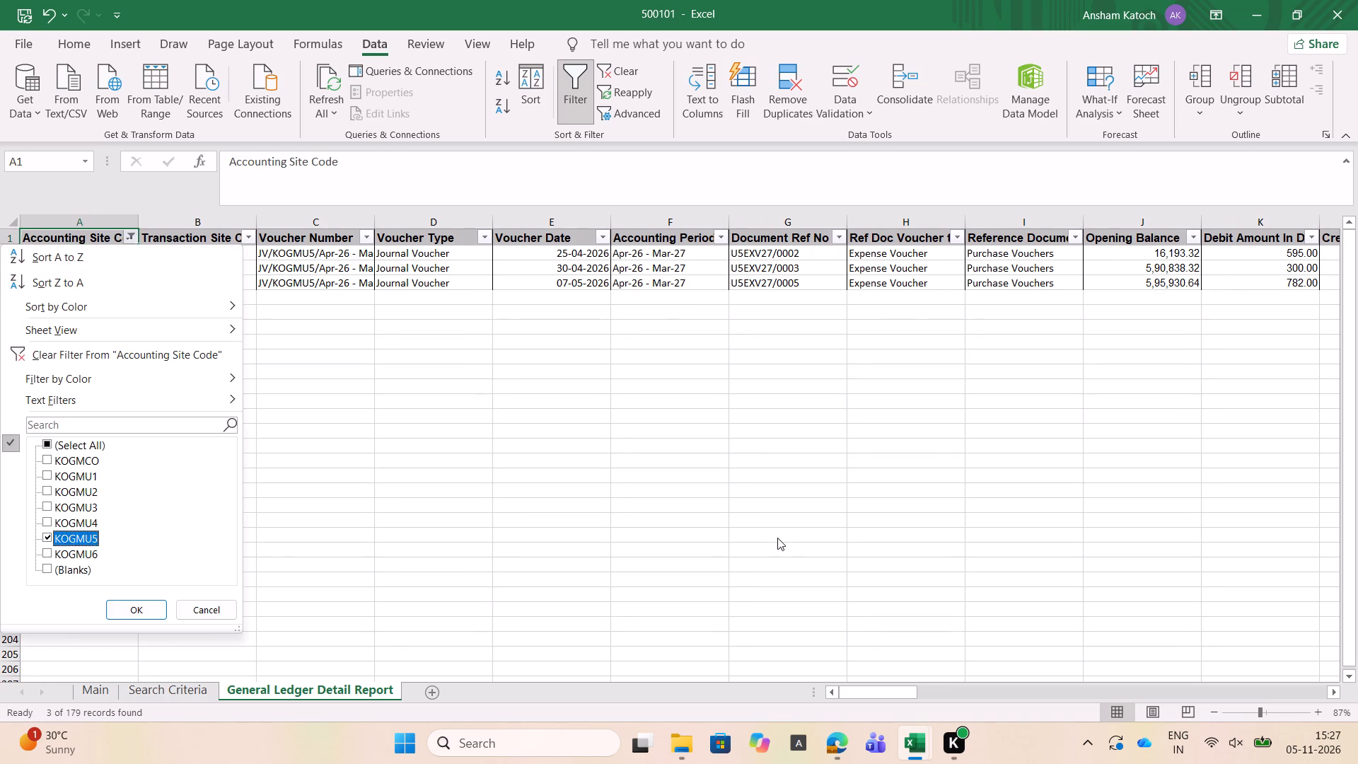
{"action": "key", "text": "space"}
{"action": "key", "text": "Down"}
{"action": "key", "text": "space"}
{"action": "key", "text": "Return"}
Examine the Header Narration entries for the KOGMU6 water vouchers row by row, covering tankers, campers and water bill provisions.
{"action": "key", "text": "Down"}
{"action": "key", "text": "Down"}
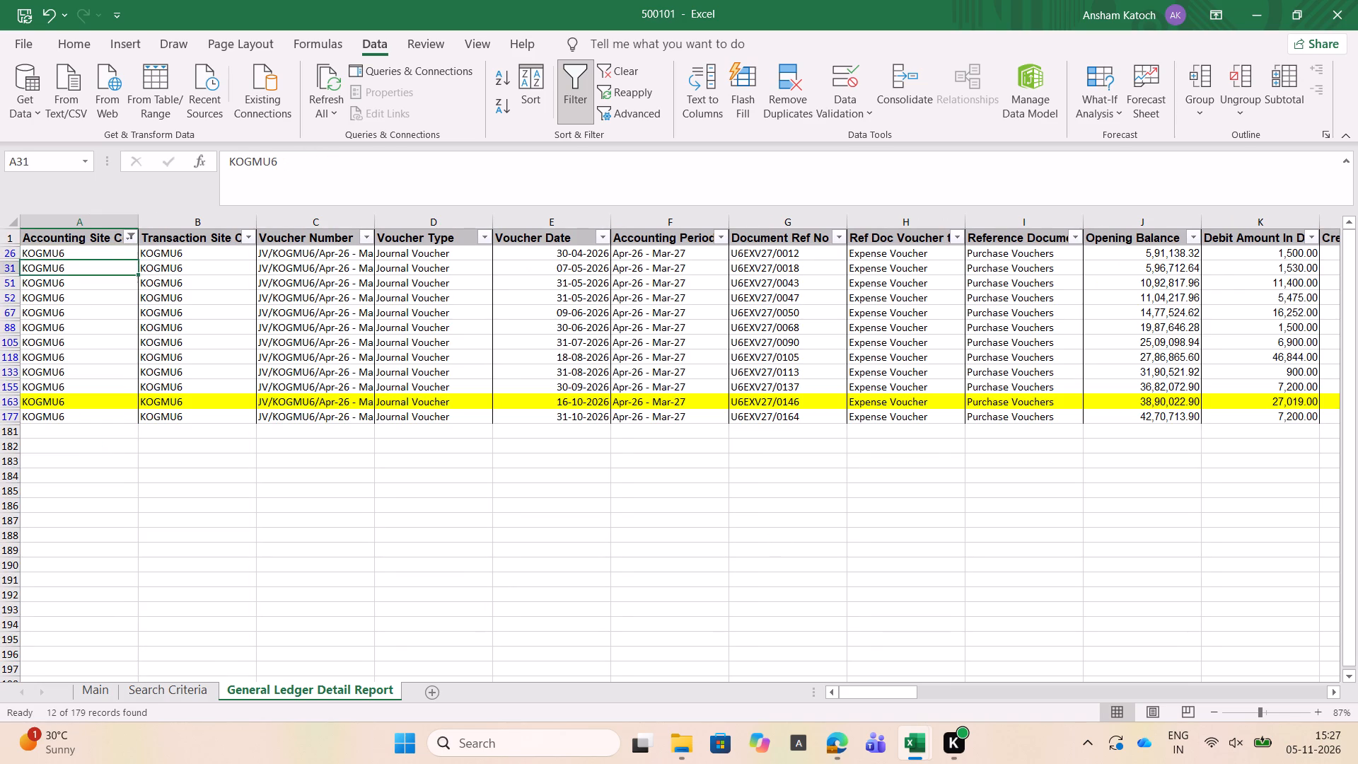
{"action": "key", "text": "Down"}
{"action": "key", "text": "Up"}
{"action": "key", "text": "Up"}
{"action": "key", "text": "Right"}
{"action": "key", "text": "Right"}
{"action": "key", "text": "Right"}
{"action": "key", "text": "Right"}
{"action": "key", "text": "Right"}
{"action": "key", "text": "Right"}
{"action": "key", "text": "Right"}
{"action": "key", "text": "Right"}
{"action": "key", "text": "Right"}
{"action": "key", "text": "Right"}
{"action": "key", "text": "Right"}
{"action": "key", "text": "Right"}
{"action": "key", "text": "Right"}
{"action": "key", "text": "Right"}
{"action": "key", "text": "Right"}
{"action": "key", "text": "Right"}
{"action": "key", "text": "Right"}
{"action": "key", "text": "Right"}
{"action": "key", "text": "Right"}
{"action": "key", "text": "Right"}
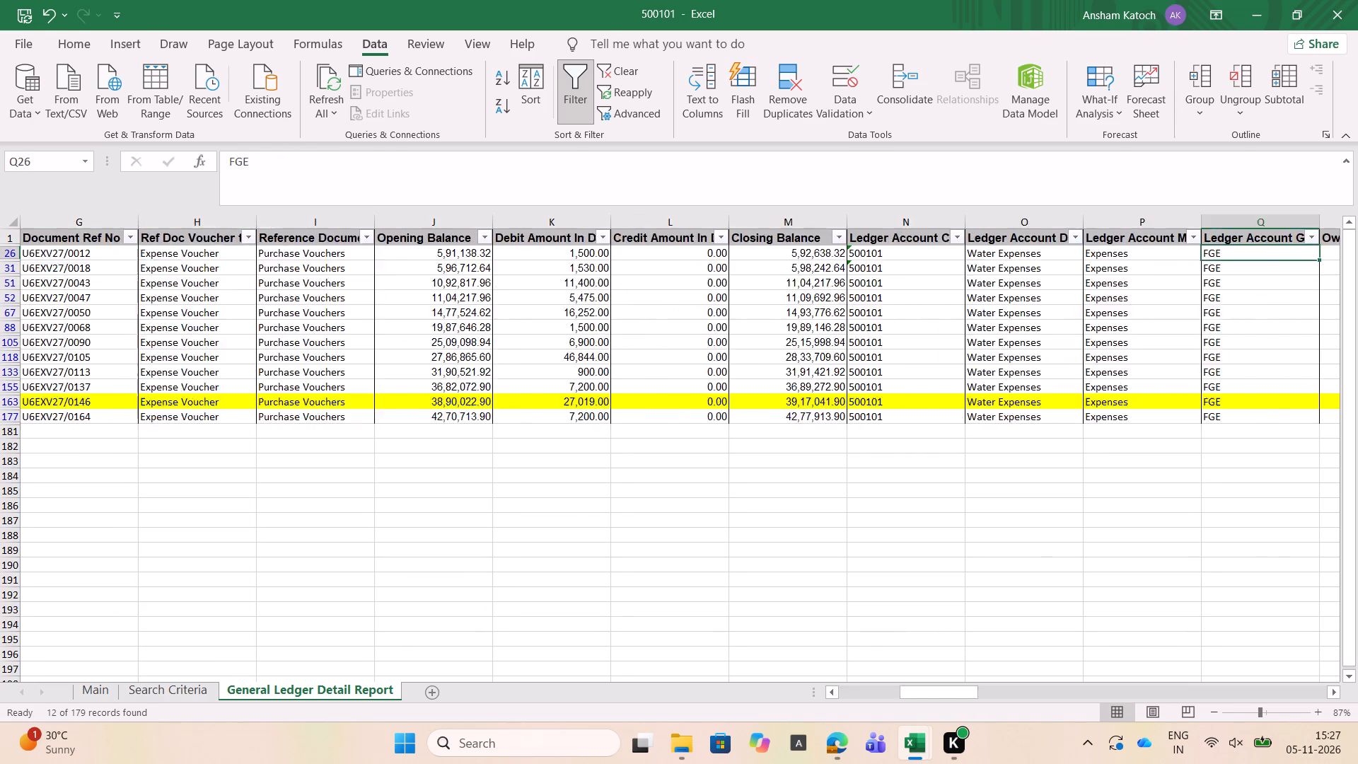
{"action": "key", "text": "Right"}
{"action": "key", "text": "Left"}
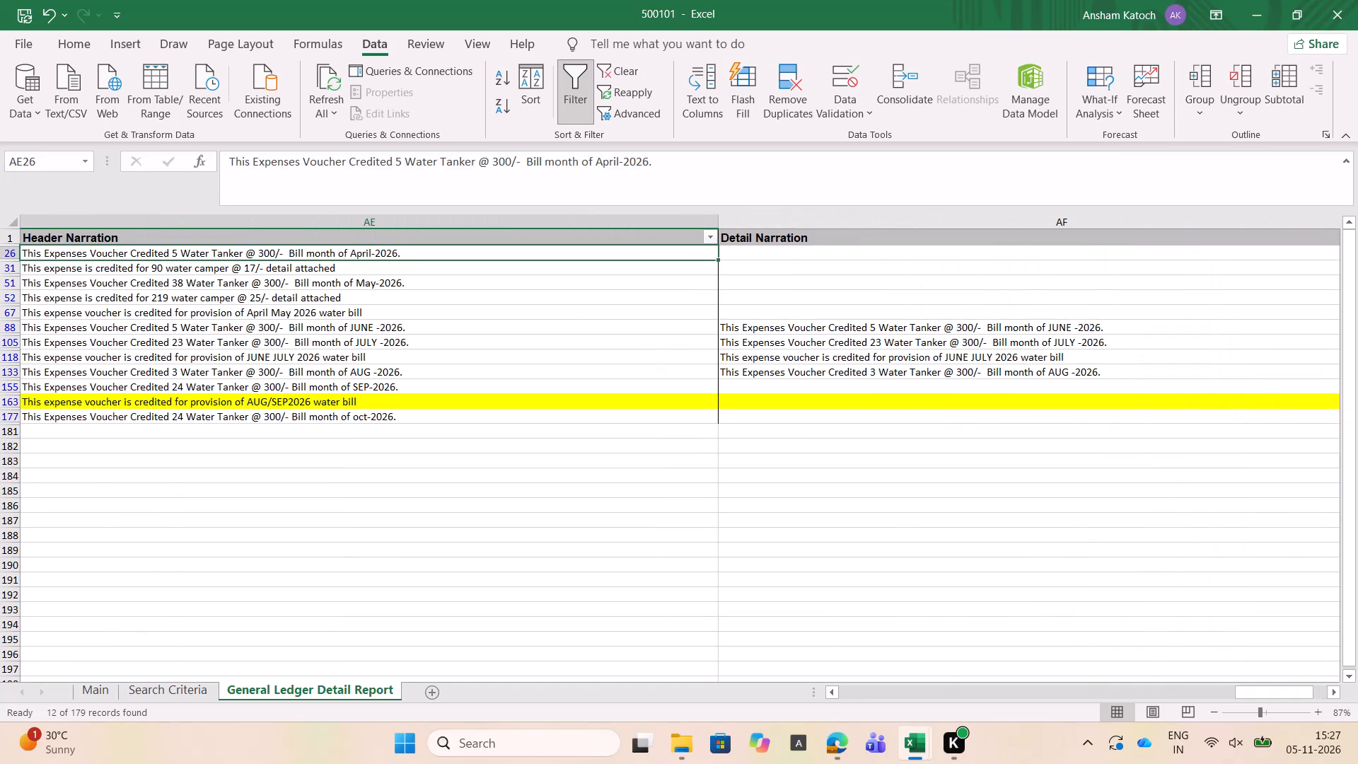
{"action": "key", "text": "Down"}
{"action": "key", "text": "Down"}
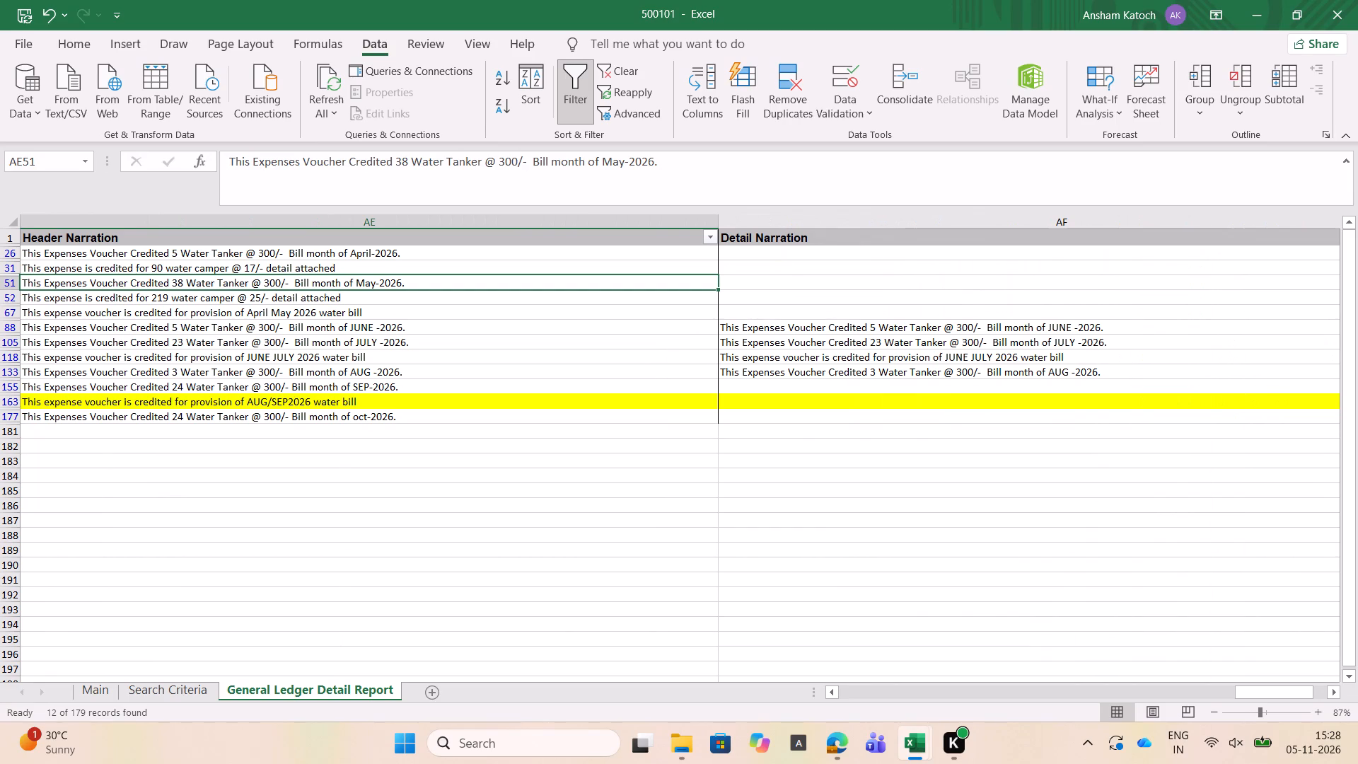
{"action": "key", "text": "Down"}
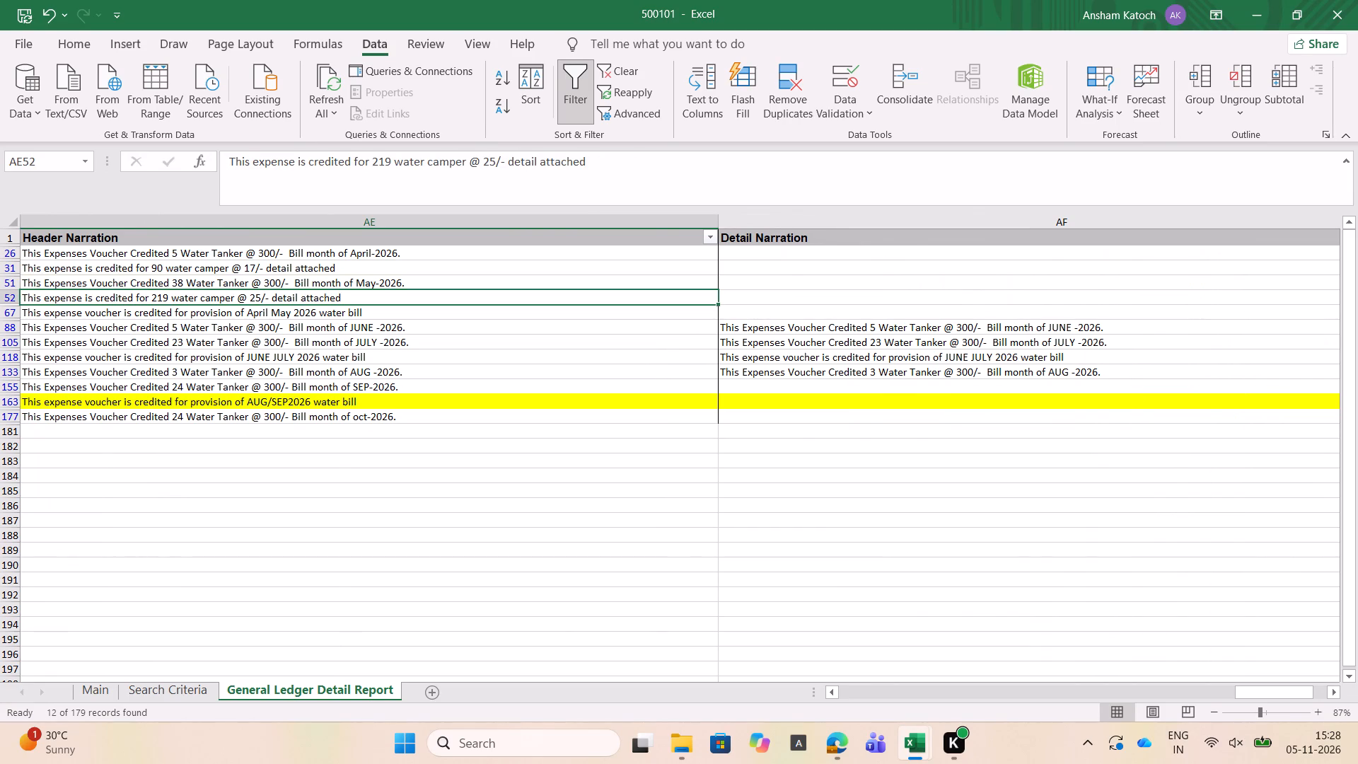
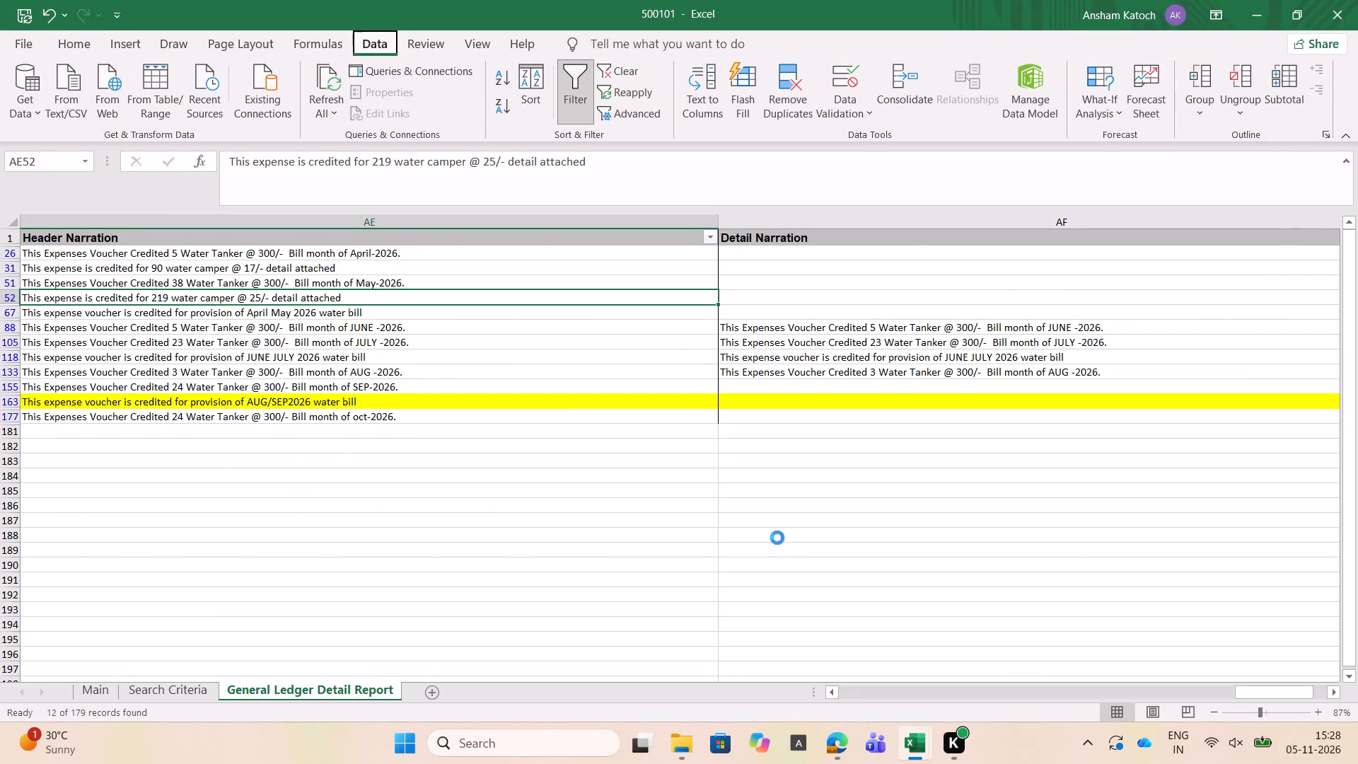
Filter the General Ledger Detail Report by yellow cell colour on the Transaction Site Code column.
{"action": "scroll", "coordinate": [773, 763], "scroll_direction": "right", "scroll_amount": 6}
{"action": "scroll", "coordinate": [400, 459], "scroll_direction": "right", "scroll_amount": 9}
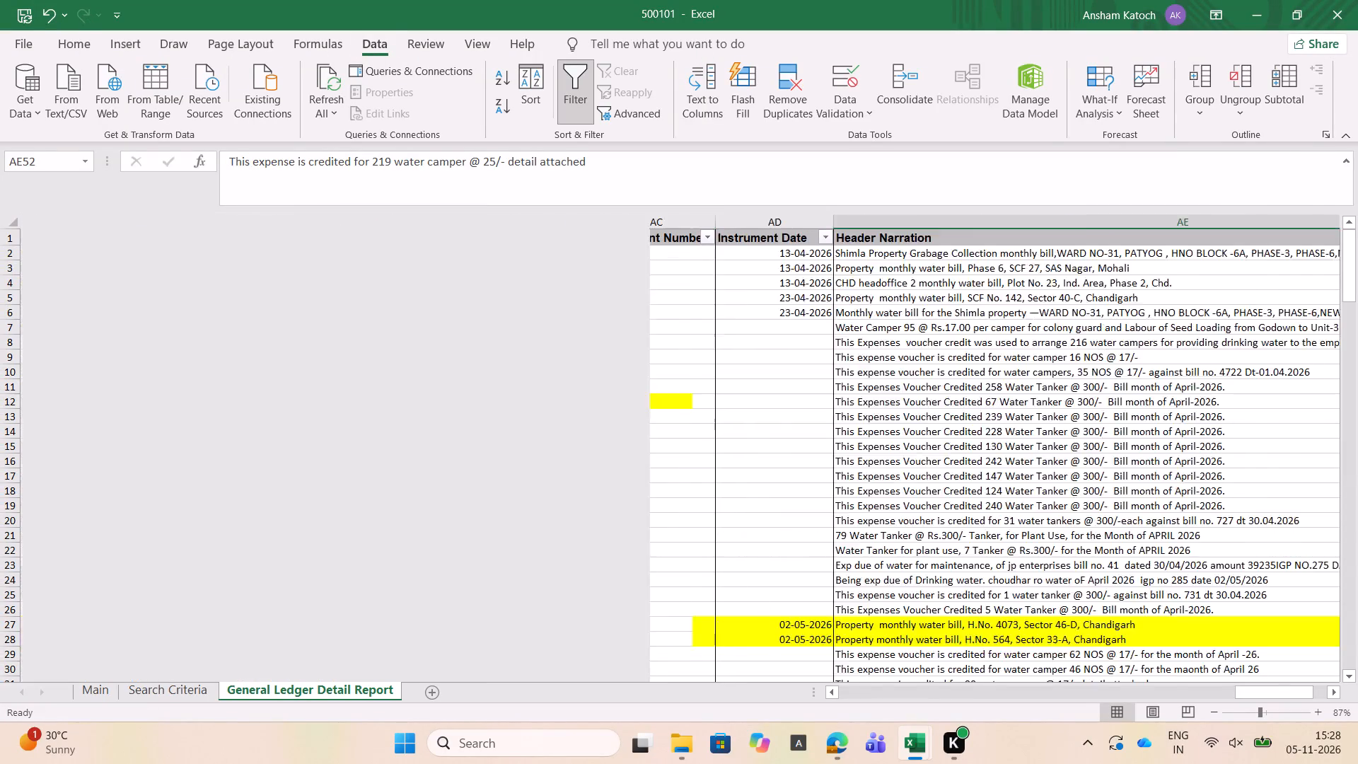
{"action": "scroll", "coordinate": [400, 459], "scroll_direction": "left", "scroll_amount": 1}
{"action": "scroll", "coordinate": [400, 459], "scroll_direction": "right", "scroll_amount": 17}
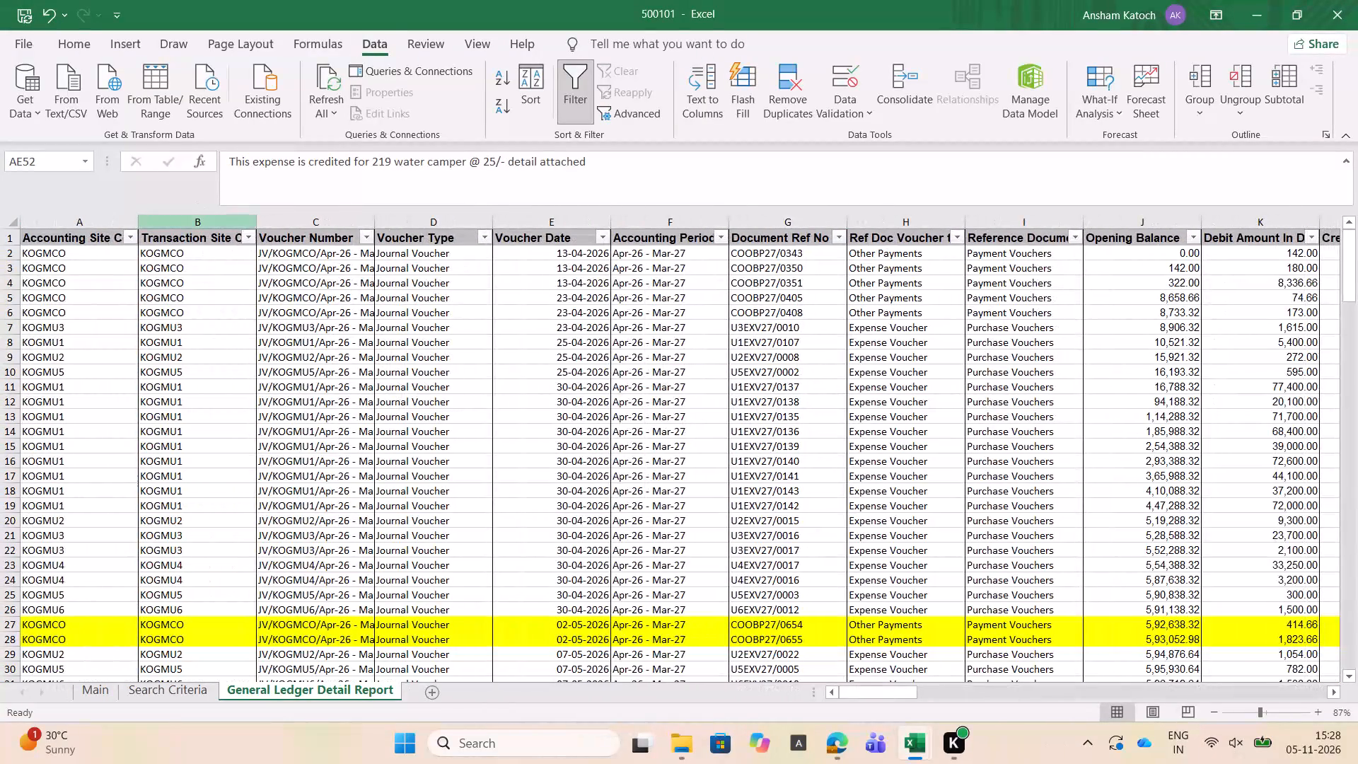
{"action": "left_click", "coordinate": [183, 238]}
{"action": "key", "text": "alt+Down"}
{"action": "key", "text": "Down"}
{"action": "key", "text": "Down"}
{"action": "key", "text": "Down"}
{"action": "key", "text": "Down"}
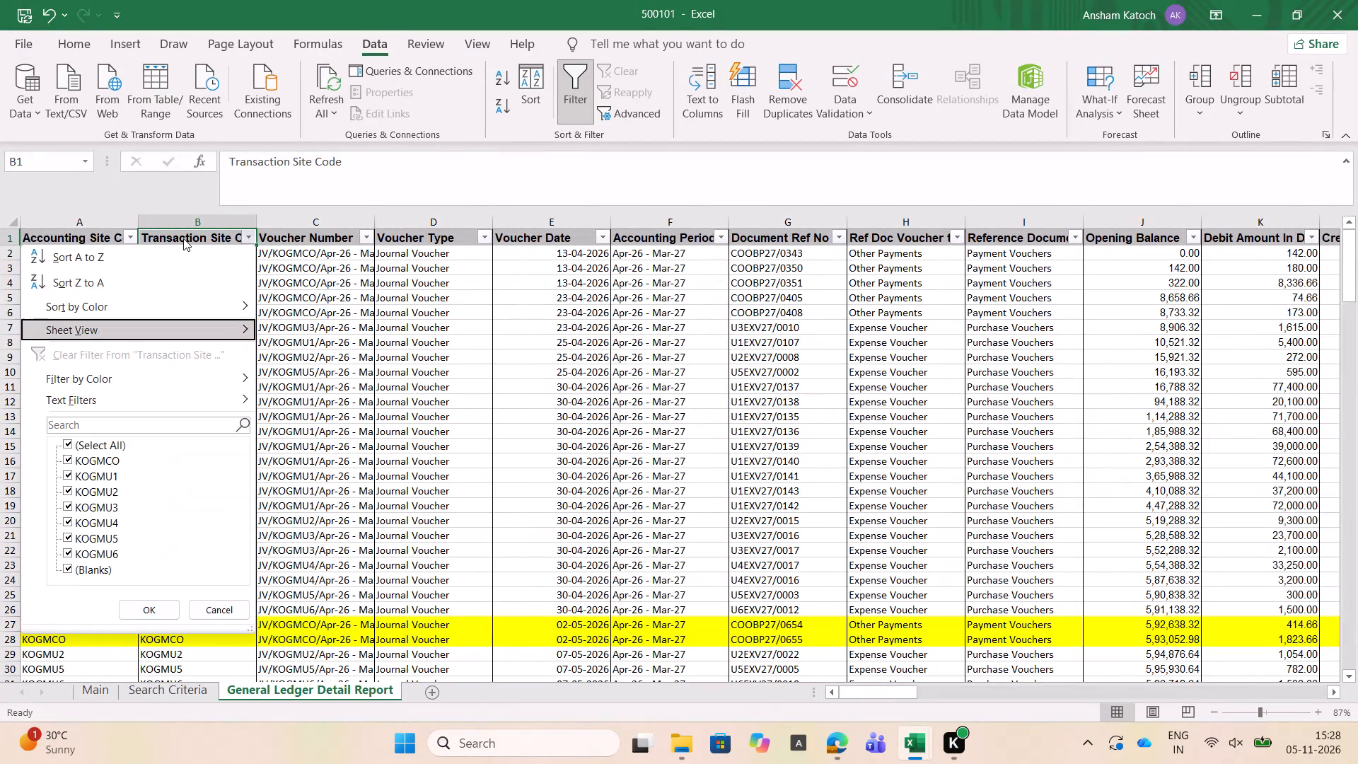
{"action": "key", "text": "Down"}
{"action": "key", "text": "Down"}
{"action": "key", "text": "space"}
{"action": "key", "text": "Down"}
{"action": "key", "text": "Down"}
{"action": "key", "text": "Up"}
{"action": "key", "text": "Up"}
{"action": "key", "text": "space"}
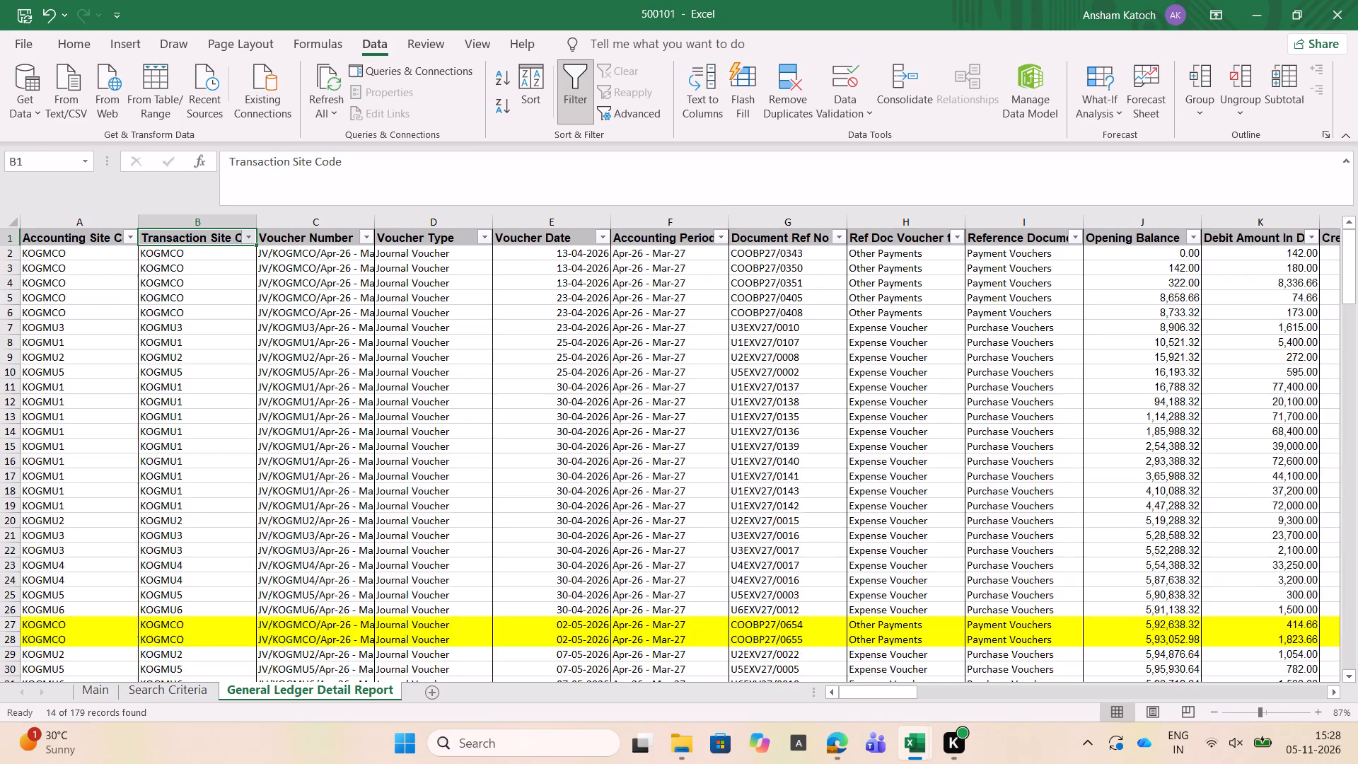
{"action": "key", "text": "Return"}
{"action": "key", "text": "Down"}
{"action": "key", "text": "Right"}
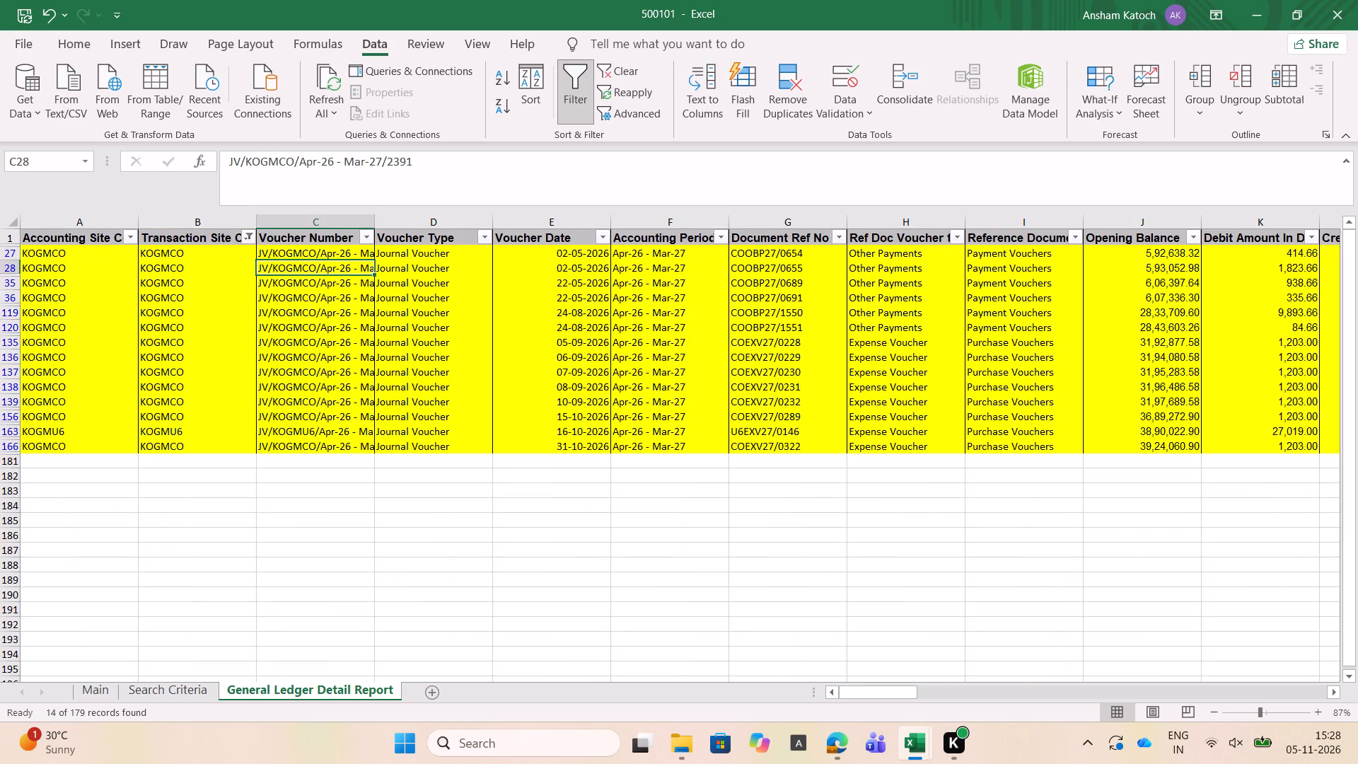
Save the 500101 water ledger workbook and close it.
{"action": "key", "text": "ctrl+s"}
{"action": "left_click", "coordinate": [1357, 0]}
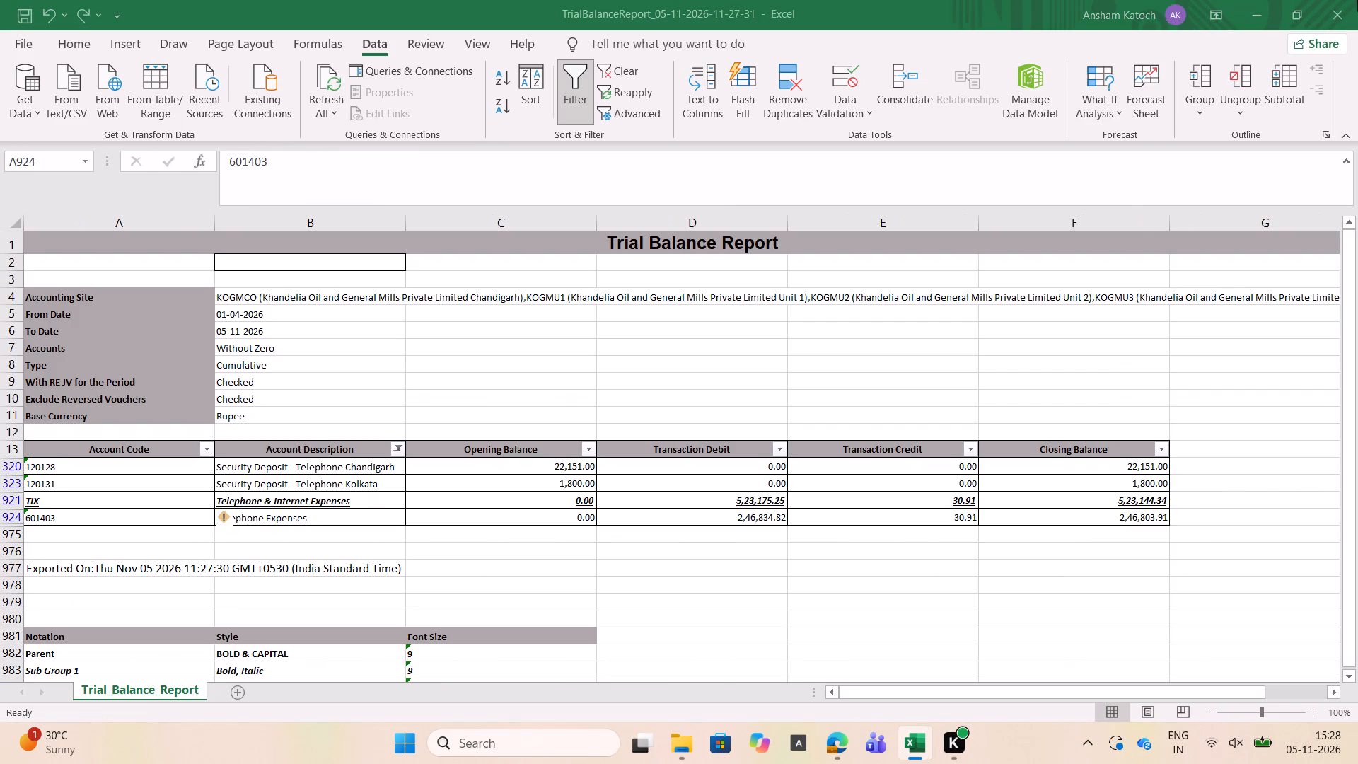
Switch to the Audit Expense Observations chat in Edge and review the suggested audit checks from water tankers onward to electricity expenses.
{"action": "key", "text": "alt+Tab"}
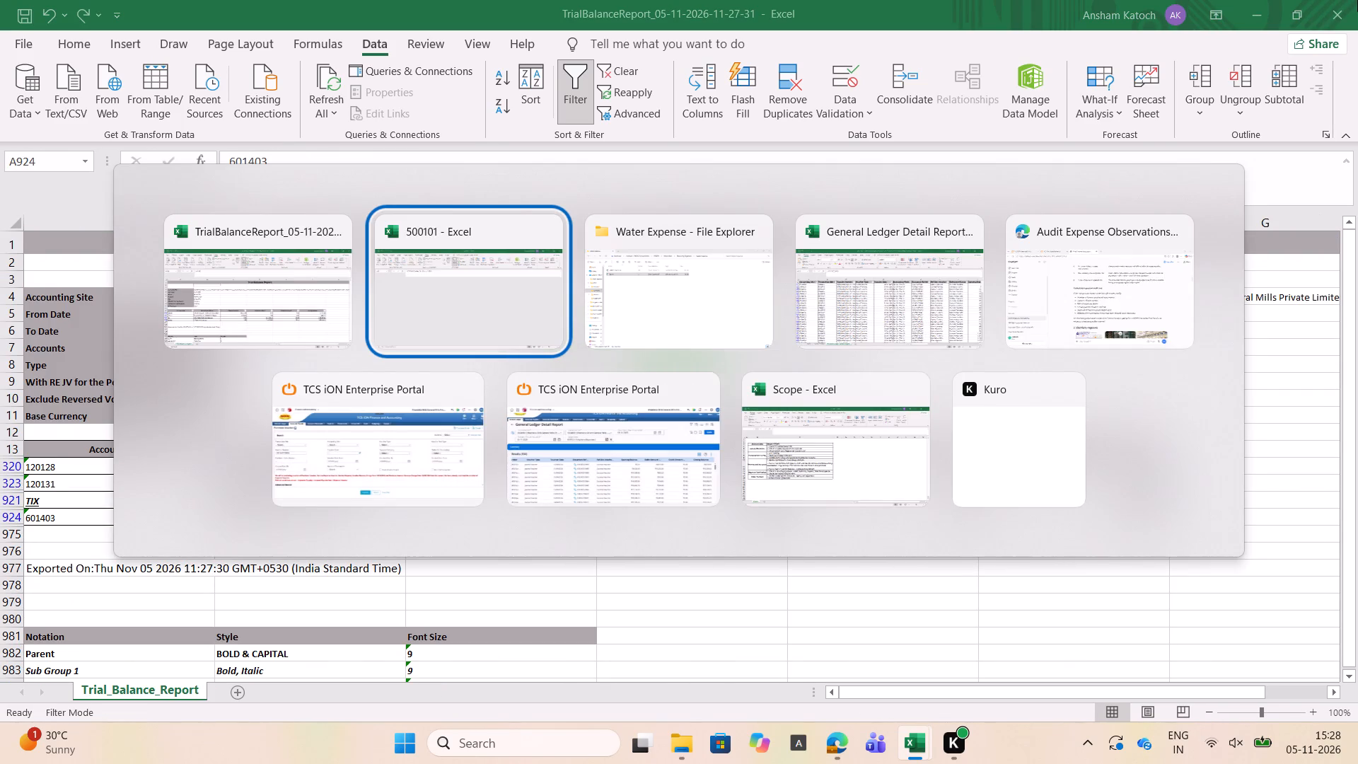
{"action": "key", "text": "alt+Tab"}
{"action": "key", "text": "alt+Tab"}
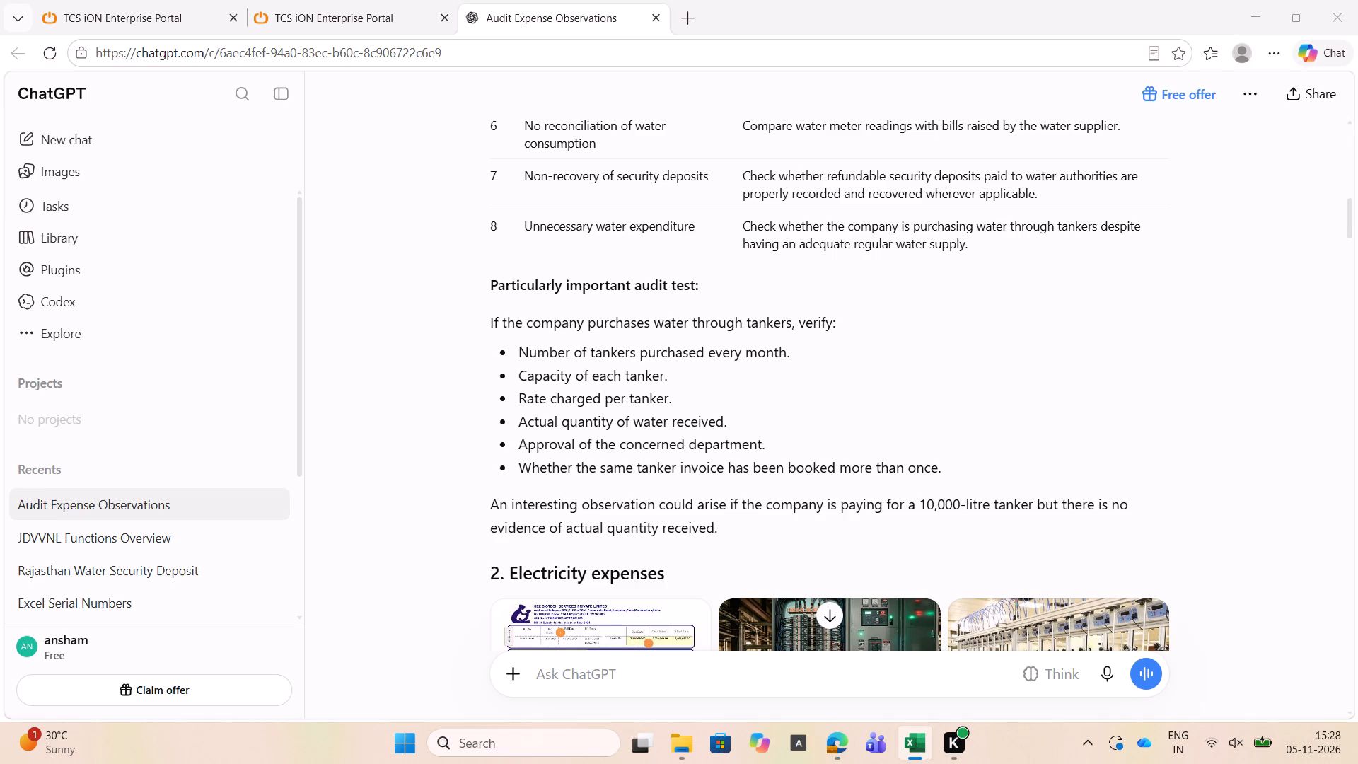
{"action": "scroll", "coordinate": [982, 443], "scroll_direction": "down", "scroll_amount": 2}
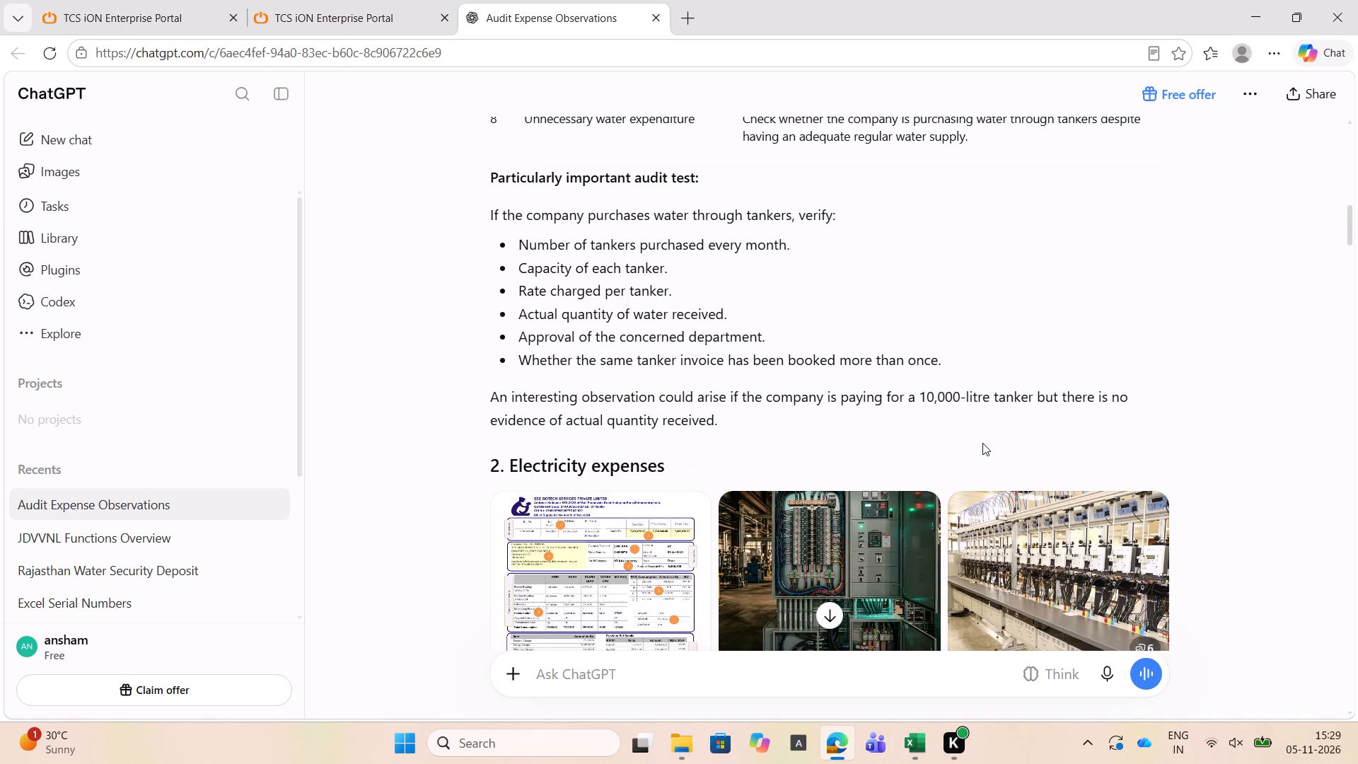
{"action": "scroll", "coordinate": [982, 443], "scroll_direction": "down", "scroll_amount": 2}
{"action": "scroll", "coordinate": [633, 487], "scroll_direction": "down", "scroll_amount": 4}
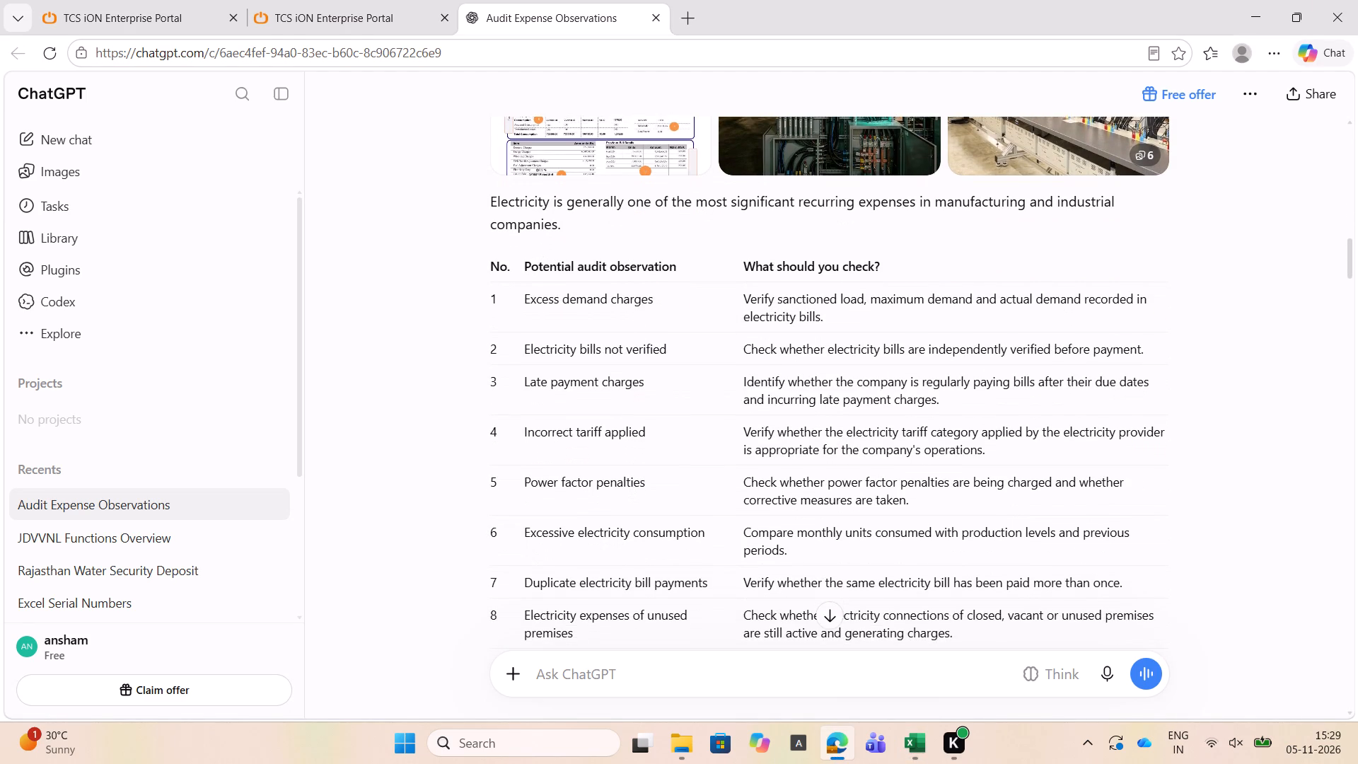
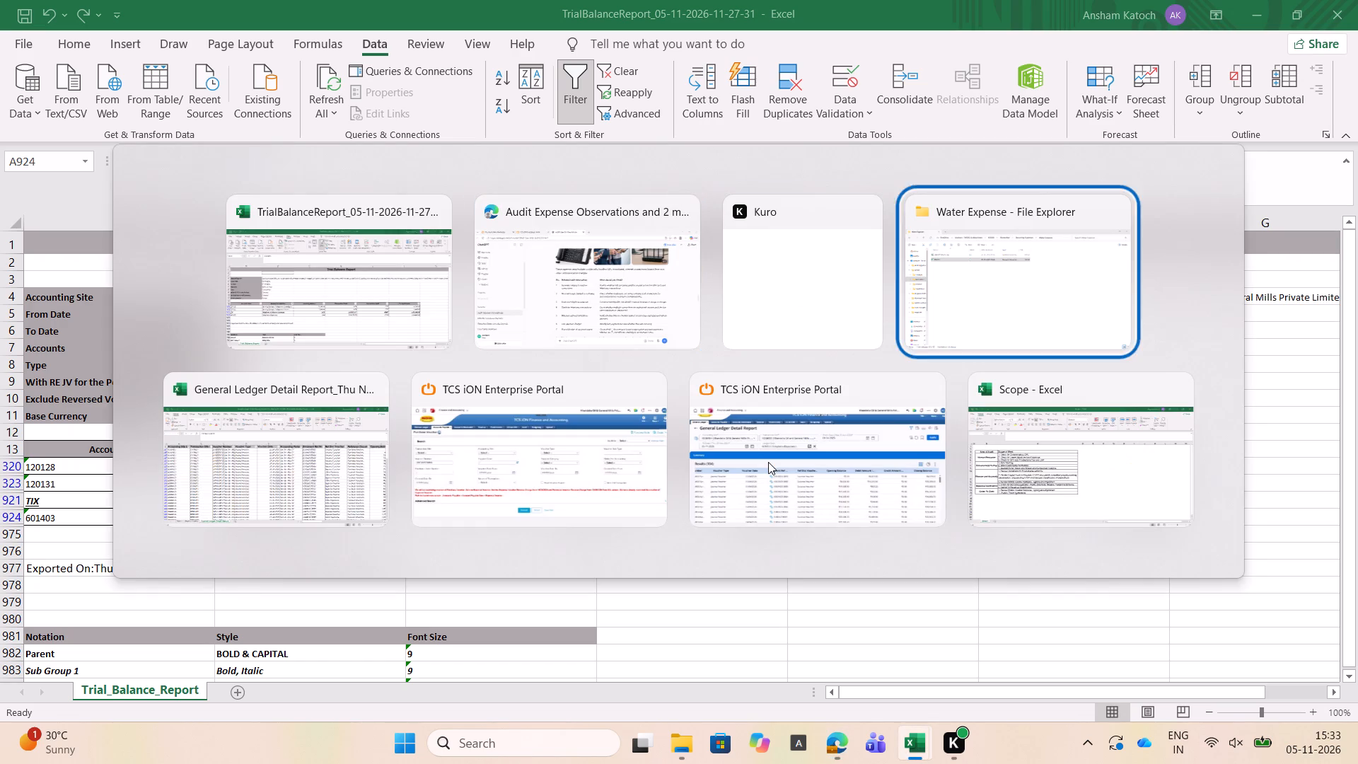
{"action": "key", "text": "alt+Tab"}
{"action": "key", "text": "alt+Tab"}
{"action": "key", "text": "alt+Tab"}
{"action": "key", "text": "alt+Tab"}
{"action": "key", "text": "alt+Tab"}
{"action": "key", "text": "alt+Tab"}
{"action": "key", "text": "alt+Tab"}
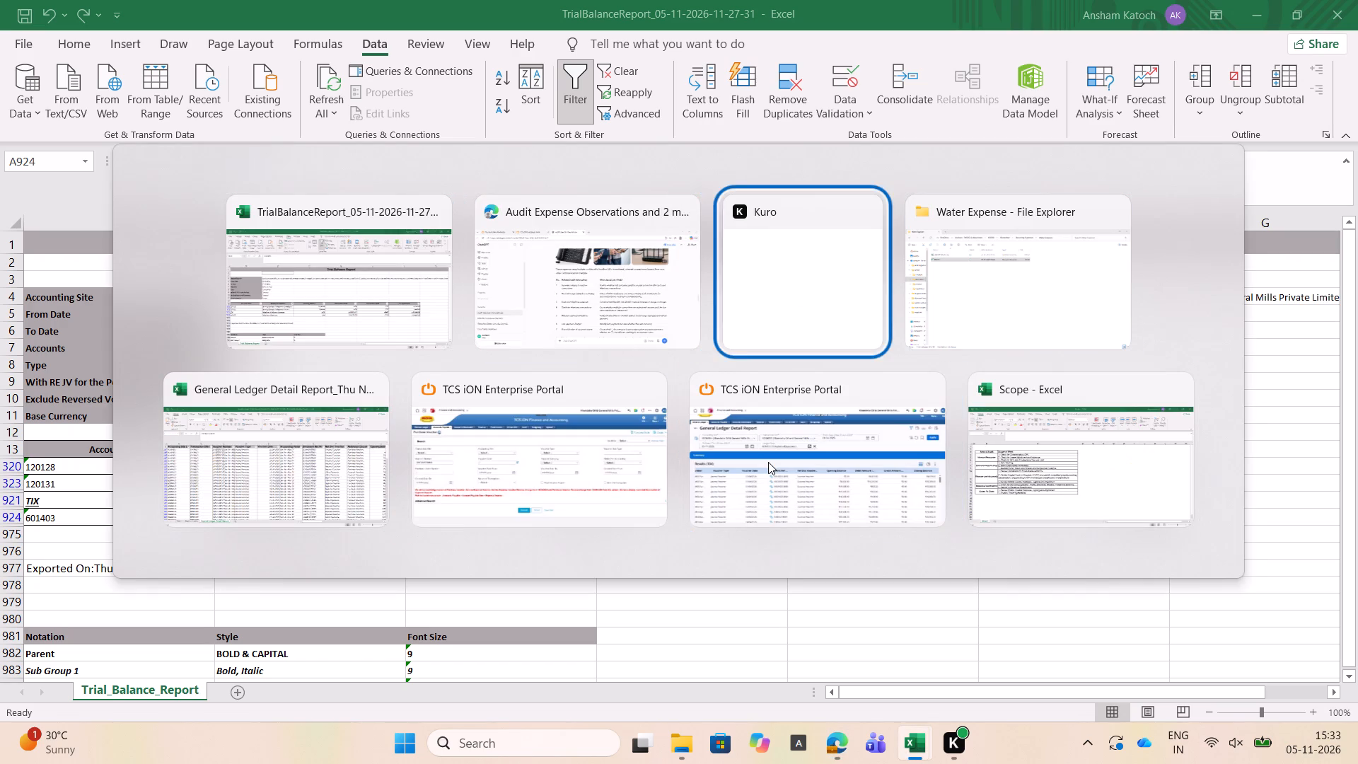
{"action": "key", "text": "alt+Tab"}
{"action": "key", "text": "alt+Tab"}
{"action": "key", "text": "alt+Tab"}
{"action": "key", "text": "alt+Tab"}
{"action": "key", "text": "alt+Tab"}
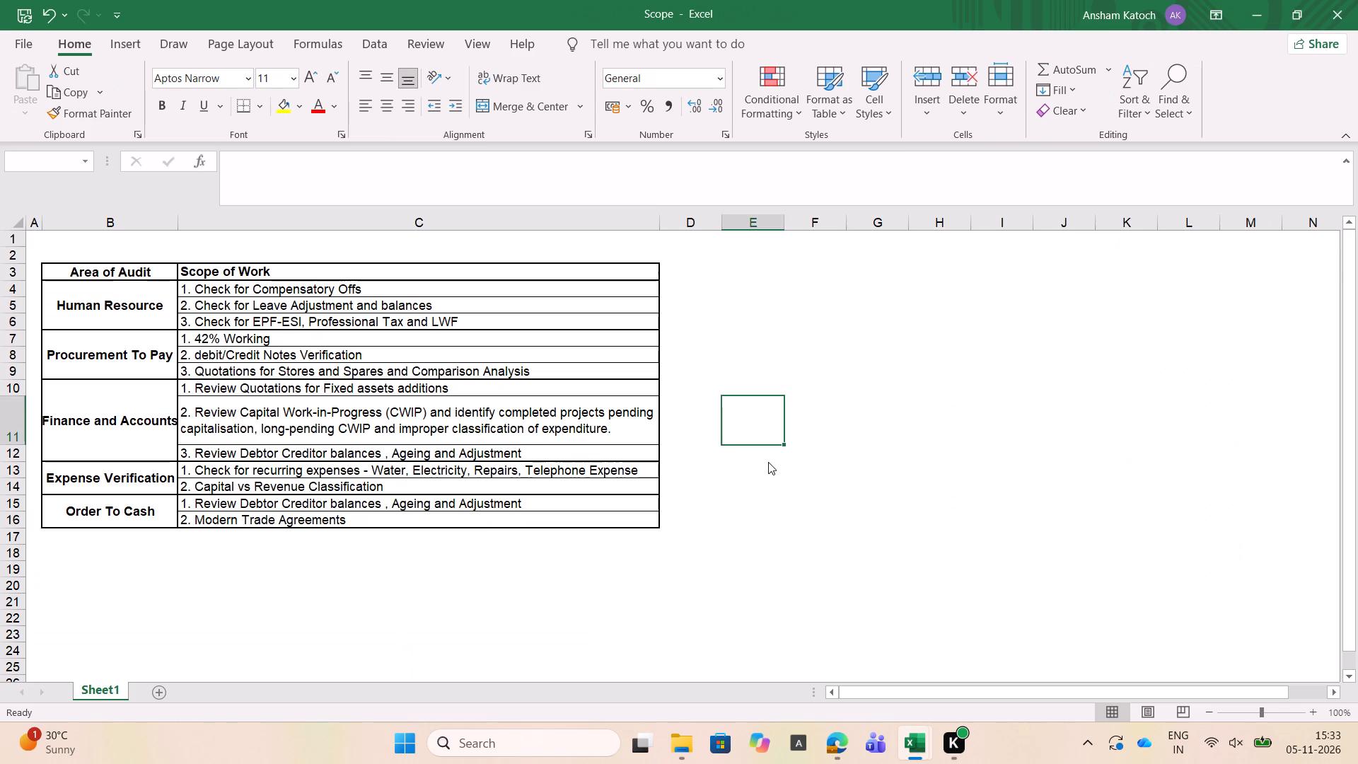
{"action": "left_click", "coordinate": [1357, 0]}
Switch to the General Ledger Detail Report workbook in Excel.
{"action": "key", "text": "alt+Tab"}
{"action": "key", "text": "alt+Tab"}
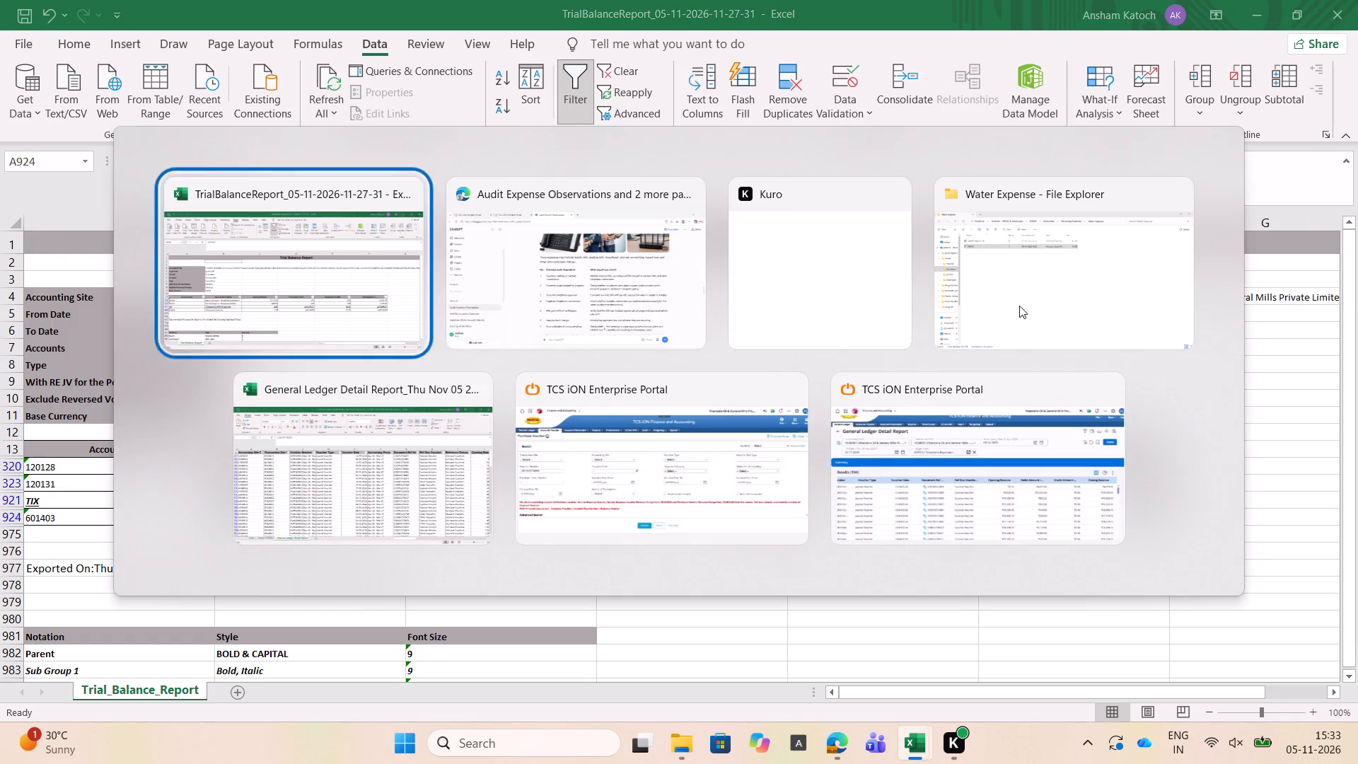
{"action": "key", "text": "alt+Tab"}
{"action": "key", "text": "alt+Tab"}
{"action": "key", "text": "alt+Tab"}
{"action": "key", "text": "alt+Tab"}
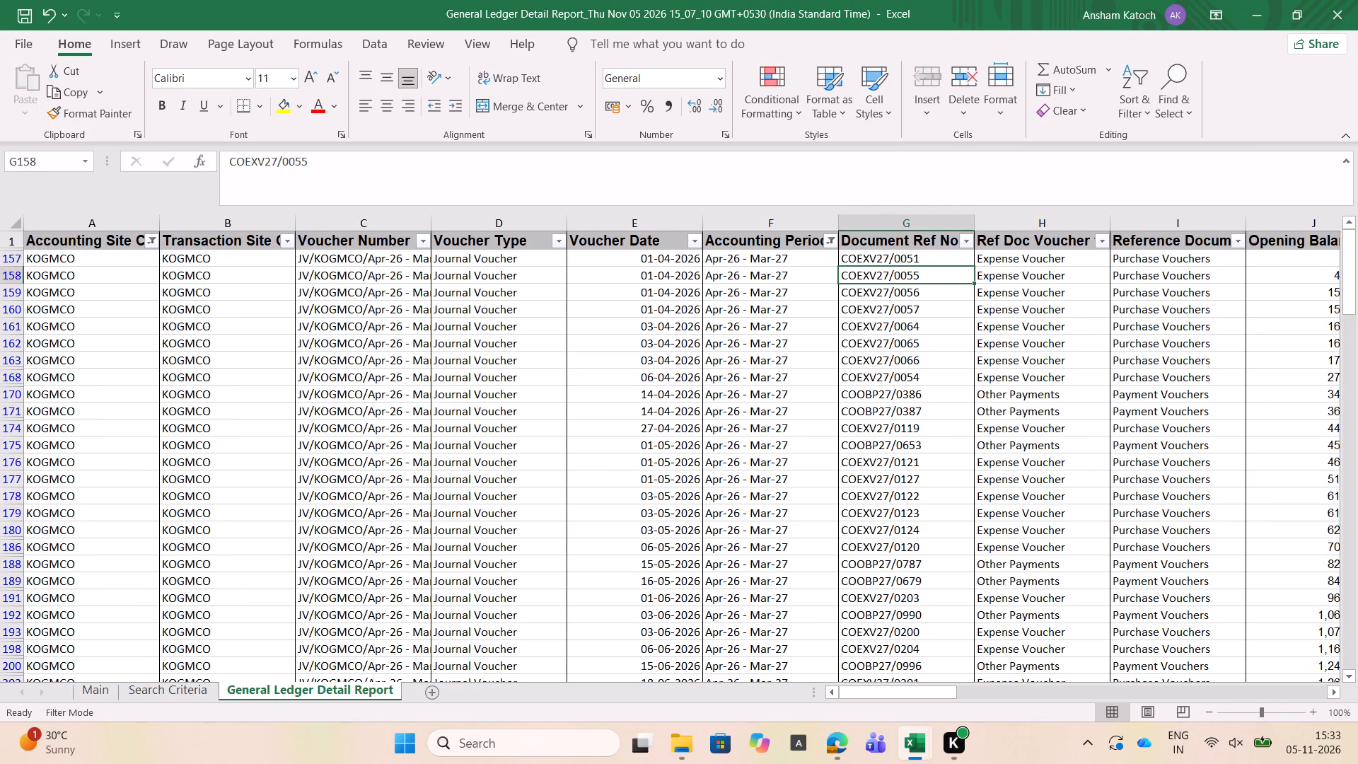
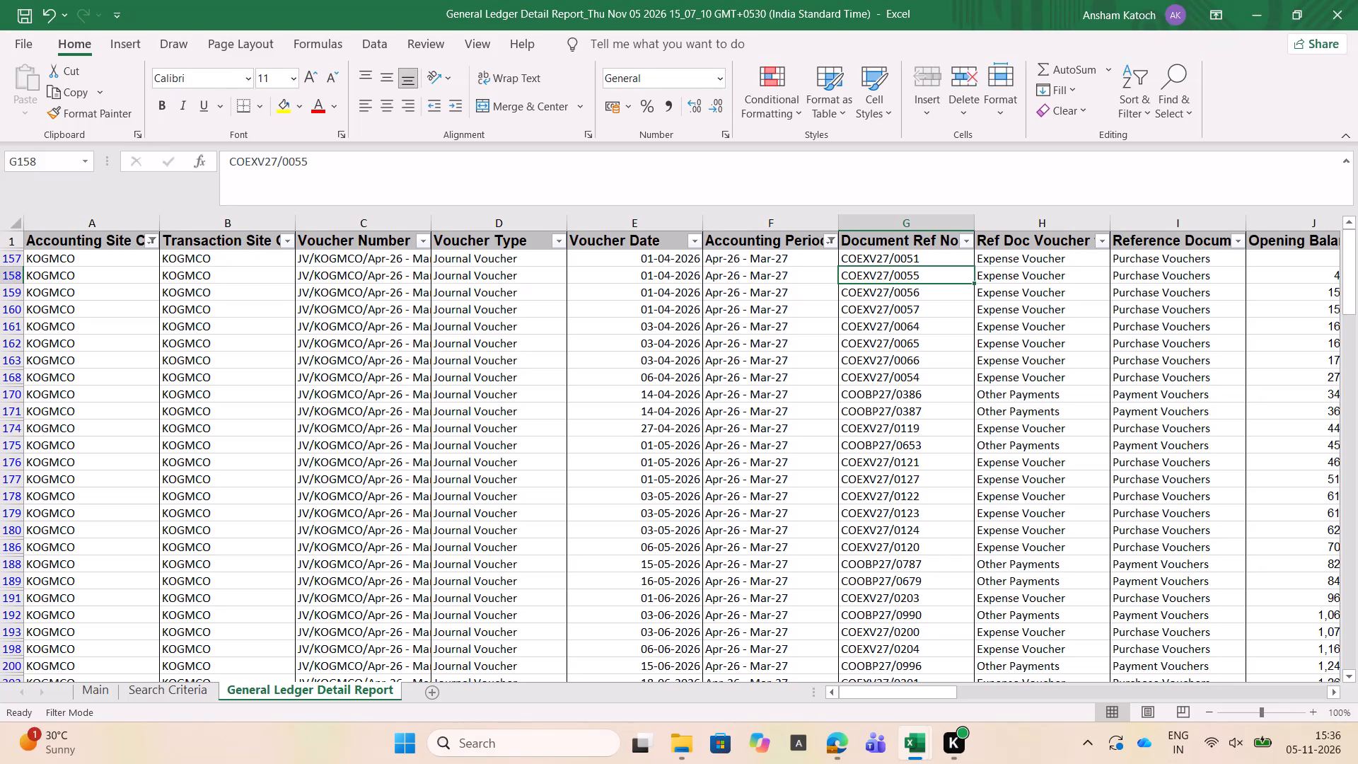
Check the ledger amounts for COEXV27/0055, then open and review that purchase voucher's header in the TCS iON portal in Edge.
{"action": "key", "text": "Right"}
{"action": "key", "text": "Right"}
{"action": "key", "text": "Right"}
{"action": "key", "text": "Right"}
{"action": "key", "text": "Right"}
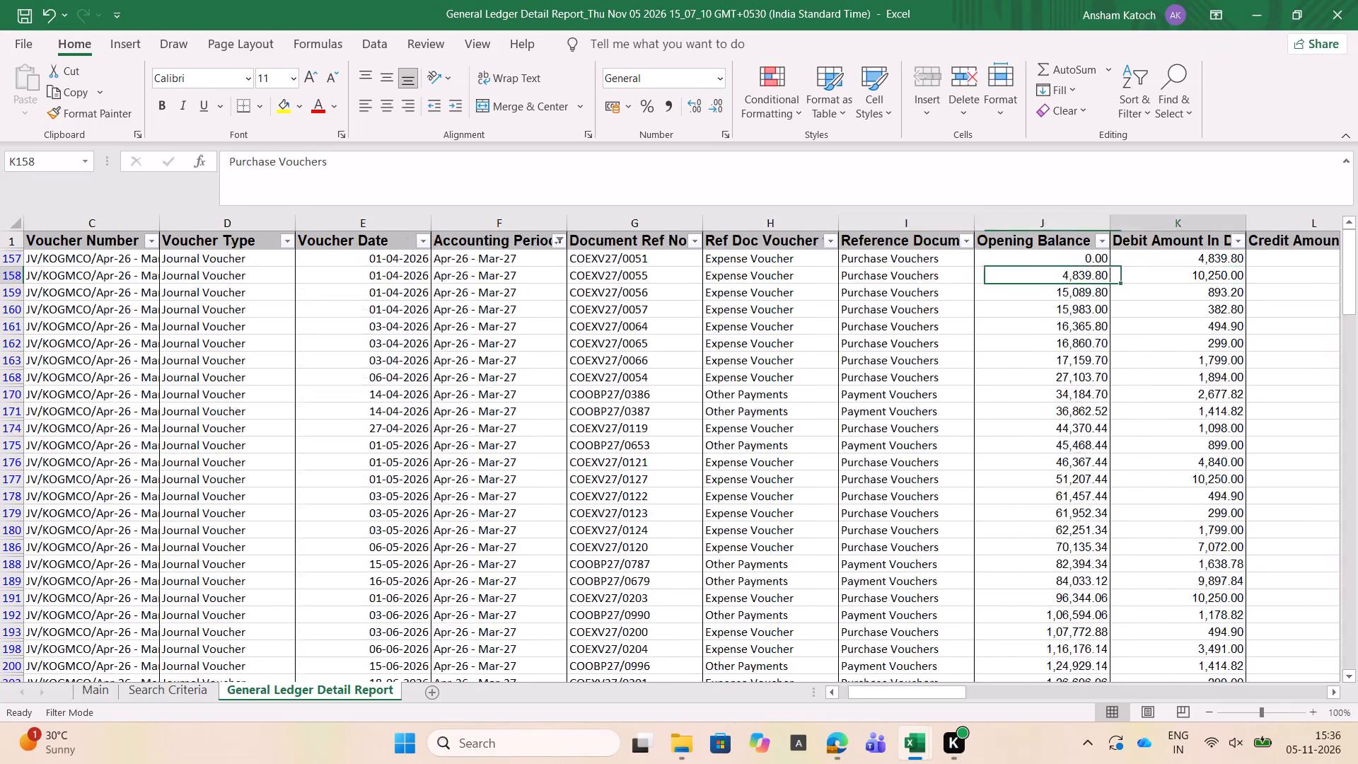
{"action": "key", "text": "Tab"}
{"action": "key", "text": "alt+Tab"}
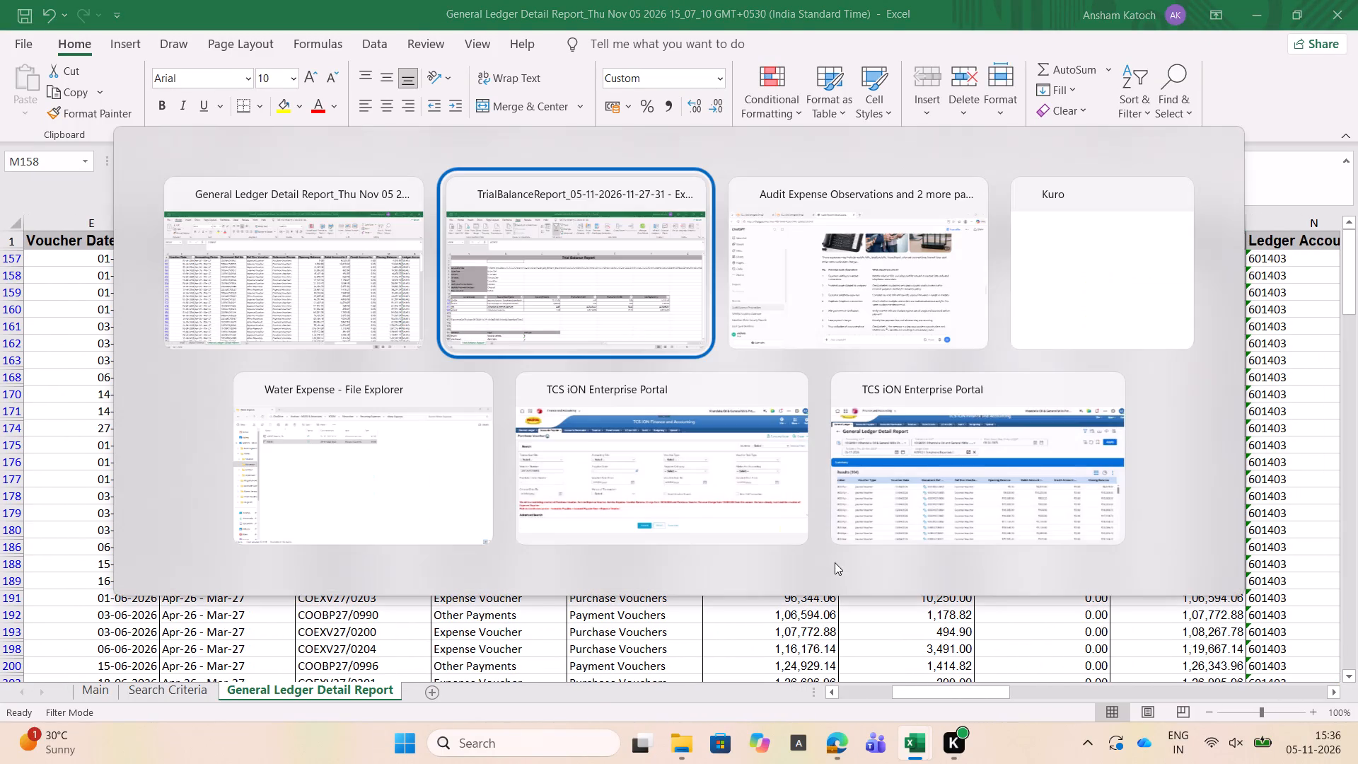
{"action": "key", "text": "alt+Tab"}
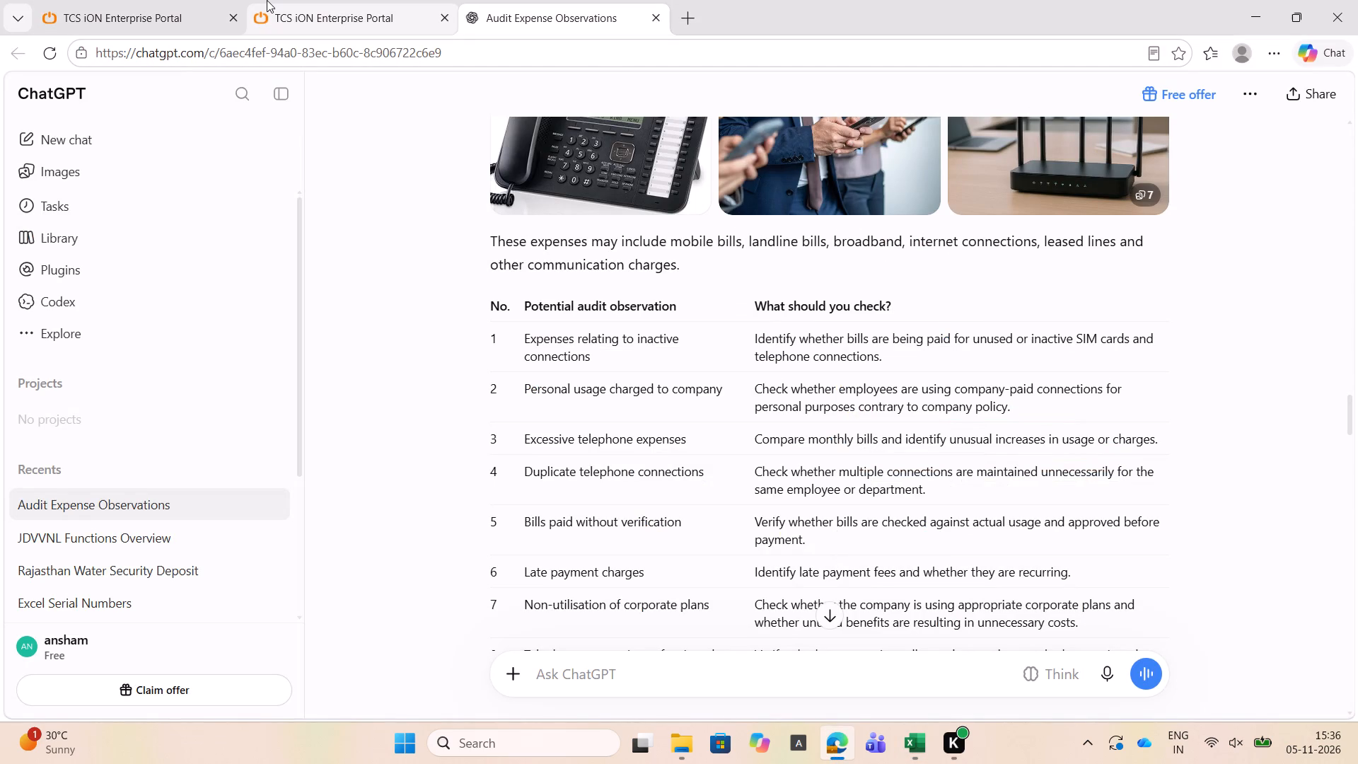
{"action": "left_click", "coordinate": [172, 0]}
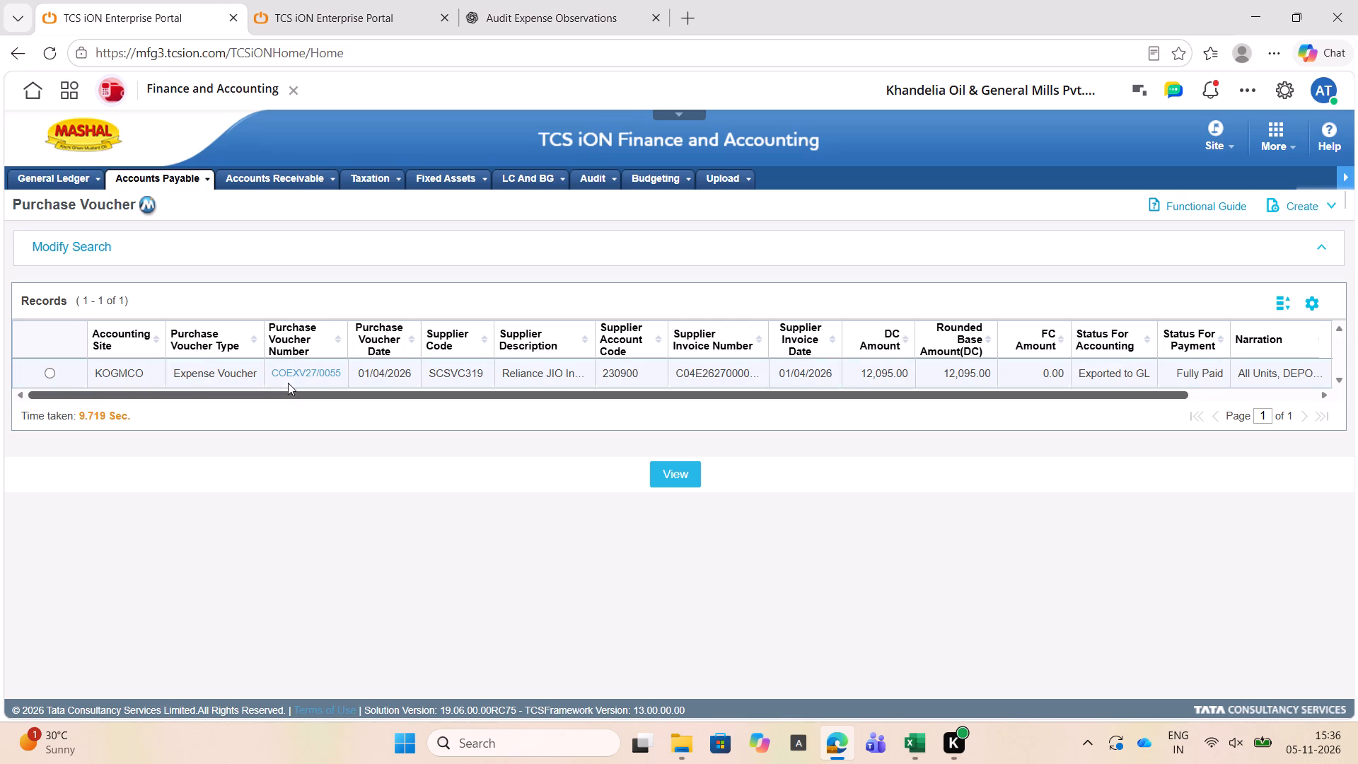
{"action": "left_click", "coordinate": [289, 379]}
{"action": "left_click", "coordinate": [292, 376]}
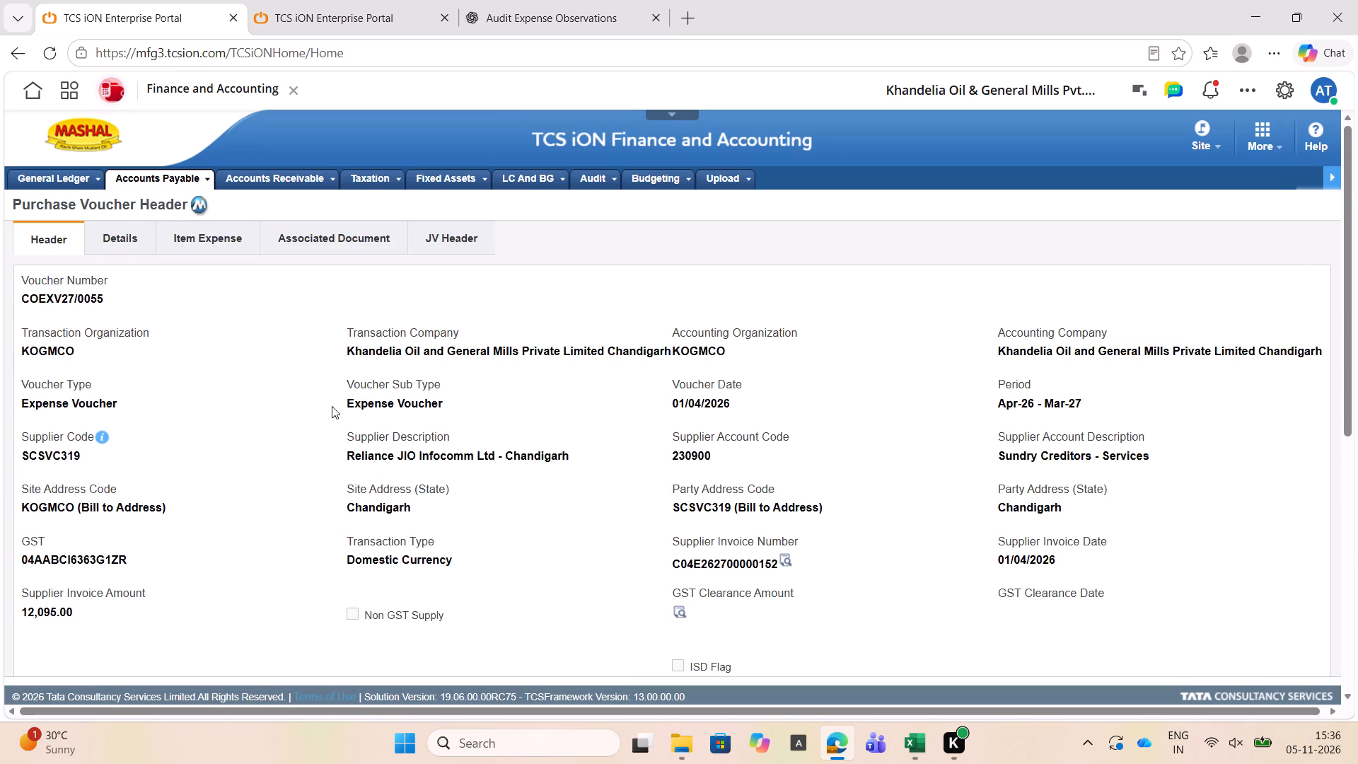
{"action": "scroll", "coordinate": [356, 427], "scroll_direction": "down", "scroll_amount": 1}
{"action": "scroll", "coordinate": [370, 275], "scroll_direction": "up", "scroll_amount": 4}
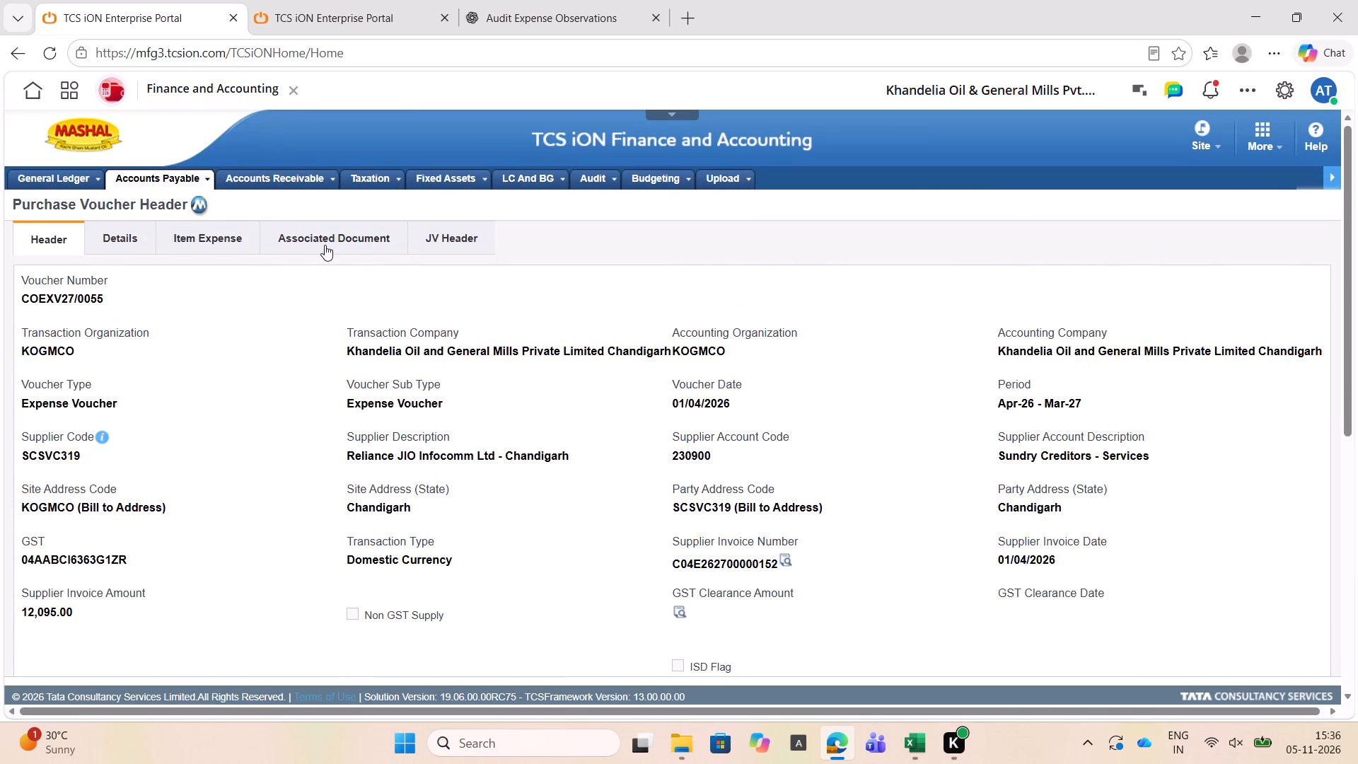
Download the voucher's associated document 12095 Jio 14-04-2026.pdf, open it to check the payment confirmation, and close it.
{"action": "left_click", "coordinate": [325, 245]}
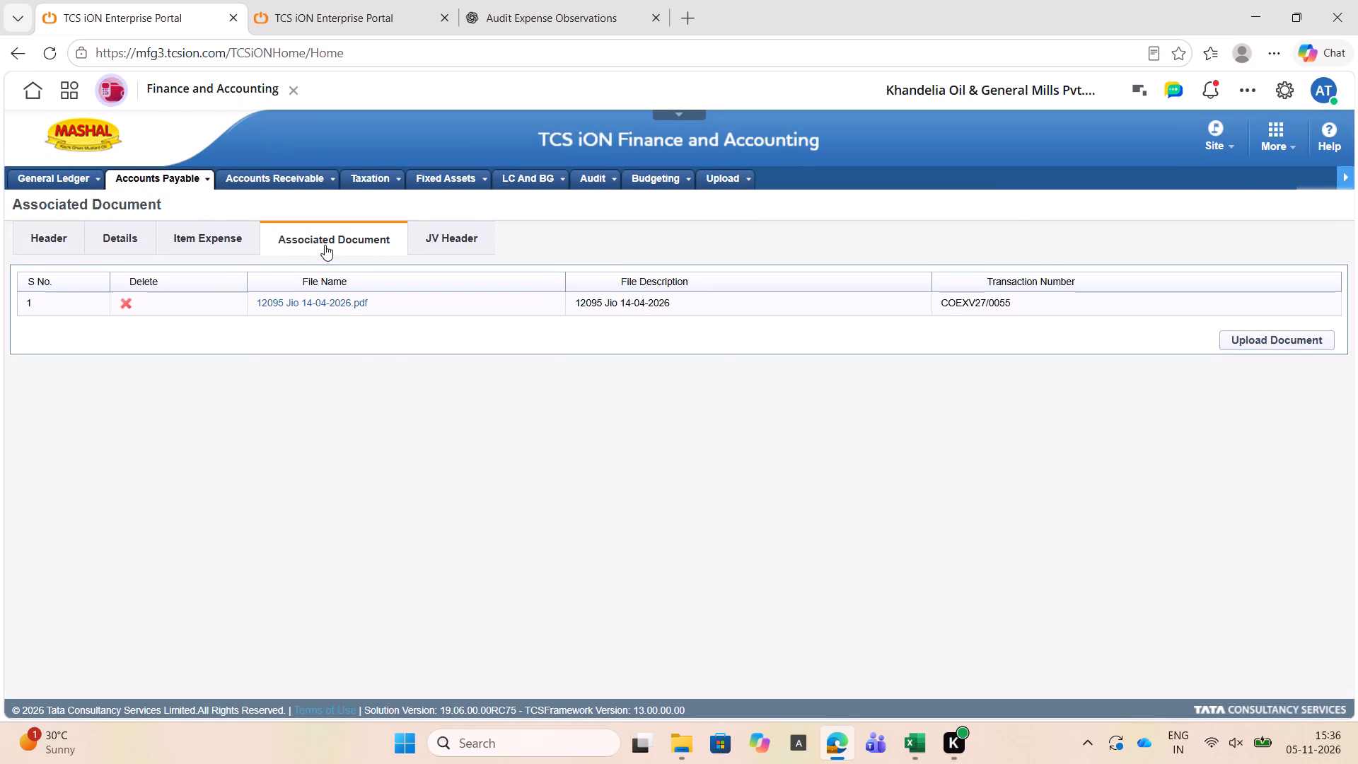
{"action": "left_click", "coordinate": [328, 301]}
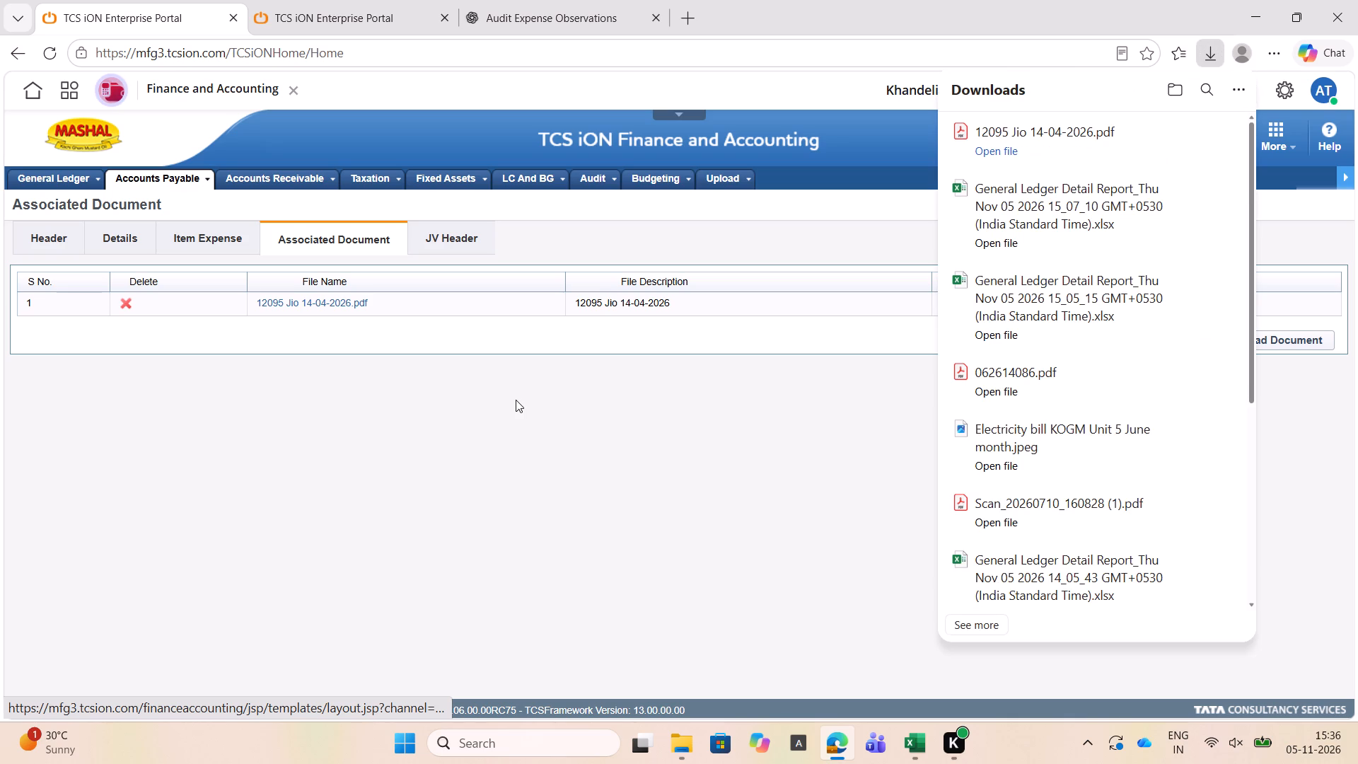
{"action": "left_click", "coordinate": [997, 148]}
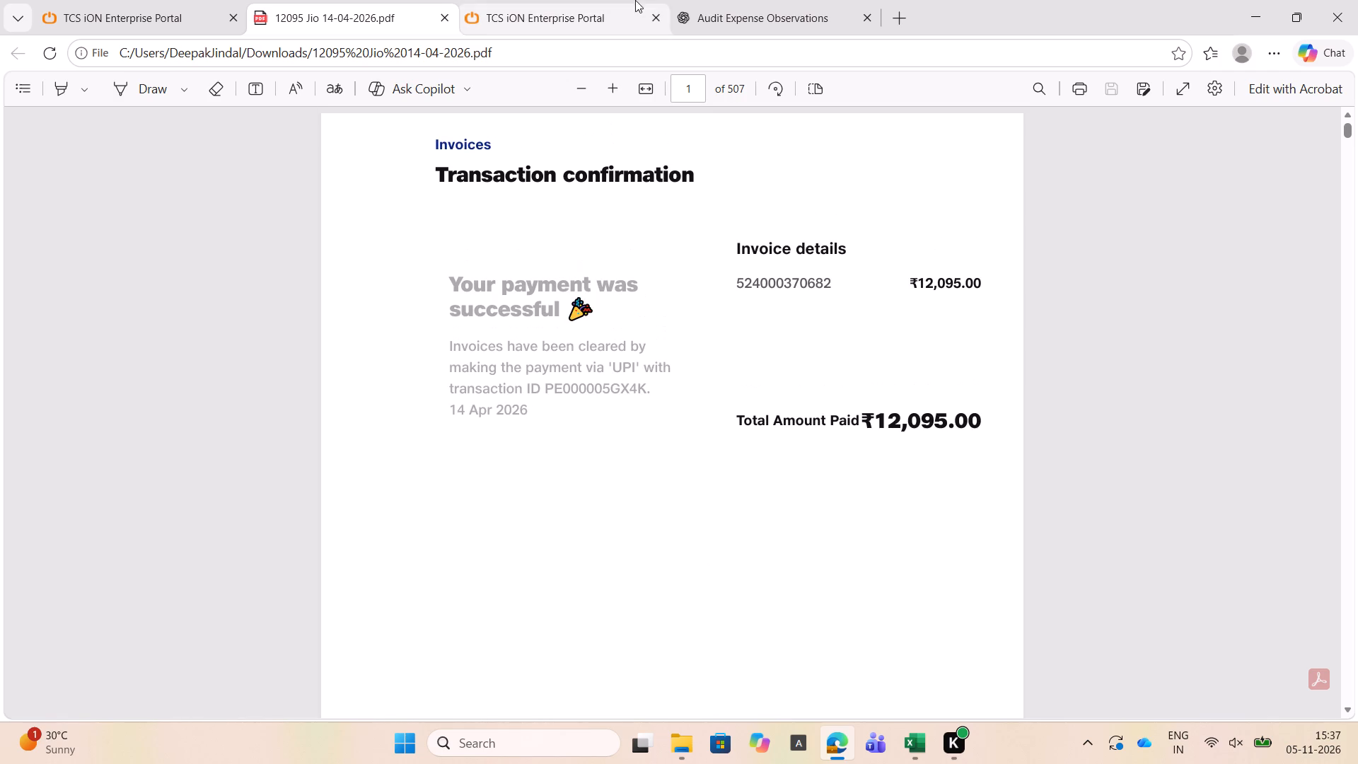
{"action": "left_click", "coordinate": [444, 18]}
Switch back to the General Ledger Detail Report workbook in Excel and check the document reference and ledger amounts for COEXV27/0055.
{"action": "key", "text": "alt+Tab"}
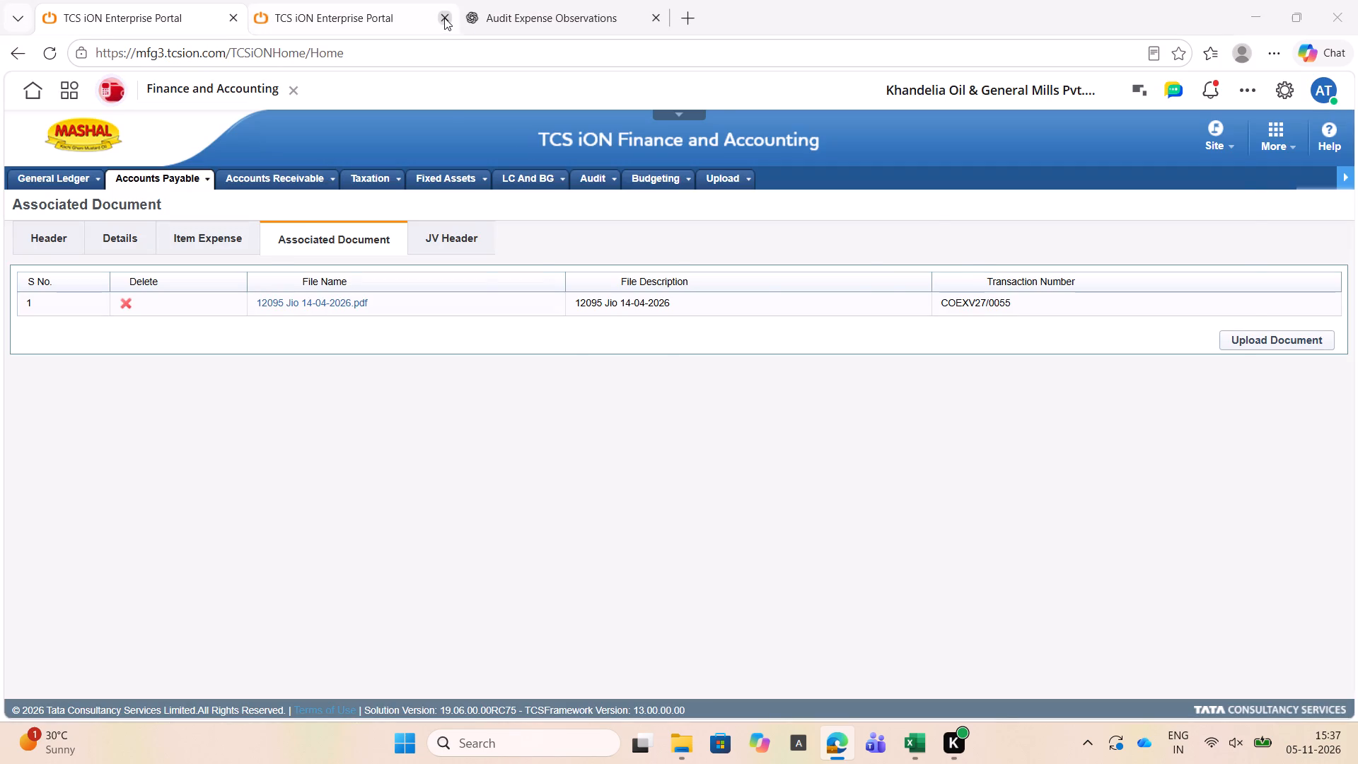
{"action": "key", "text": "alt+Tab"}
{"action": "key", "text": "Left"}
{"action": "key", "text": "Left"}
{"action": "key", "text": "Left"}
{"action": "key", "text": "Left"}
{"action": "key", "text": "Left"}
{"action": "key", "text": "Left"}
{"action": "key", "text": "Left"}
{"action": "key", "text": "Left"}
{"action": "key", "text": "Left"}
{"action": "key", "text": "Left"}
{"action": "key", "text": "Left"}
{"action": "key", "text": "Left"}
{"action": "key", "text": "Left"}
{"action": "key", "text": "Left"}
{"action": "key", "text": "Left"}
{"action": "key", "text": "Left"}
{"action": "key", "text": "Left"}
{"action": "key", "text": "Left"}
{"action": "key", "text": "Left"}
{"action": "key", "text": "Left"}
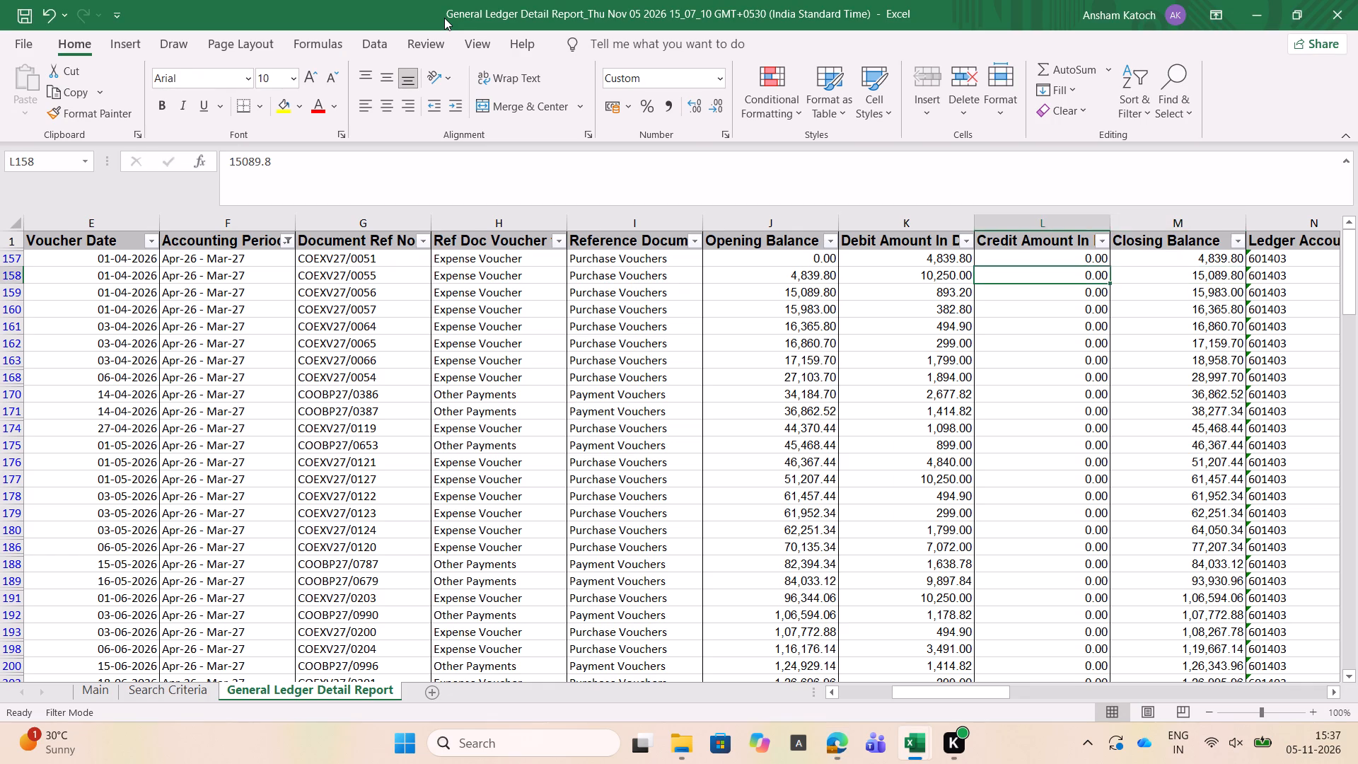
{"action": "key", "text": "Right"}
{"action": "key", "text": "Right"}
{"action": "key", "text": "Right"}
{"action": "key", "text": "Right"}
{"action": "key", "text": "Right"}
{"action": "key", "text": "Right"}
{"action": "key", "text": "Right"}
{"action": "key", "text": "Right"}
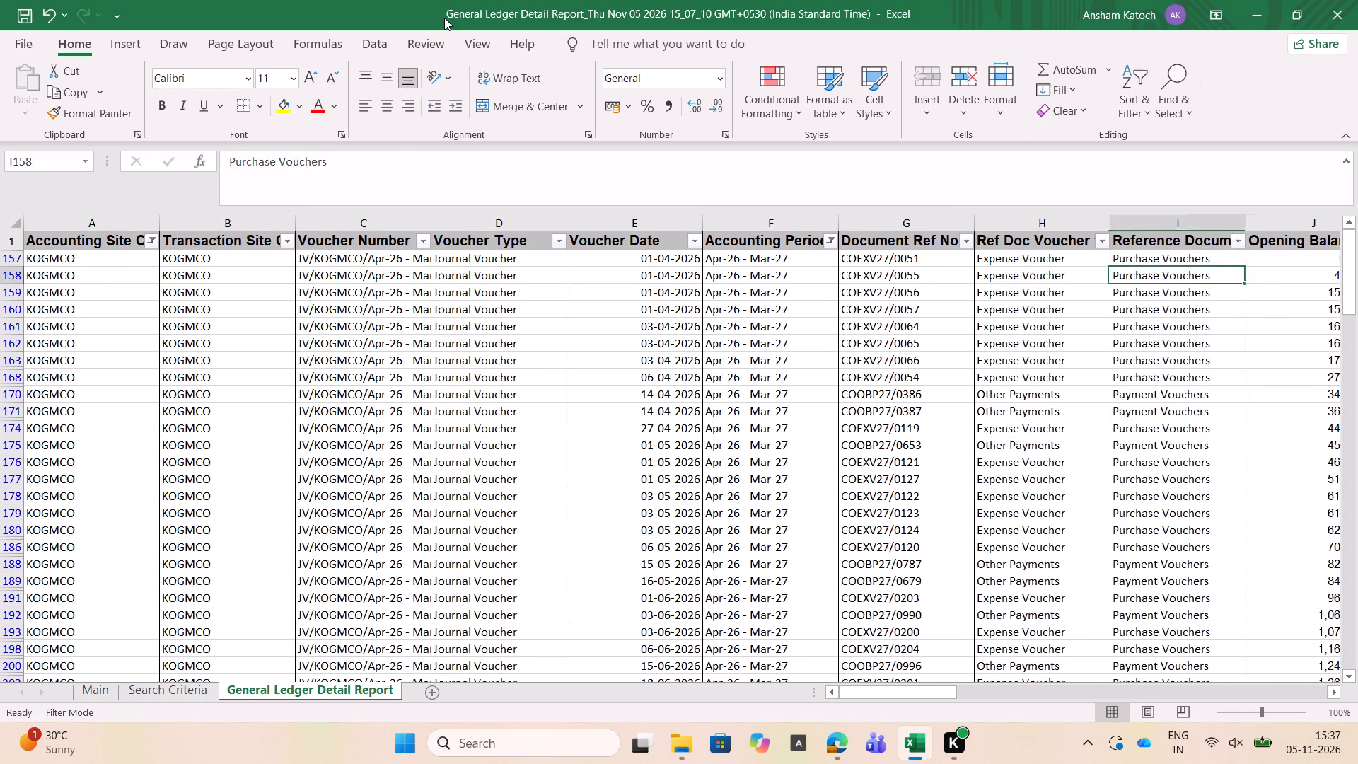
{"action": "key", "text": "Right"}
{"action": "key", "text": "Right"}
{"action": "key", "text": "Right"}
{"action": "key", "text": "Left"}
{"action": "key", "text": "Right"}
{"action": "key", "text": "Right"}
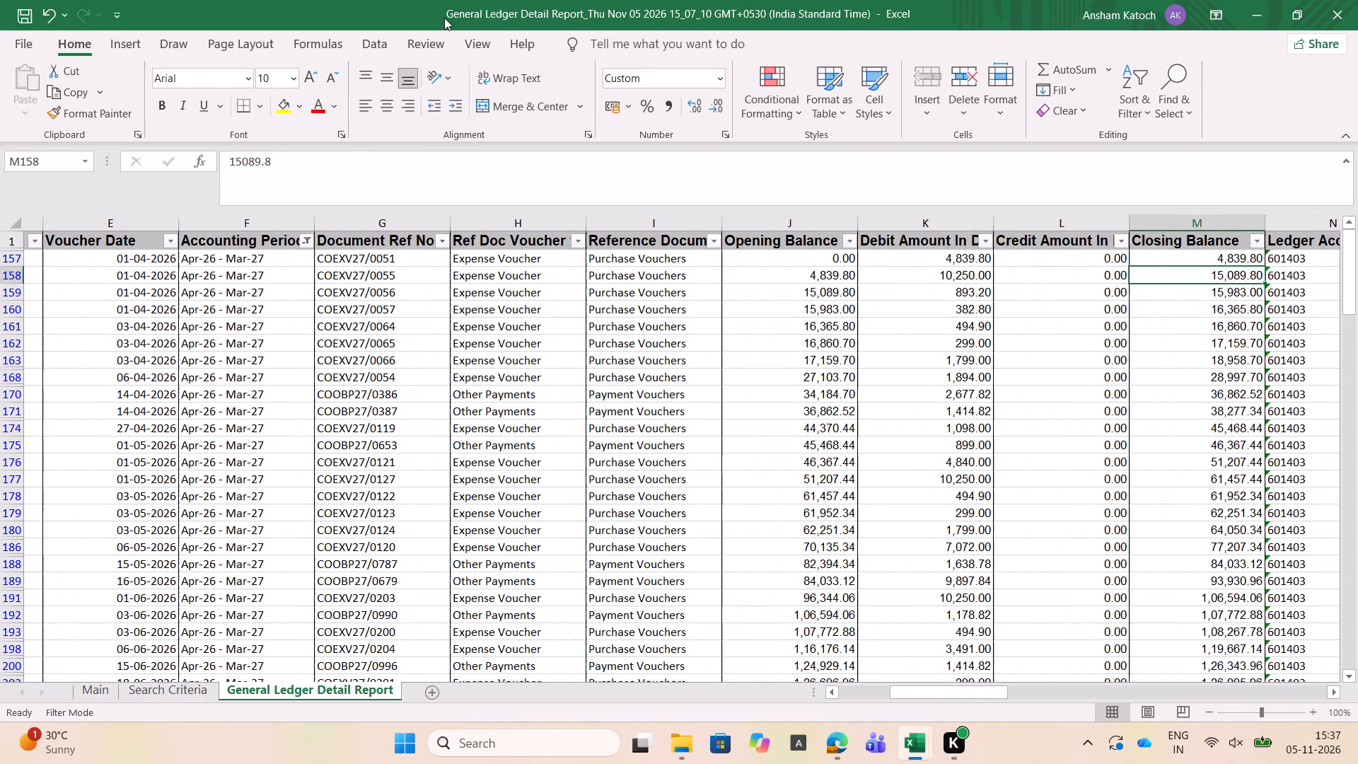
{"action": "key", "text": "Left"}
{"action": "key", "text": "Right"}
{"action": "key", "text": "Right"}
{"action": "key", "text": "Left"}
{"action": "key", "text": "Right"}
{"action": "key", "text": "Right"}
{"action": "key", "text": "Right"}
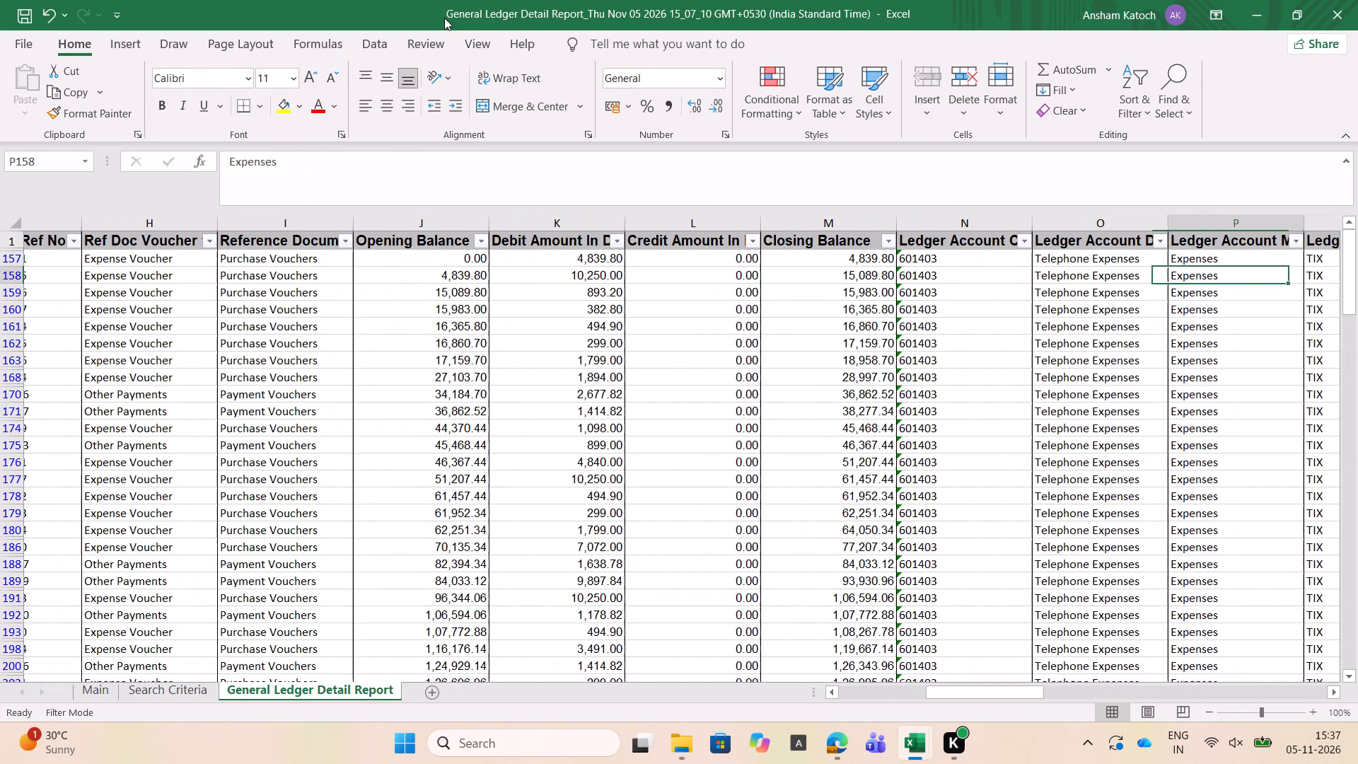
Examine the party, supplier invoice and header narration details for COEXV27/0055.
{"action": "key", "text": "Left"}
{"action": "key", "text": "Right"}
{"action": "key", "text": "Right"}
{"action": "key", "text": "Right"}
{"action": "key", "text": "Right"}
{"action": "key", "text": "Right"}
{"action": "key", "text": "Right"}
{"action": "key", "text": "Right"}
{"action": "key", "text": "Right"}
{"action": "key", "text": "Right"}
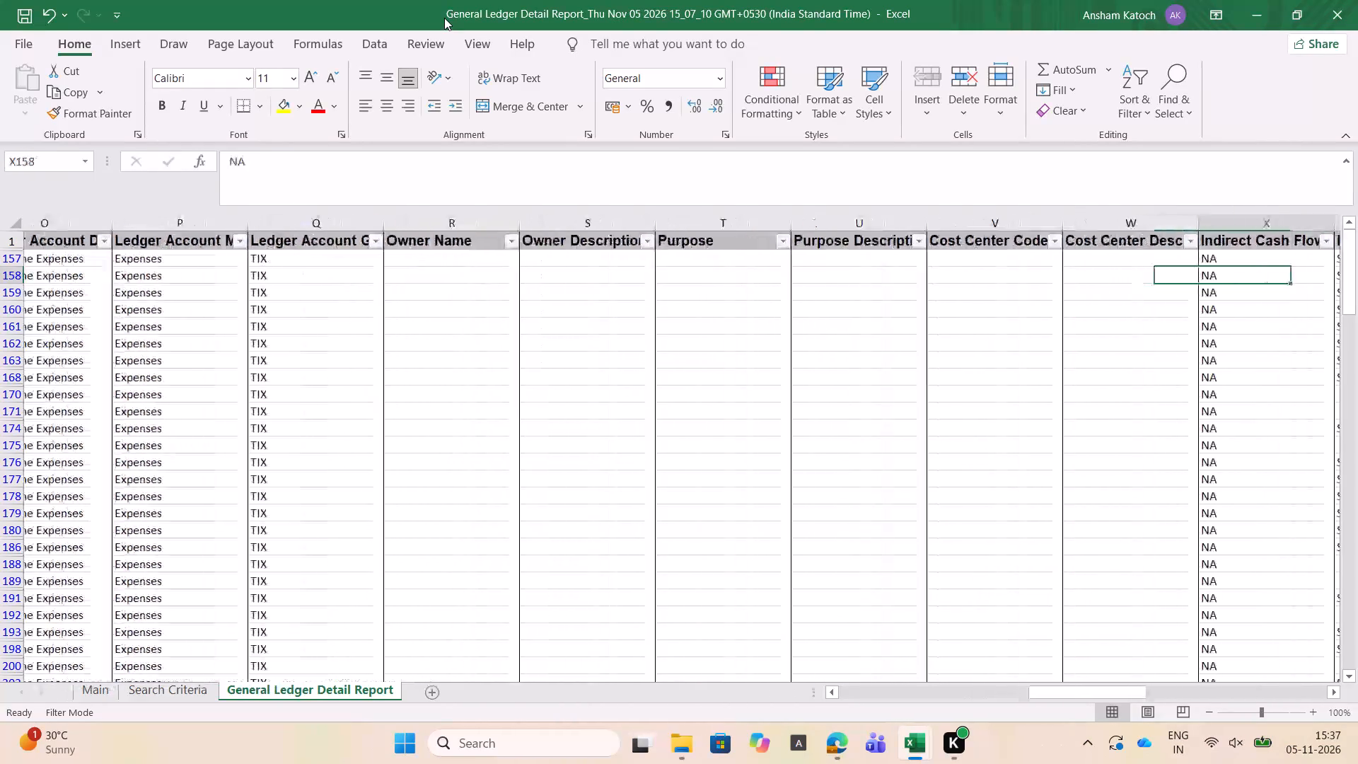
{"action": "key", "text": "Right"}
{"action": "key", "text": "Right"}
{"action": "key", "text": "Right"}
{"action": "key", "text": "Right"}
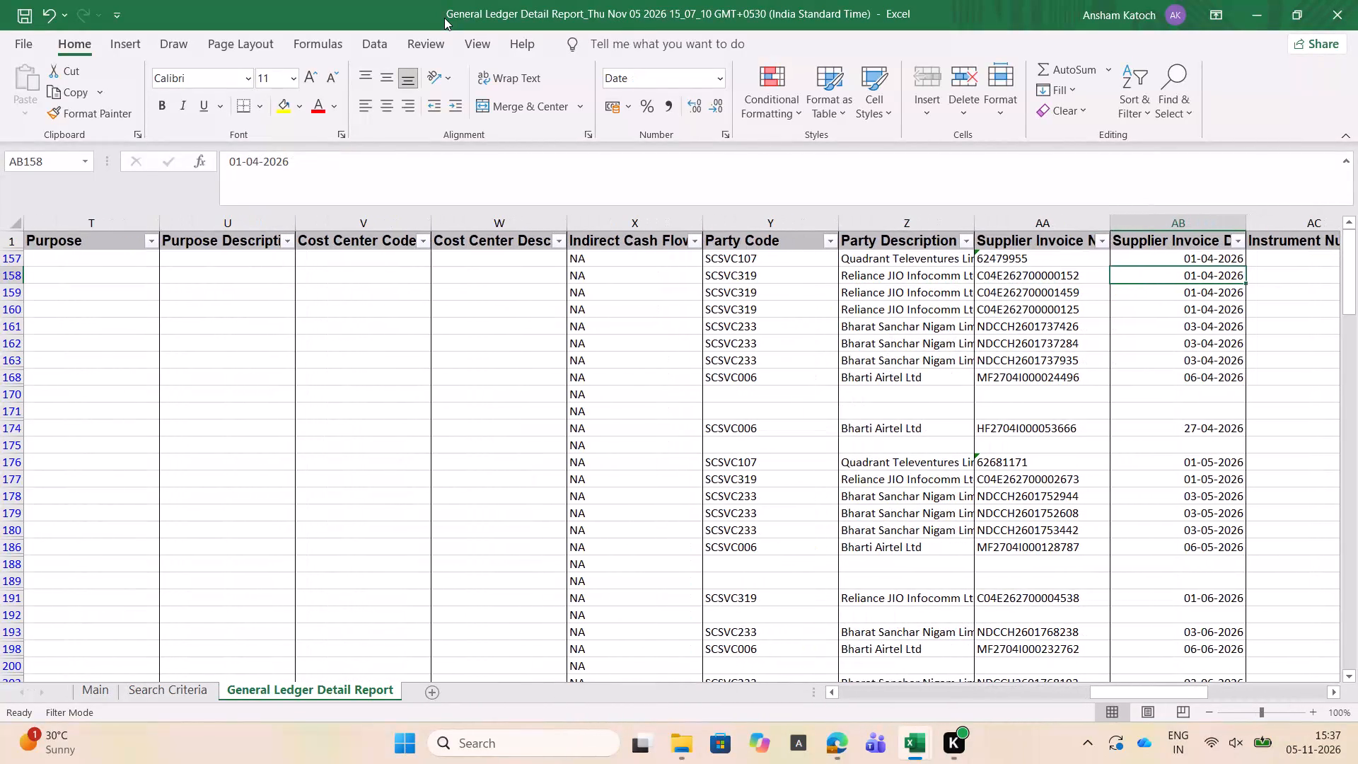
{"action": "key", "text": "Right"}
{"action": "key", "text": "Right"}
{"action": "key", "text": "Right"}
{"action": "key", "text": "Right"}
{"action": "key", "text": "Left"}
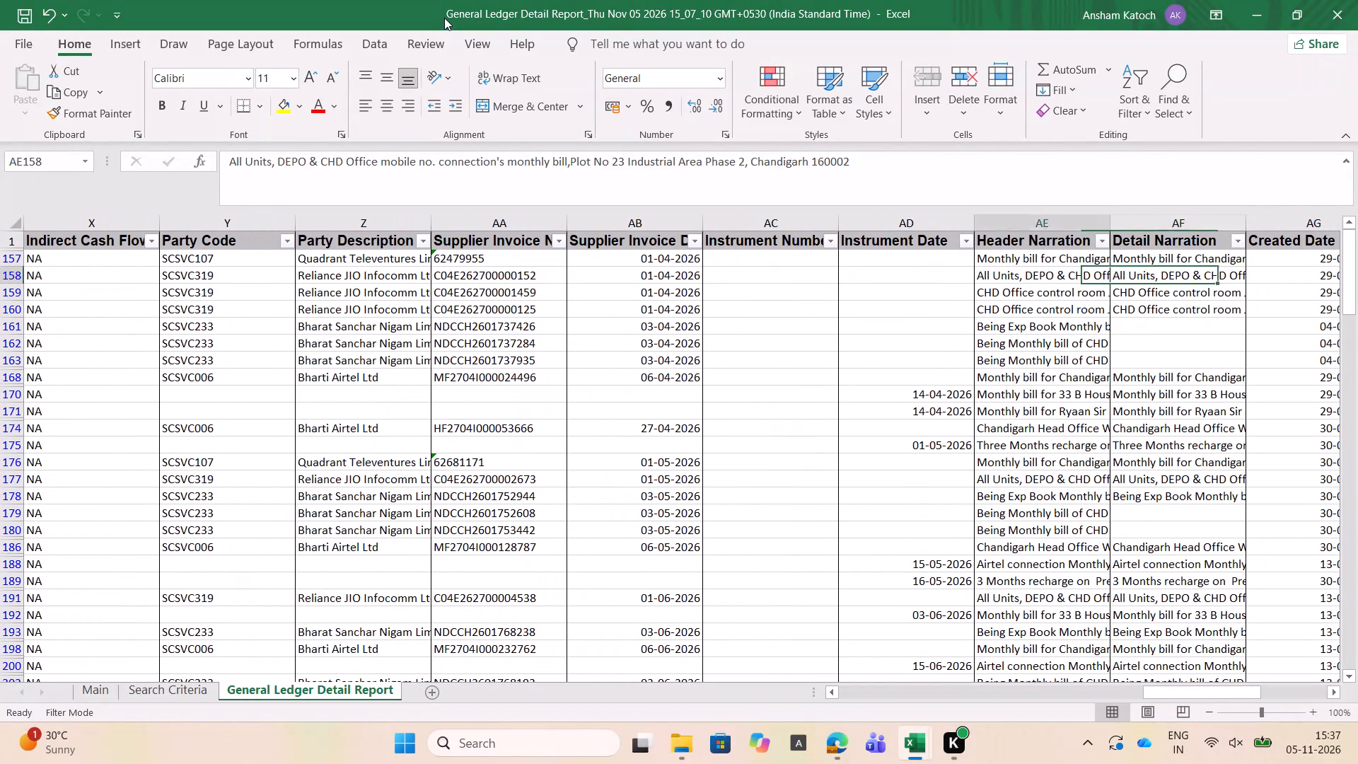
{"action": "key", "text": "Left"}
{"action": "key", "text": "Right"}
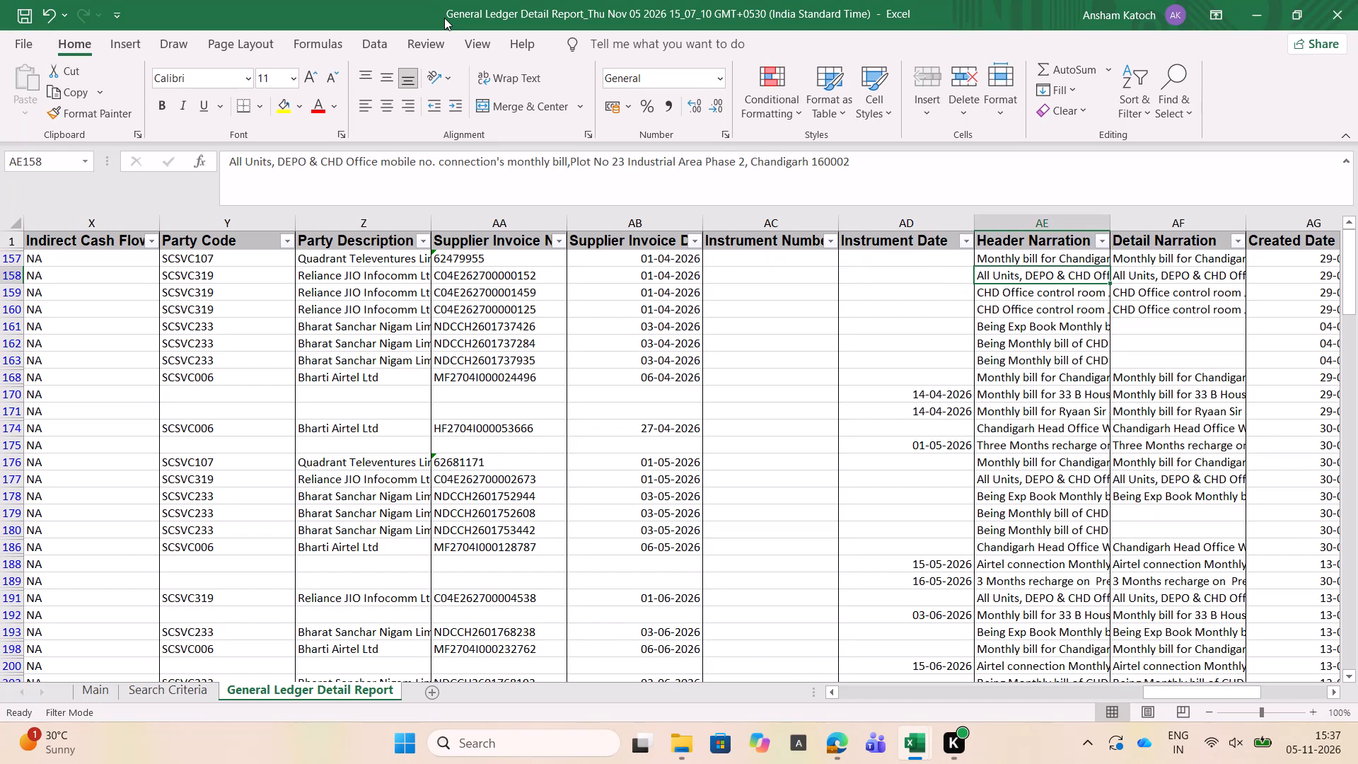
{"action": "key", "text": "Right"}
{"action": "key", "text": "Left"}
Read the header narration for the next voucher, COEXV27/0056, and check its voucher date, document reference and ledger amounts.
{"action": "key", "text": "Down"}
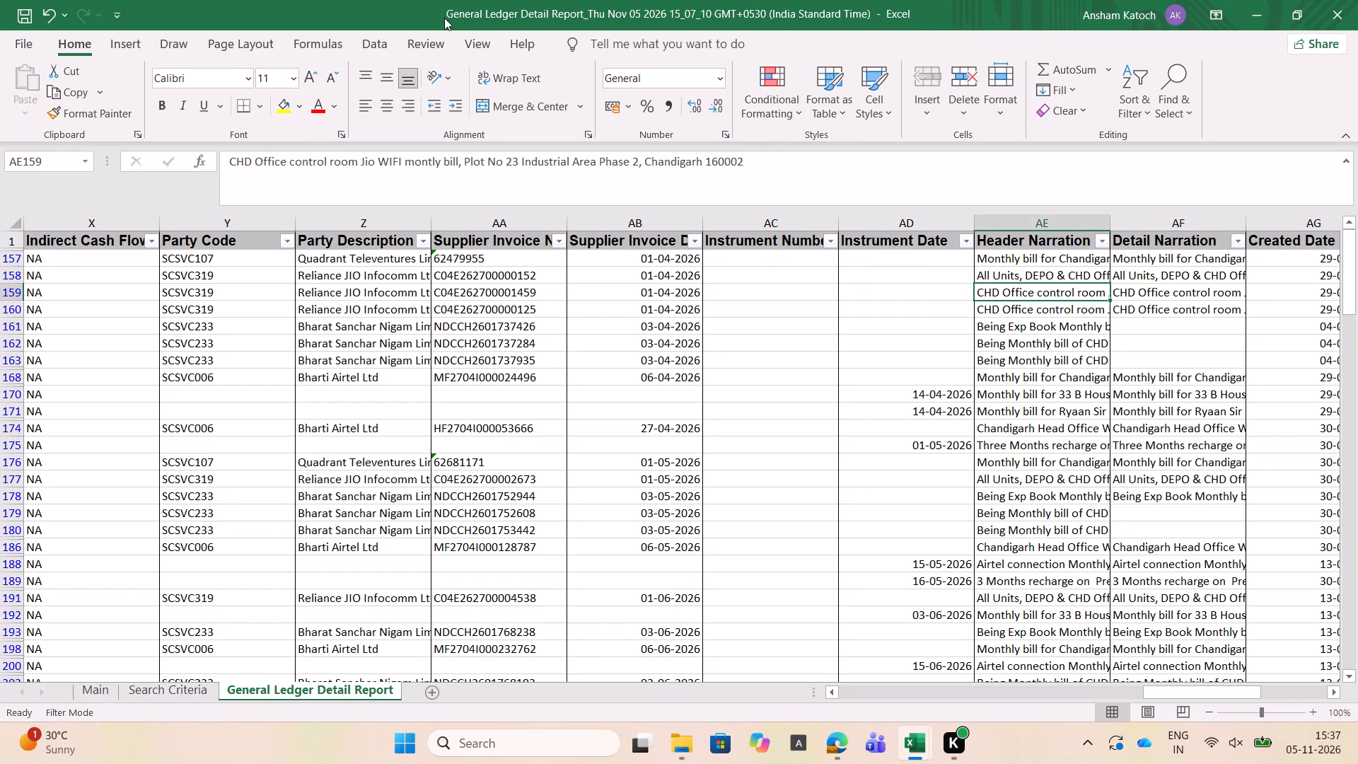
{"action": "key", "text": "Left"}
{"action": "key", "text": "Left"}
{"action": "key", "text": "Left"}
{"action": "key", "text": "Left"}
{"action": "key", "text": "Left"}
{"action": "key", "text": "Left"}
{"action": "key", "text": "Left"}
{"action": "key", "text": "Left"}
{"action": "key", "text": "Left"}
{"action": "key", "text": "Left"}
{"action": "key", "text": "Left"}
{"action": "key", "text": "Left"}
{"action": "key", "text": "Left"}
{"action": "key", "text": "Left"}
{"action": "key", "text": "Left"}
{"action": "key", "text": "Left"}
{"action": "key", "text": "Left"}
{"action": "key", "text": "Left"}
{"action": "key", "text": "Left"}
{"action": "key", "text": "Left"}
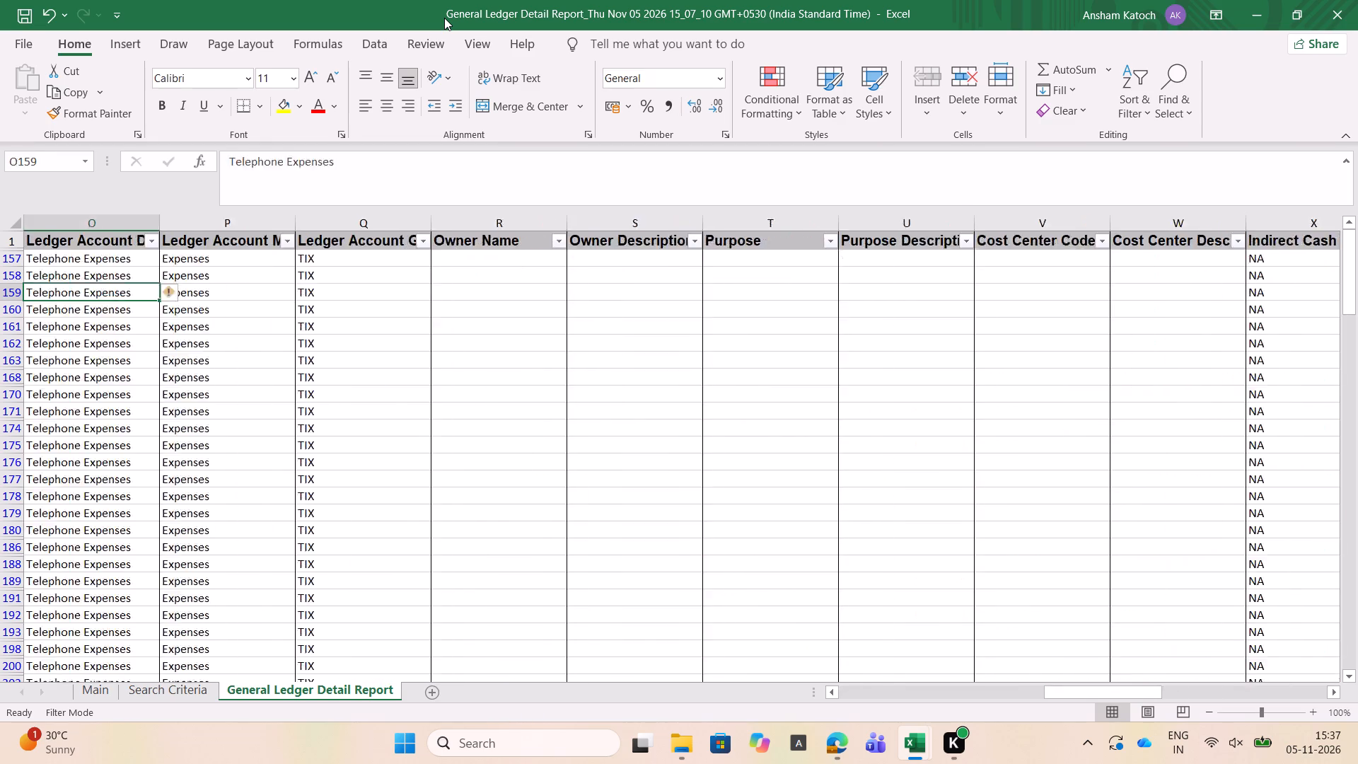
{"action": "key", "text": "Right"}
{"action": "key", "text": "Right"}
{"action": "key", "text": "Right"}
{"action": "key", "text": "Right"}
{"action": "key", "text": "Right"}
{"action": "key", "text": "Left"}
{"action": "key", "text": "Left"}
{"action": "key", "text": "Left"}
{"action": "key", "text": "Left"}
{"action": "key", "text": "Left"}
{"action": "key", "text": "Left"}
{"action": "key", "text": "Left"}
{"action": "key", "text": "Left"}
{"action": "key", "text": "Left"}
{"action": "key", "text": "Left"}
{"action": "key", "text": "Left"}
{"action": "key", "text": "Left"}
{"action": "key", "text": "Left"}
{"action": "key", "text": "Left"}
{"action": "key", "text": "Left"}
{"action": "key", "text": "Left"}
{"action": "key", "text": "Left"}
{"action": "key", "text": "Left"}
{"action": "key", "text": "Left"}
{"action": "key", "text": "Left"}
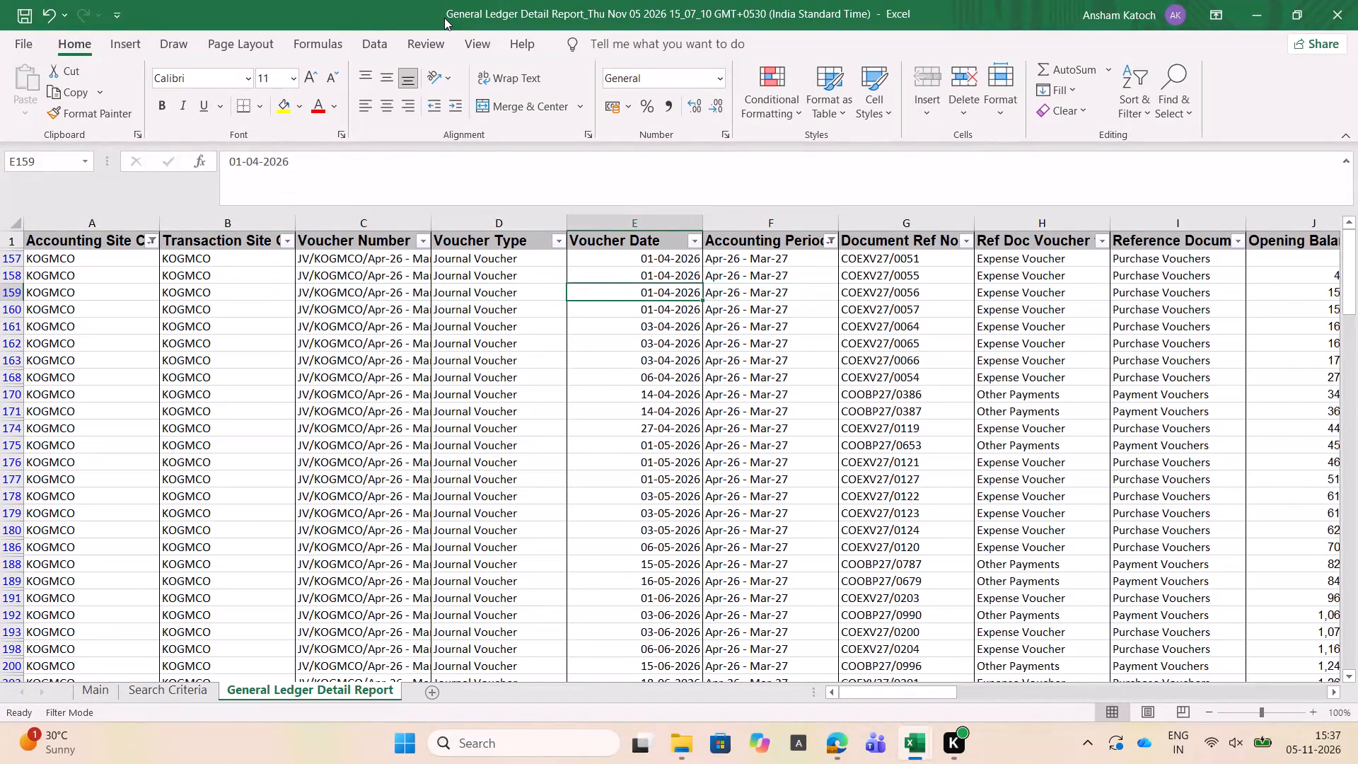
{"action": "key", "text": "Right"}
{"action": "key", "text": "Right"}
{"action": "key", "text": "Right"}
{"action": "key", "text": "Right"}
{"action": "key", "text": "Right"}
{"action": "key", "text": "Right"}
{"action": "key", "text": "Right"}
{"action": "key", "text": "Right"}
{"action": "key", "text": "Right"}
{"action": "key", "text": "Right"}
{"action": "key", "text": "Right"}
{"action": "key", "text": "Right"}
{"action": "key", "text": "Right"}
{"action": "key", "text": "Right"}
{"action": "key", "text": "Right"}
{"action": "key", "text": "Right"}
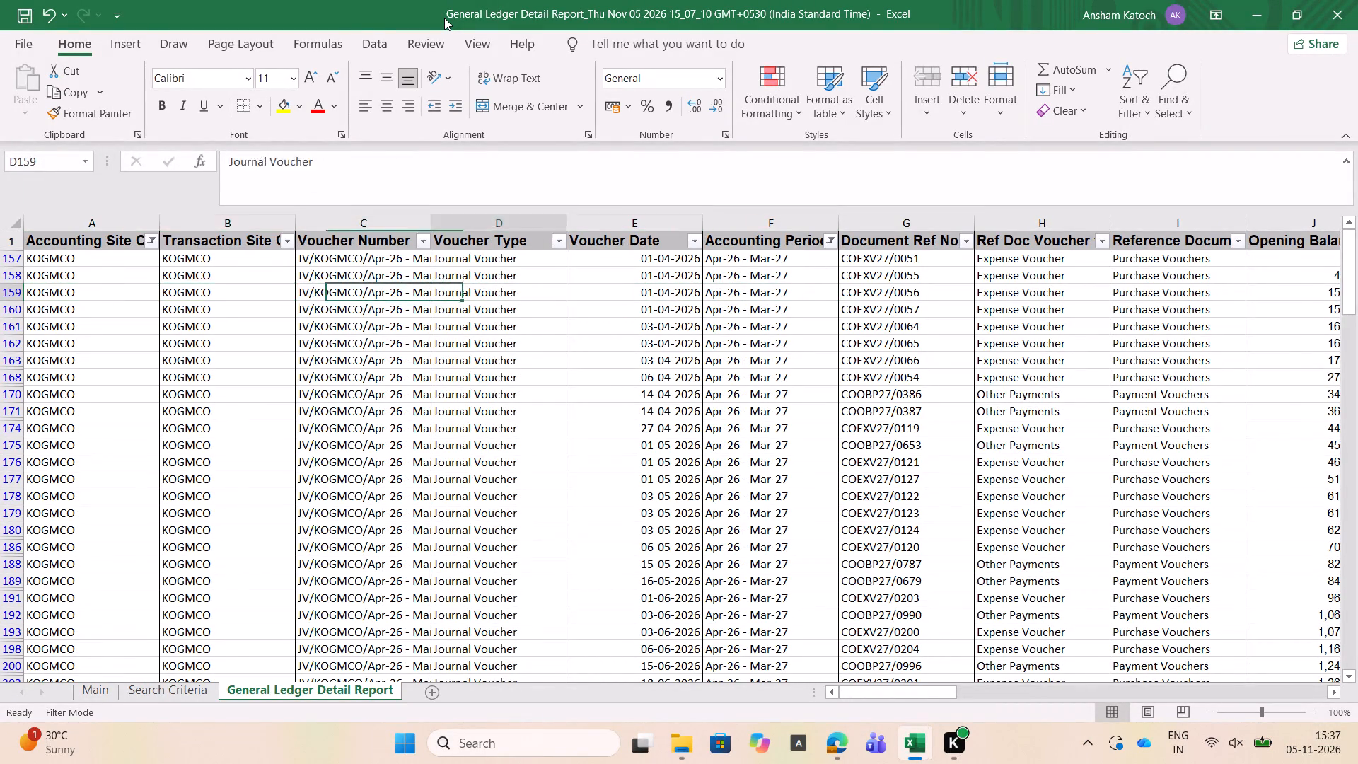
{"action": "key", "text": "Right"}
{"action": "key", "text": "Left"}
{"action": "key", "text": "Left"}
{"action": "key", "text": "Left"}
{"action": "key", "text": "Left"}
{"action": "key", "text": "Left"}
{"action": "key", "text": "Left"}
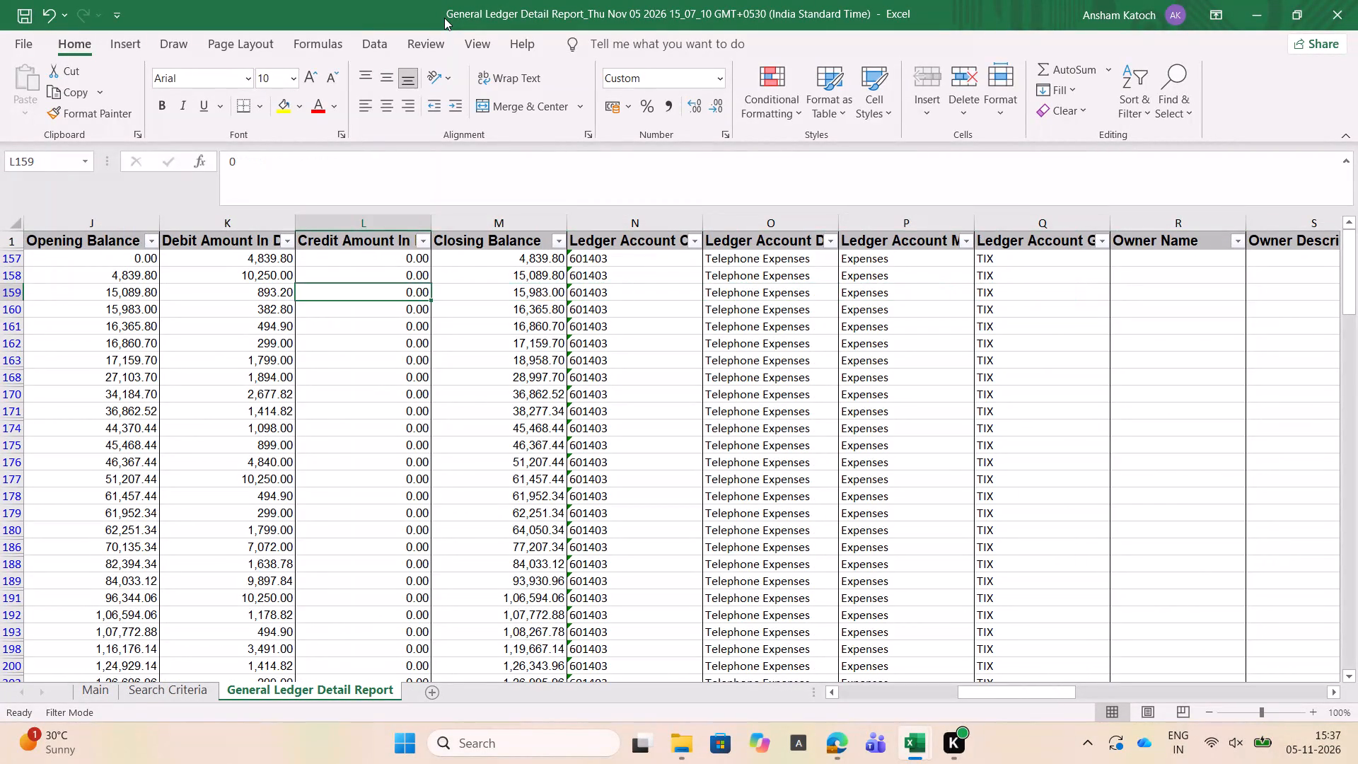
{"action": "key", "text": "Right"}
{"action": "key", "text": "Left"}
{"action": "key", "text": "Left"}
{"action": "key", "text": "Left"}
Read the header narrations of the telephone expense entries in rows 159 to 161.
{"action": "key", "text": "Right"}
{"action": "key", "text": "Right"}
{"action": "key", "text": "Right"}
{"action": "key", "text": "Right"}
{"action": "key", "text": "Right"}
{"action": "key", "text": "Right"}
{"action": "key", "text": "Right"}
{"action": "key", "text": "Right"}
{"action": "key", "text": "Right"}
{"action": "key", "text": "Right"}
{"action": "key", "text": "Right"}
{"action": "key", "text": "Right"}
{"action": "key", "text": "Right"}
{"action": "key", "text": "Right"}
{"action": "key", "text": "Right"}
{"action": "key", "text": "Right"}
{"action": "key", "text": "Right"}
{"action": "key", "text": "Right"}
{"action": "key", "text": "Right"}
{"action": "key", "text": "Right"}
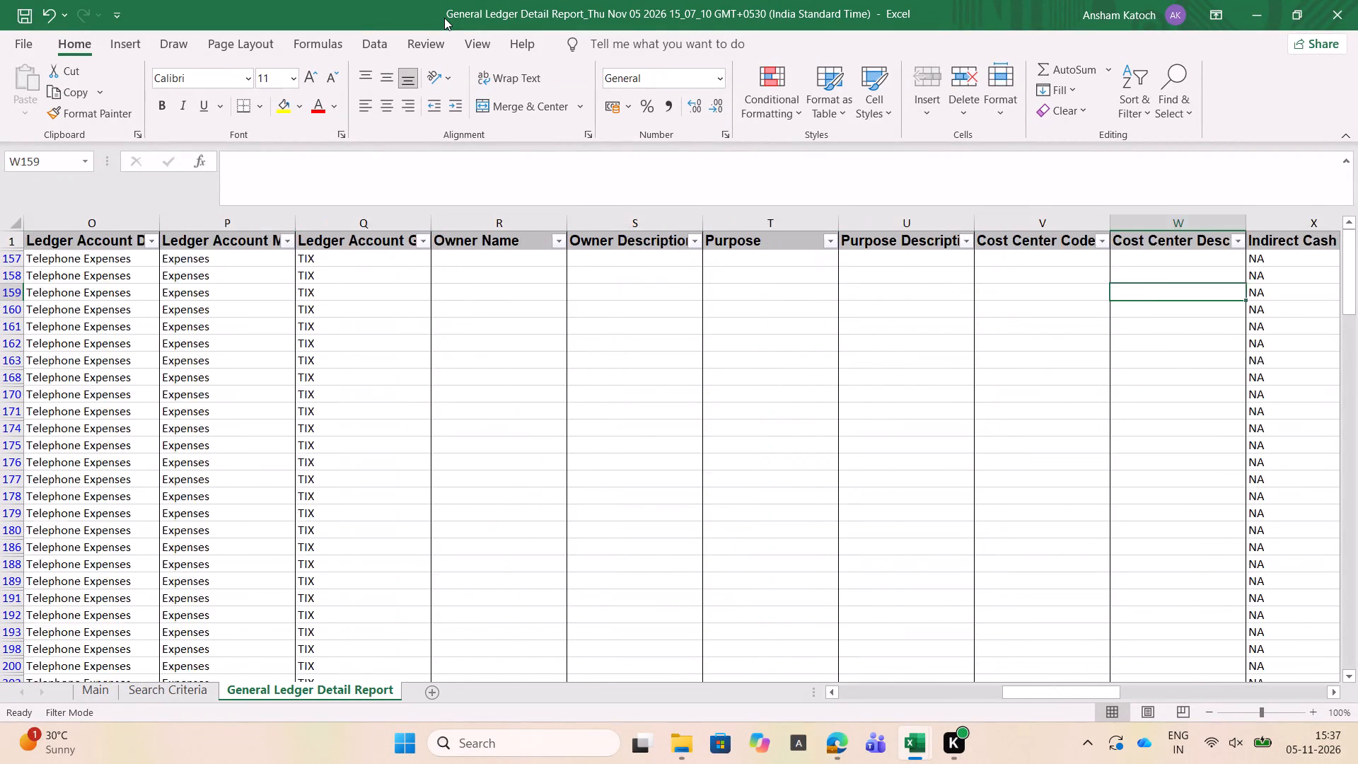
{"action": "key", "text": "Left"}
{"action": "key", "text": "Left"}
{"action": "key", "text": "Left"}
{"action": "key", "text": "Left"}
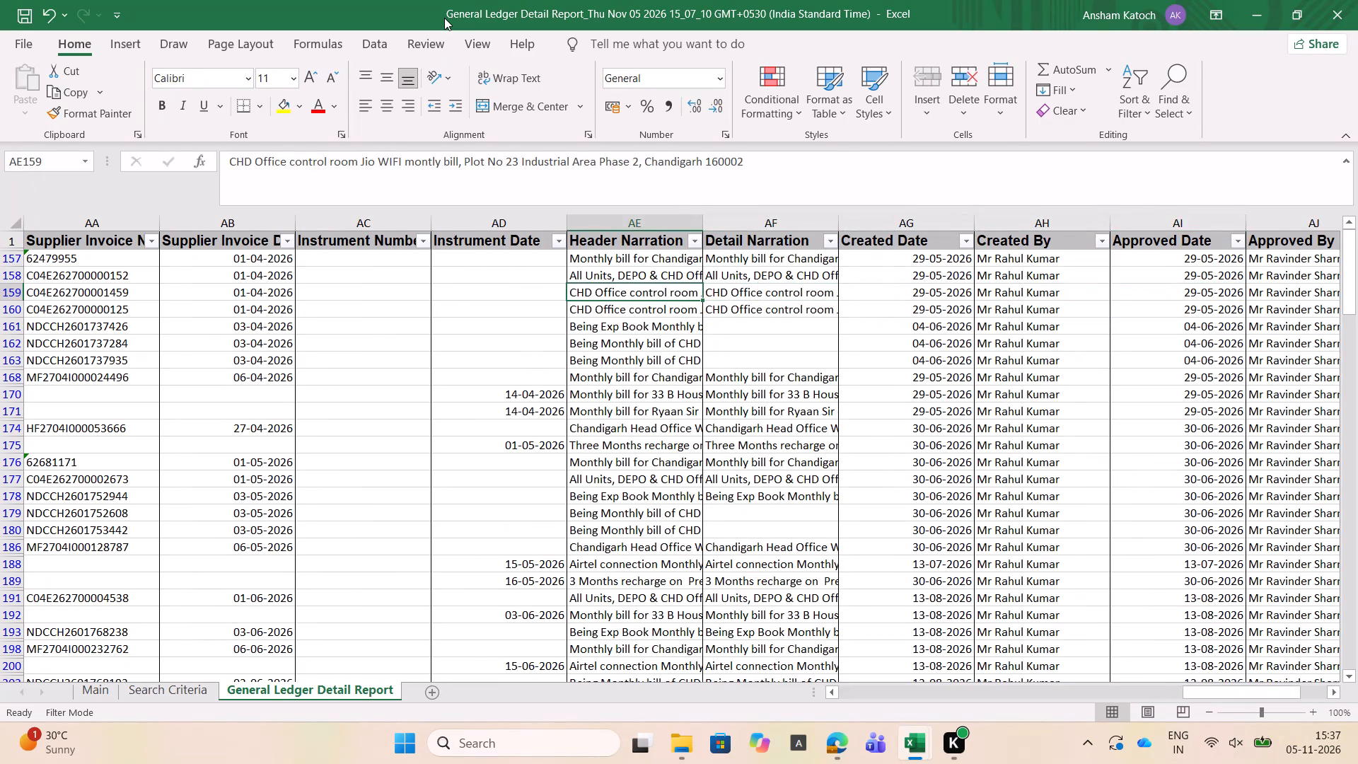
{"action": "key", "text": "Right"}
{"action": "key", "text": "Left"}
{"action": "key", "text": "Down"}
{"action": "key", "text": "Down"}
{"action": "key", "text": "Up"}
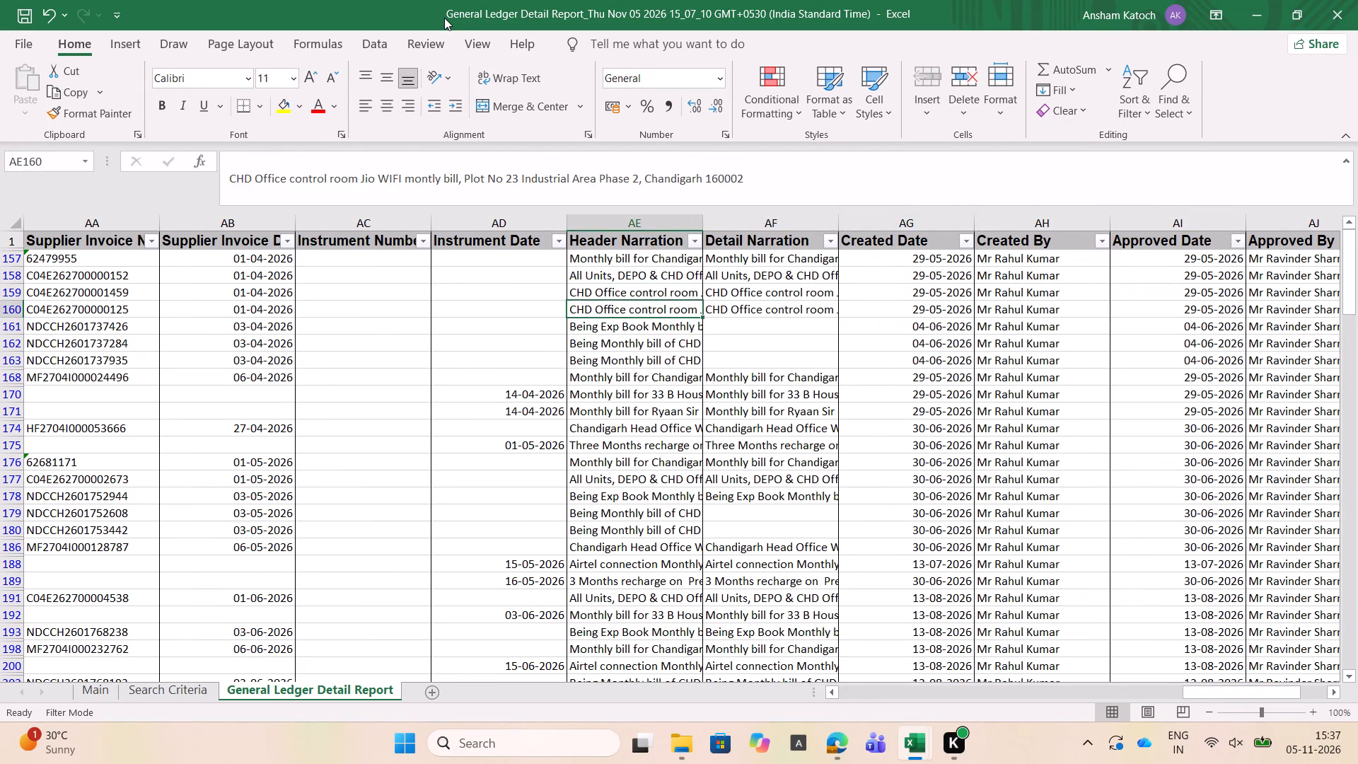
{"action": "key", "text": "Down"}
Sort the filtered telephone expense entries by Debit Amount In Domestic Currency from largest to smallest.
{"action": "key", "text": "Left"}
{"action": "key", "text": "Left"}
{"action": "key", "text": "Left"}
{"action": "key", "text": "Left"}
{"action": "key", "text": "Left"}
{"action": "key", "text": "Left"}
{"action": "key", "text": "Left"}
{"action": "key", "text": "Left"}
{"action": "key", "text": "Left"}
{"action": "key", "text": "Left"}
{"action": "key", "text": "Left"}
{"action": "key", "text": "Left"}
{"action": "key", "text": "Left"}
{"action": "key", "text": "Left"}
{"action": "key", "text": "Left"}
{"action": "key", "text": "Left"}
{"action": "key", "text": "Left"}
{"action": "key", "text": "Left"}
{"action": "key", "text": "Left"}
{"action": "key", "text": "Left"}
{"action": "key", "text": "Left"}
{"action": "key", "text": "Up"}
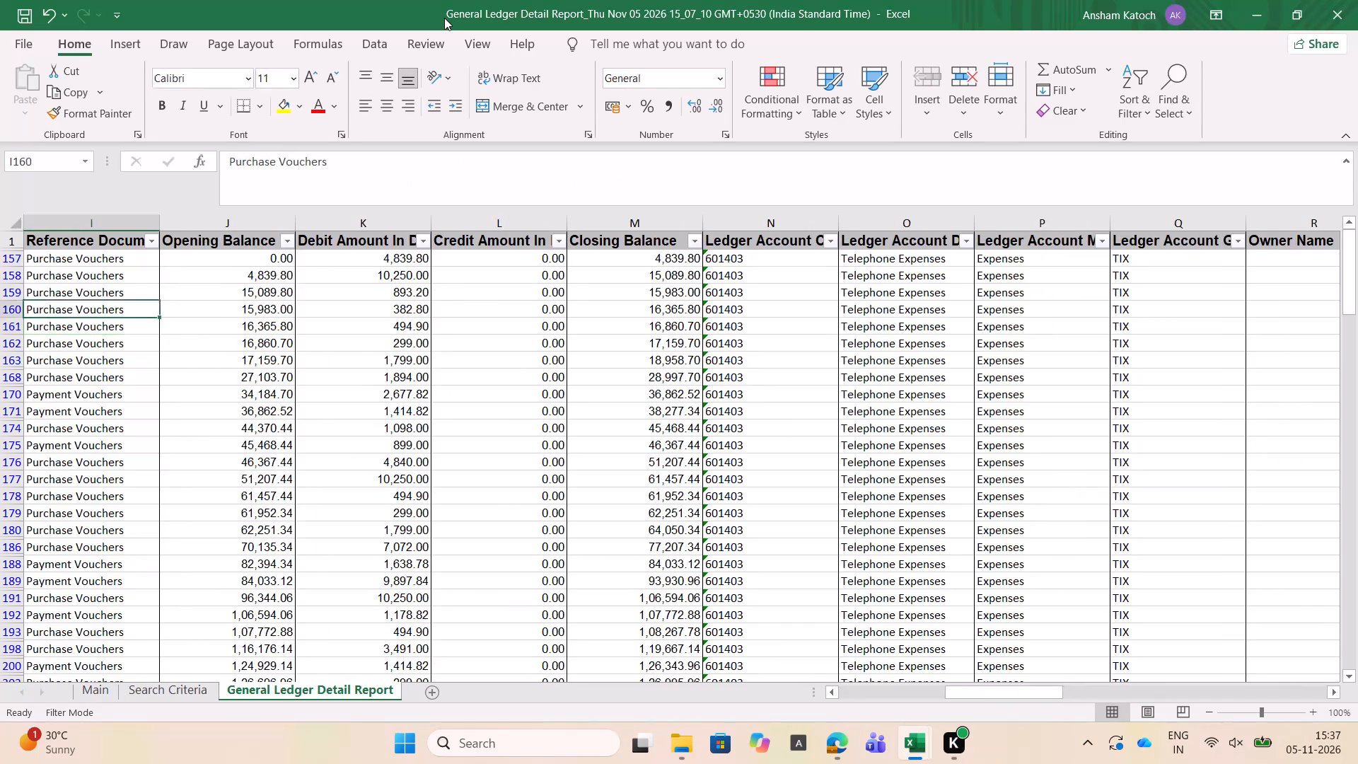
{"action": "key", "text": "Up"}
{"action": "key", "text": "Up"}
{"action": "key", "text": "Right"}
{"action": "key", "text": "Right"}
{"action": "key", "text": "Up"}
{"action": "key", "text": "Up"}
{"action": "key", "text": "alt+Down"}
{"action": "key", "text": "Down"}
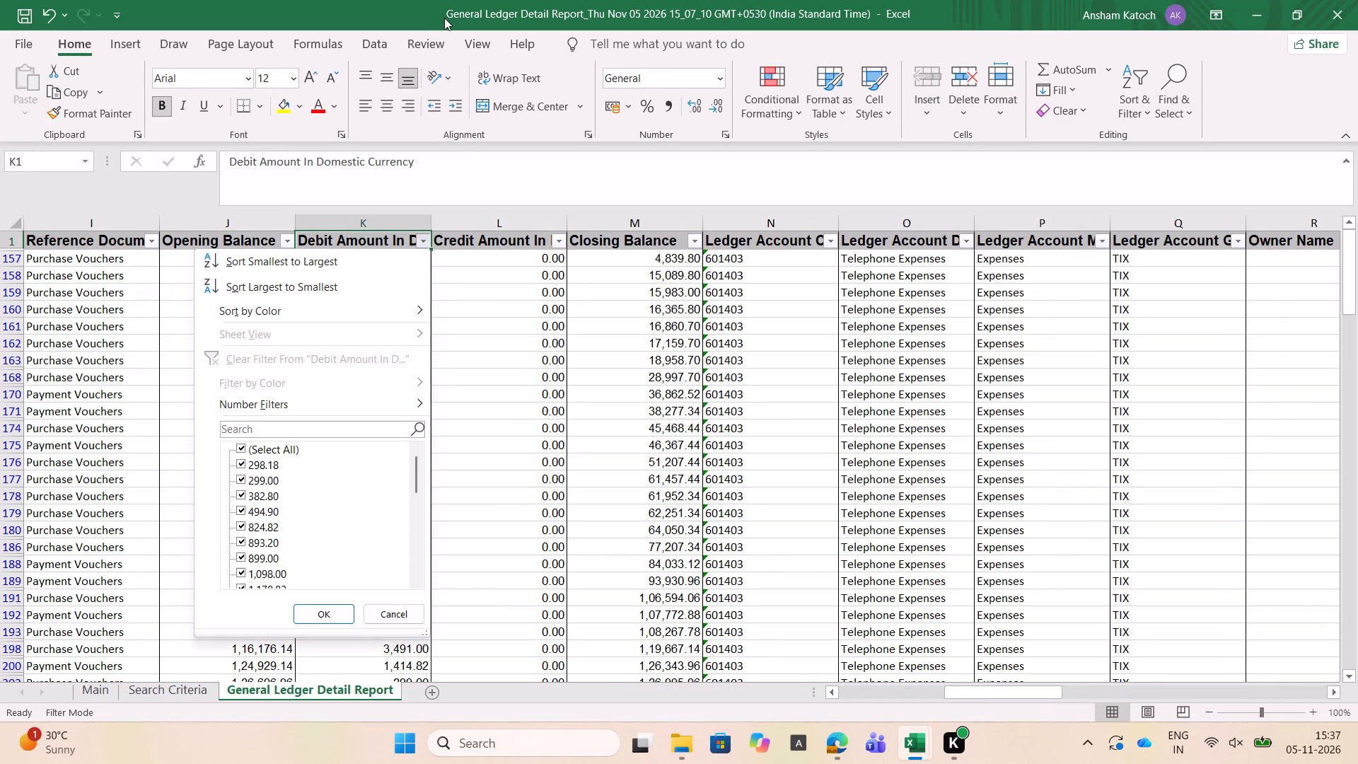
{"action": "key", "text": "Down"}
{"action": "key", "text": "Down"}
{"action": "key", "text": "Down"}
{"action": "key", "text": "Down"}
{"action": "key", "text": "Down"}
{"action": "key", "text": "Up"}
{"action": "key", "text": "Up"}
{"action": "key", "text": "Up"}
{"action": "key", "text": "Up"}
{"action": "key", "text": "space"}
{"action": "key", "text": "Return"}
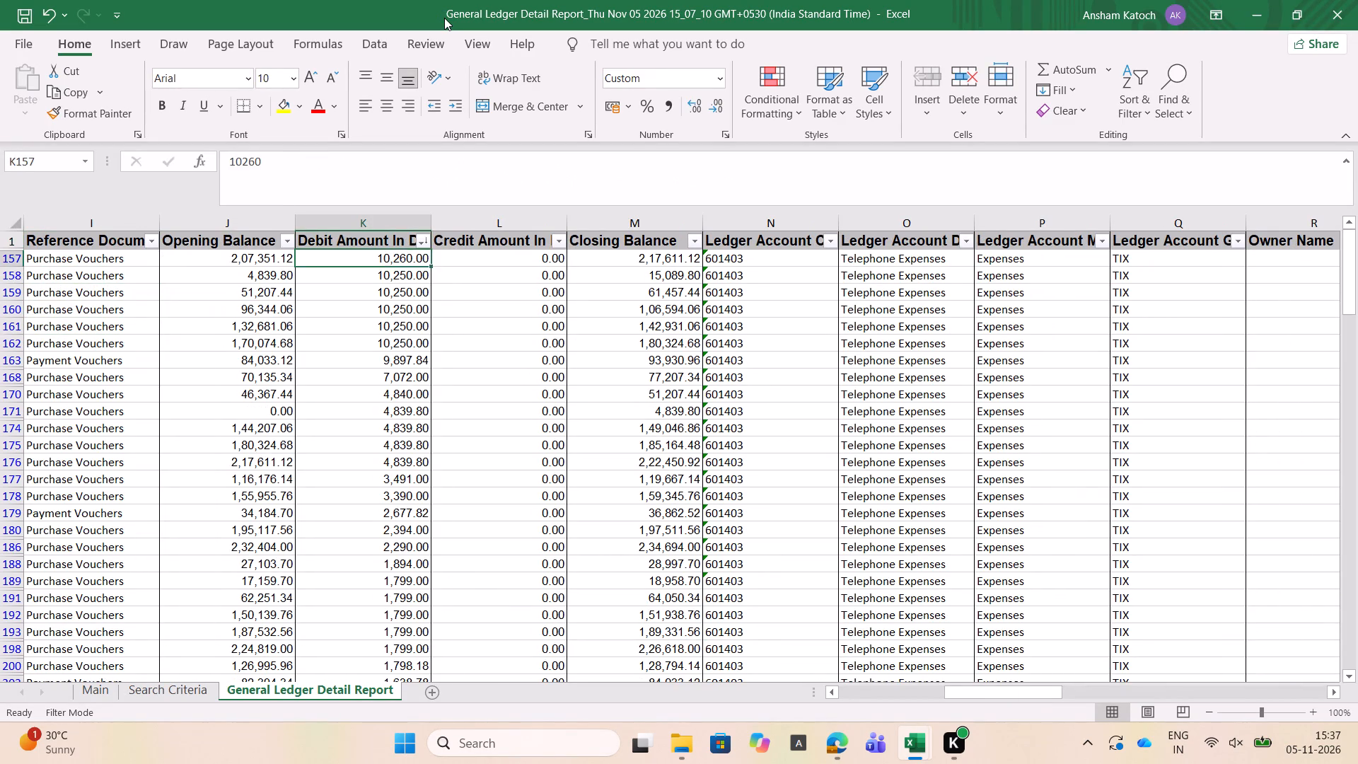
Examine the supplier invoice, narration, creation and approval details of the telephone expense entry with the highest debit amount.
{"action": "key", "text": "Down"}
{"action": "key", "text": "Up"}
{"action": "key", "text": "Right"}
{"action": "key", "text": "Right"}
{"action": "key", "text": "Right"}
{"action": "key", "text": "Right"}
{"action": "key", "text": "Right"}
{"action": "key", "text": "Right"}
{"action": "key", "text": "Right"}
{"action": "key", "text": "Right"}
{"action": "key", "text": "Right"}
{"action": "key", "text": "Right"}
{"action": "key", "text": "Right"}
{"action": "key", "text": "Right"}
{"action": "key", "text": "Right"}
{"action": "key", "text": "Right"}
{"action": "key", "text": "Right"}
{"action": "key", "text": "Right"}
{"action": "key", "text": "Right"}
{"action": "key", "text": "Right"}
{"action": "key", "text": "Right"}
{"action": "key", "text": "Right"}
{"action": "key", "text": "Right"}
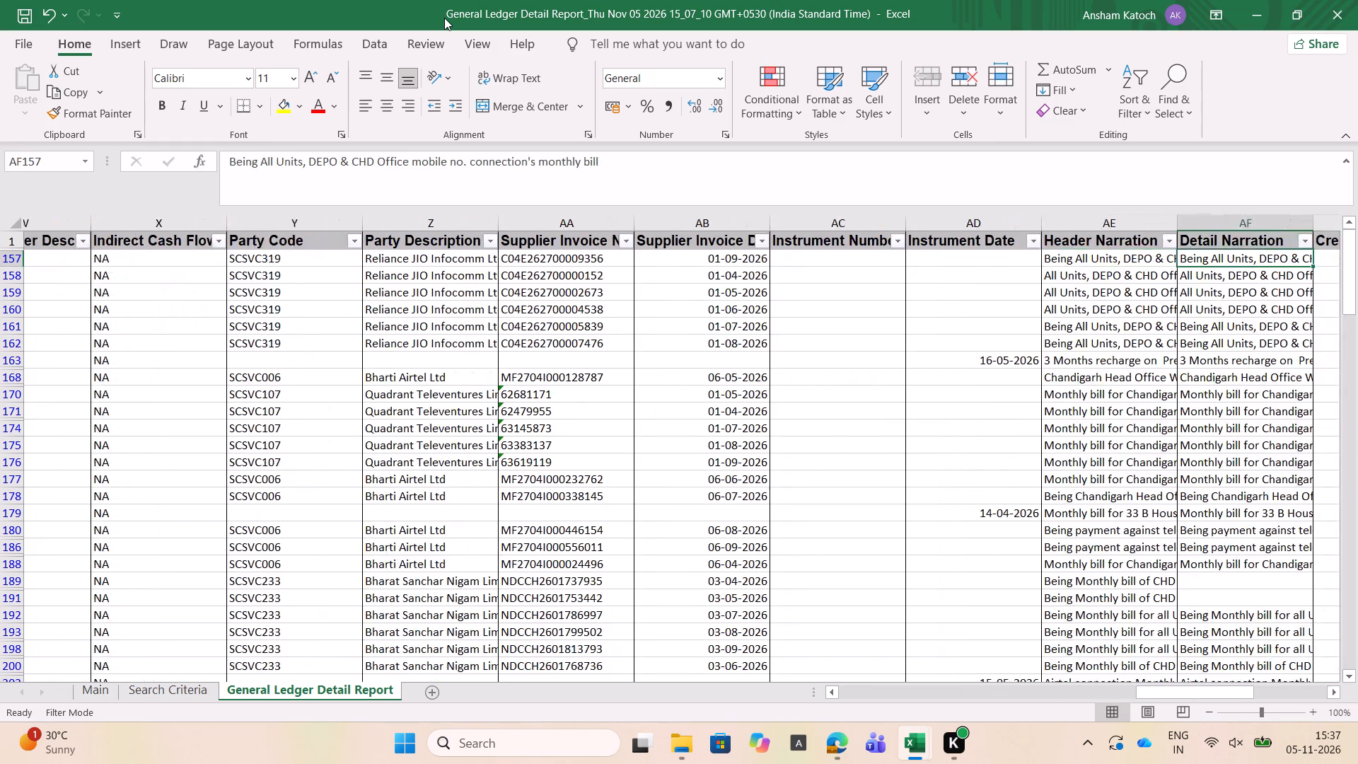
{"action": "key", "text": "Right"}
{"action": "key", "text": "Right"}
{"action": "key", "text": "Right"}
{"action": "key", "text": "Right"}
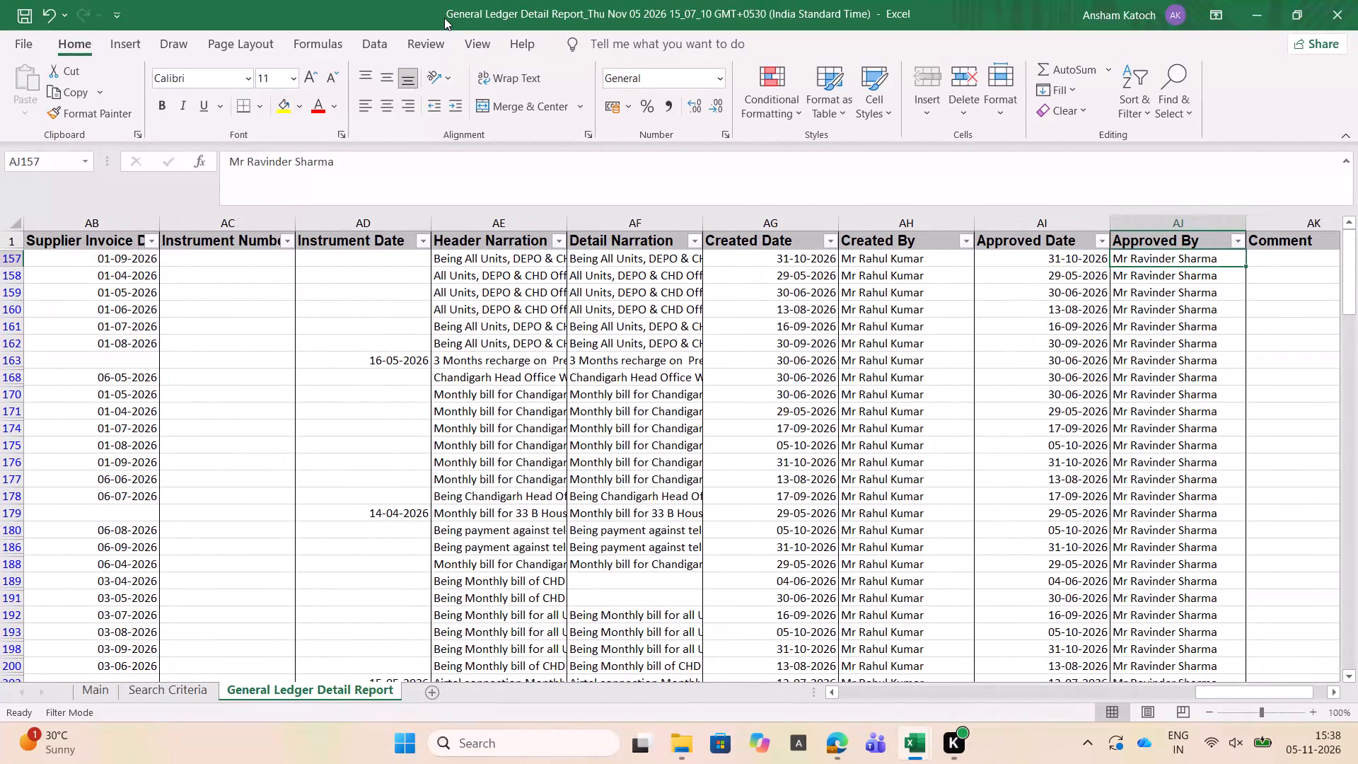
{"action": "key", "text": "Left"}
{"action": "key", "text": "Left"}
{"action": "key", "text": "Left"}
{"action": "key", "text": "Left"}
{"action": "key", "text": "Left"}
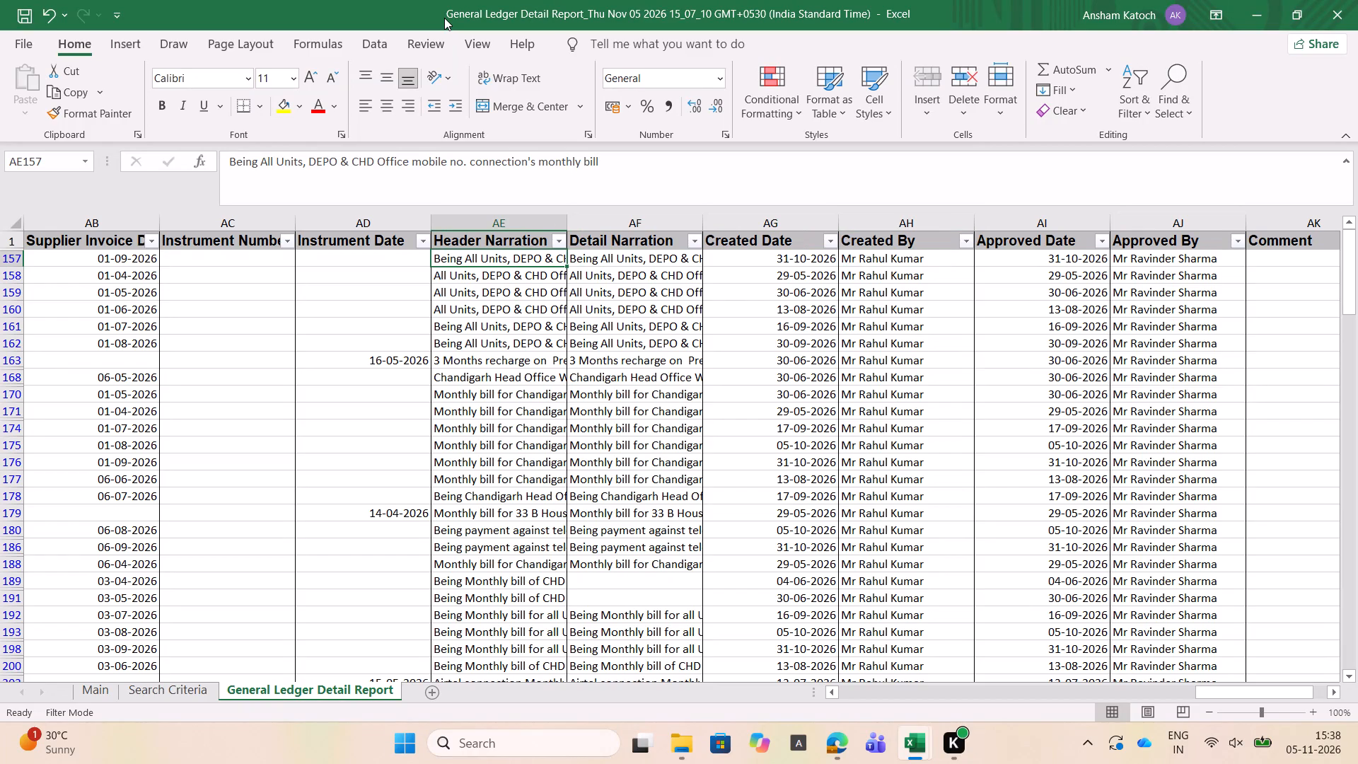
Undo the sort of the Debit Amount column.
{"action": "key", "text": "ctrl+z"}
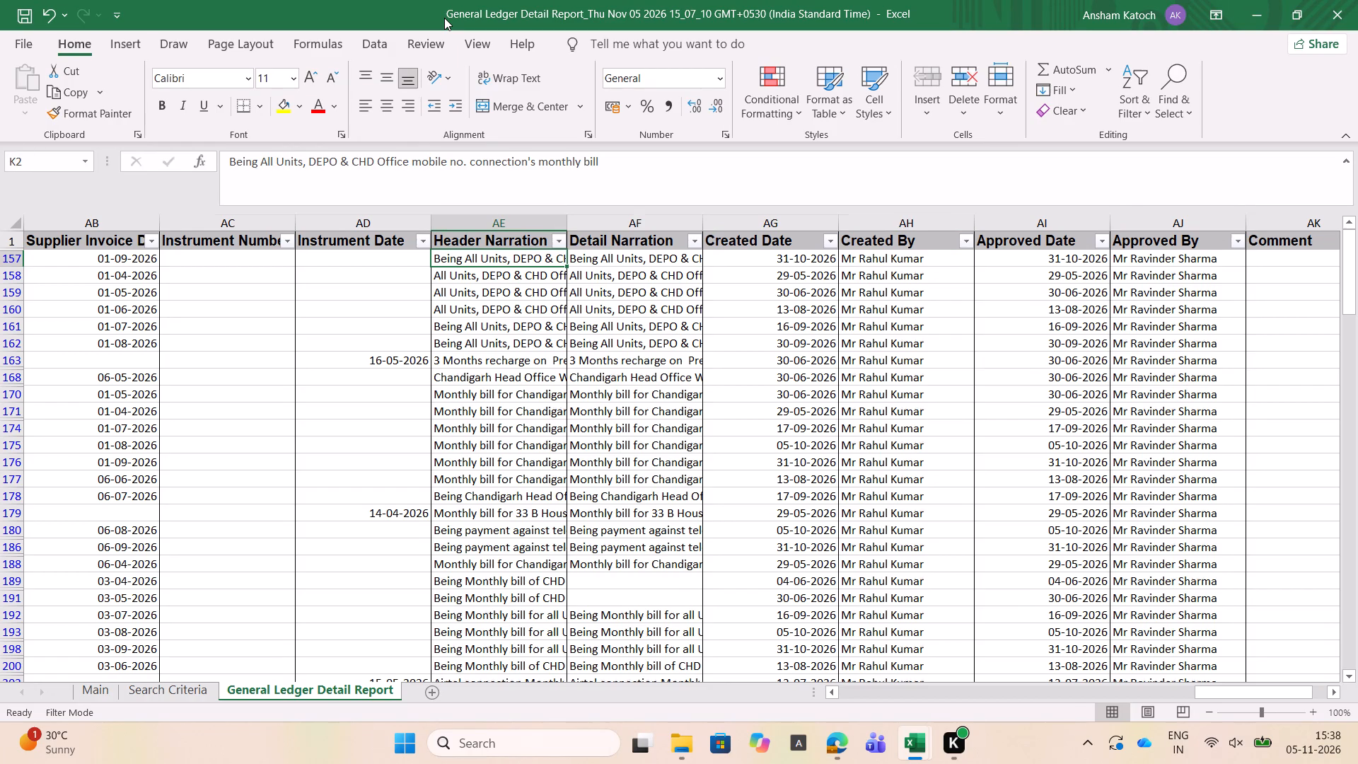
Examine the supplier details and header narrations of the April 2026 telephone expense entries in rows 157 to 163.
{"action": "key", "text": "Down"}
{"action": "key", "text": "Right"}
{"action": "key", "text": "Right"}
{"action": "key", "text": "Right"}
{"action": "key", "text": "Right"}
{"action": "key", "text": "Right"}
{"action": "key", "text": "Right"}
{"action": "key", "text": "Right"}
{"action": "key", "text": "Right"}
{"action": "key", "text": "Right"}
{"action": "key", "text": "Right"}
{"action": "key", "text": "Right"}
{"action": "key", "text": "Right"}
{"action": "key", "text": "Right"}
{"action": "key", "text": "Right"}
{"action": "key", "text": "Right"}
{"action": "key", "text": "Right"}
{"action": "key", "text": "Right"}
{"action": "key", "text": "Right"}
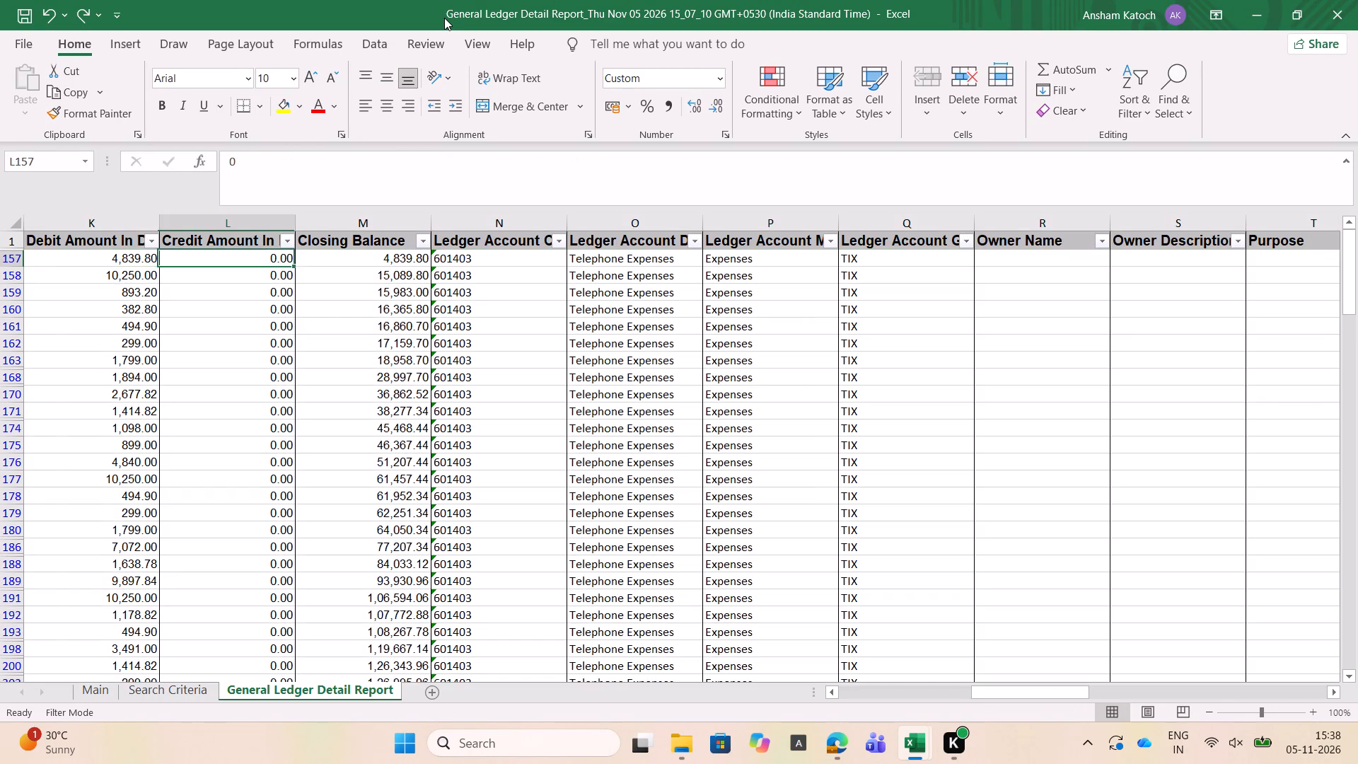
{"action": "key", "text": "Right"}
{"action": "key", "text": "Left"}
{"action": "key", "text": "Left"}
{"action": "key", "text": "Left"}
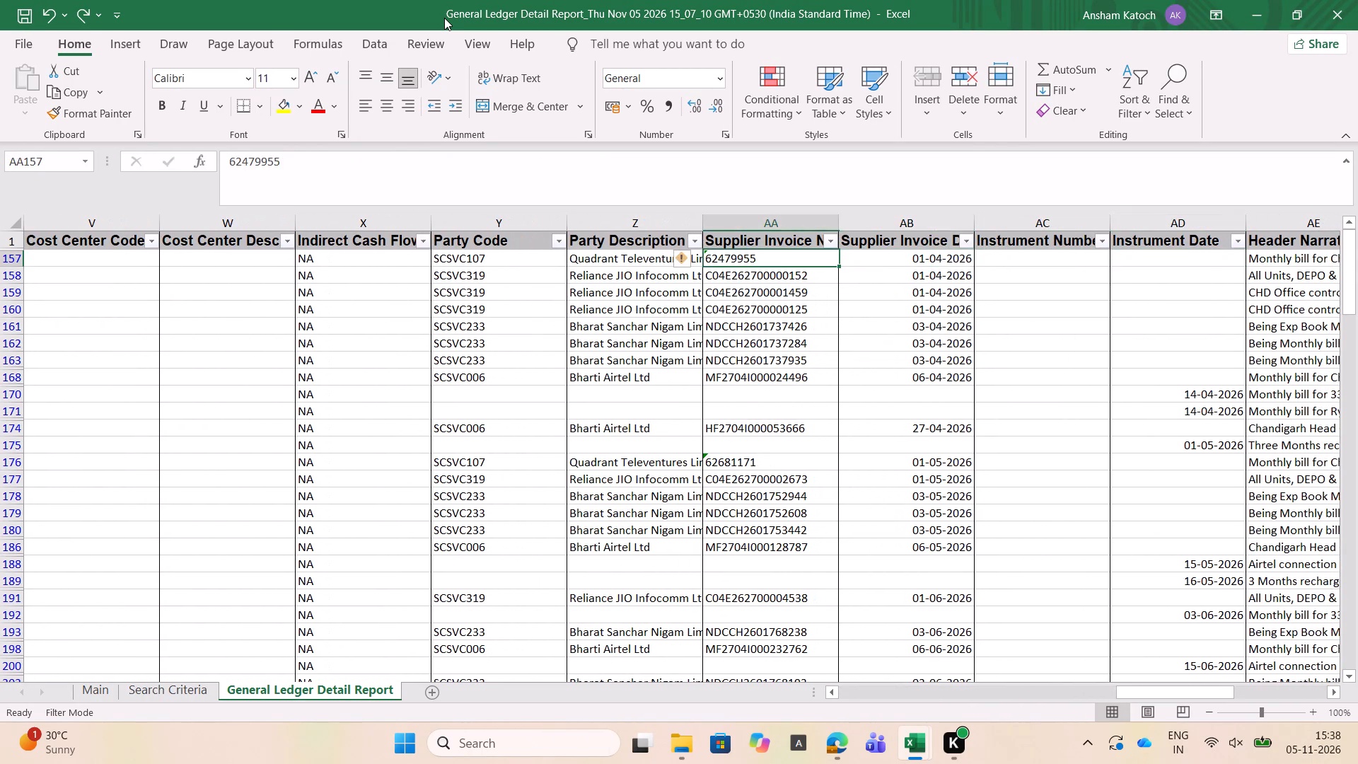
{"action": "key", "text": "Right"}
{"action": "key", "text": "Right"}
{"action": "key", "text": "Right"}
{"action": "key", "text": "Right"}
{"action": "key", "text": "Down"}
{"action": "key", "text": "Up"}
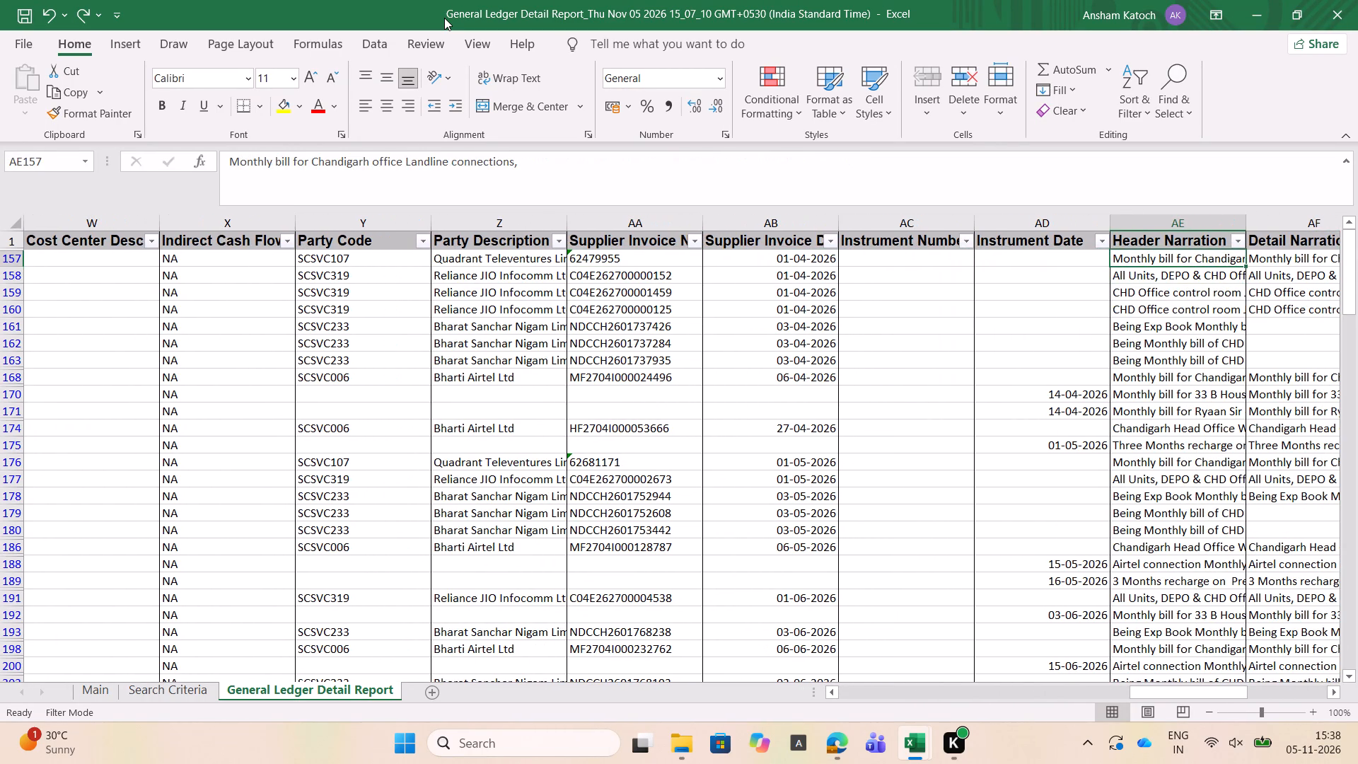
{"action": "key", "text": "Down"}
{"action": "key", "text": "Down"}
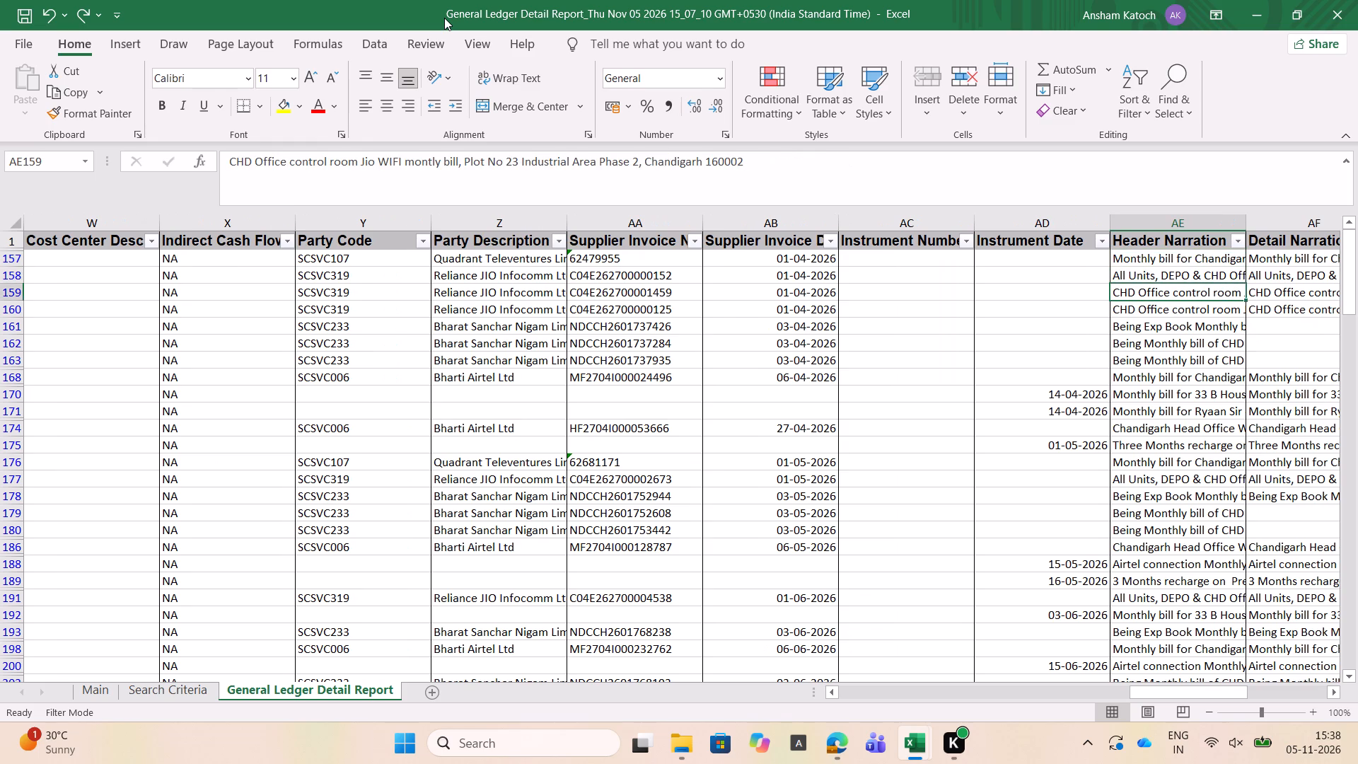
{"action": "key", "text": "Down"}
{"action": "key", "text": "Down"}
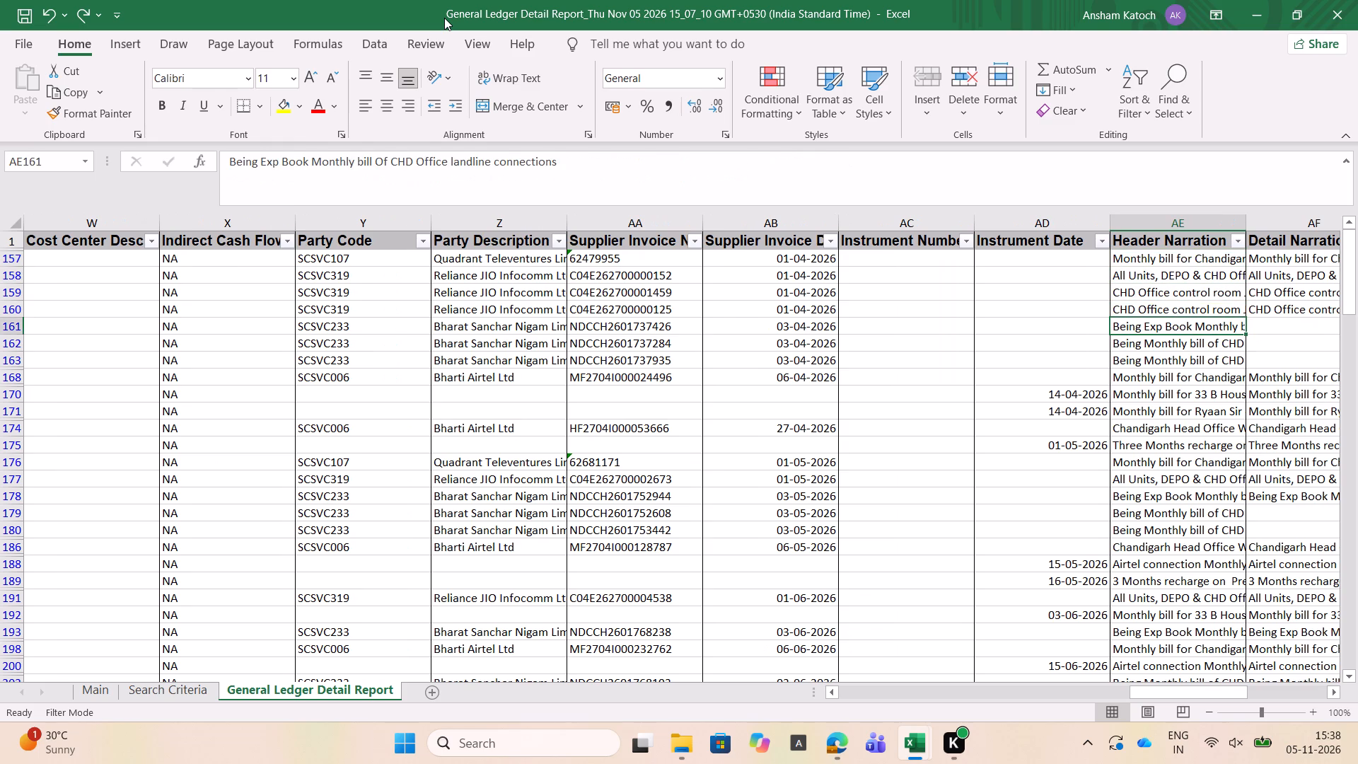
{"action": "key", "text": "Down"}
{"action": "key", "text": "Down"}
Examine the voucher numbers, dates and document references of the April 2026 telephone expense entries around rows 160 to 163.
{"action": "key", "text": "Left"}
{"action": "key", "text": "Left"}
{"action": "key", "text": "Left"}
{"action": "key", "text": "Left"}
{"action": "key", "text": "Left"}
{"action": "key", "text": "Left"}
{"action": "key", "text": "Left"}
{"action": "key", "text": "Left"}
{"action": "key", "text": "Left"}
{"action": "key", "text": "Left"}
{"action": "key", "text": "Left"}
{"action": "key", "text": "Left"}
{"action": "key", "text": "Left"}
{"action": "key", "text": "Left"}
{"action": "key", "text": "Left"}
{"action": "key", "text": "Left"}
{"action": "key", "text": "Left"}
{"action": "key", "text": "Left"}
{"action": "key", "text": "Left"}
{"action": "key", "text": "Left"}
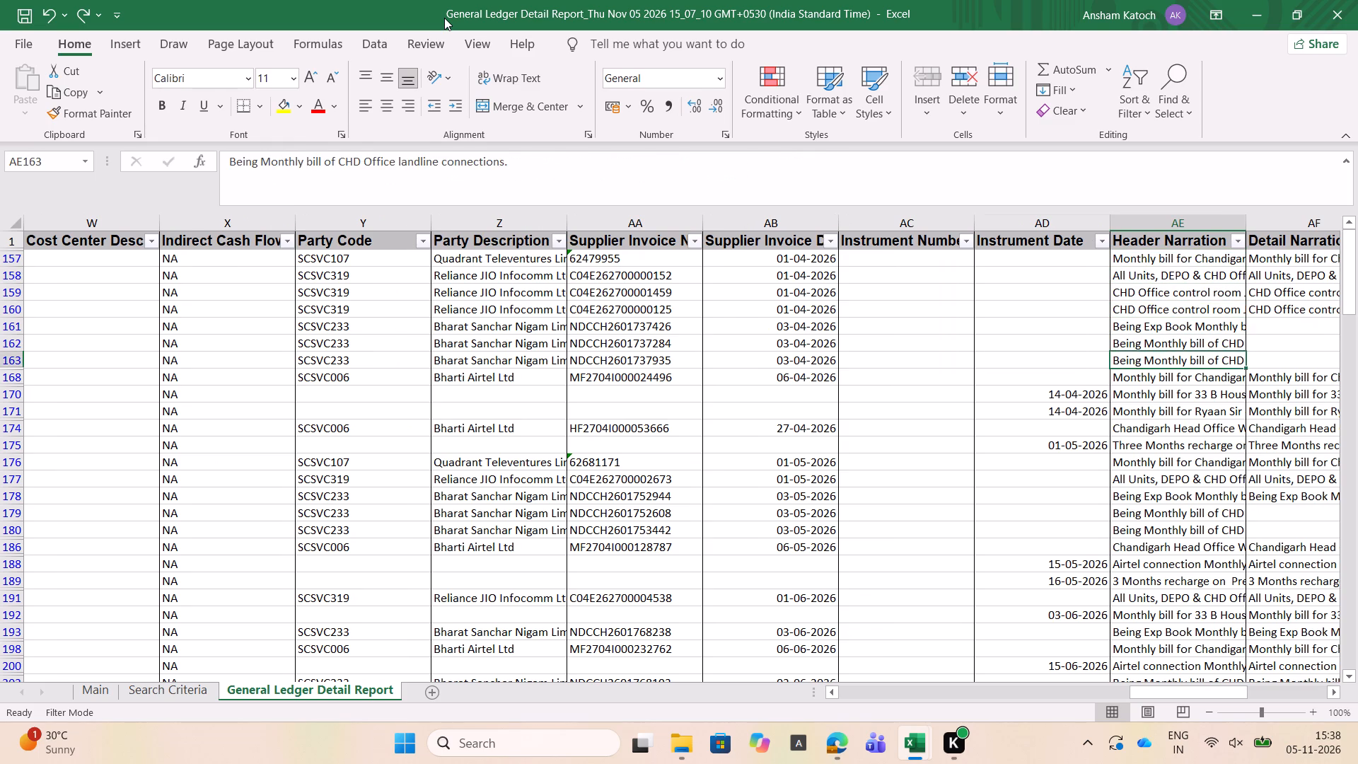
{"action": "key", "text": "Up"}
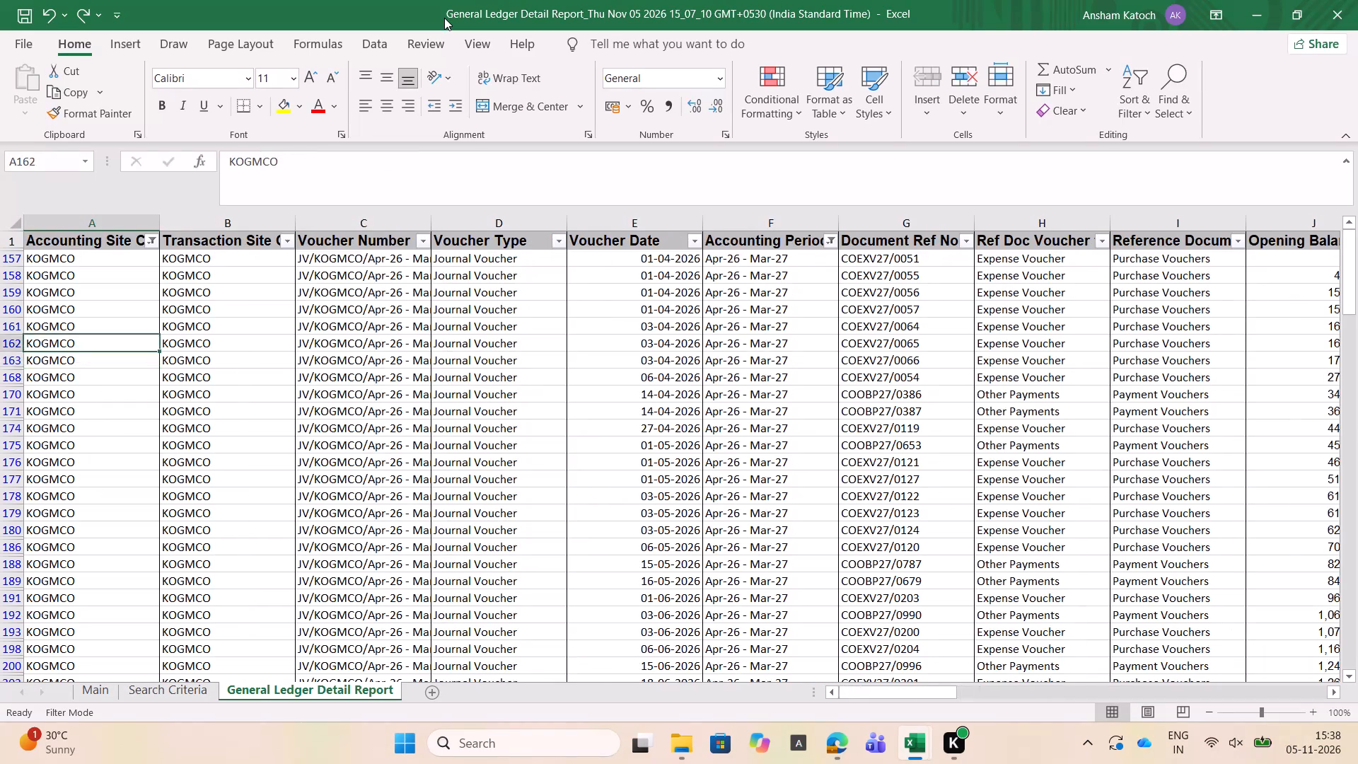
{"action": "key", "text": "Up"}
{"action": "key", "text": "Up"}
Examine the voucher and party details of the 14-04-2026 payment entry in row 171.
{"action": "key", "text": "Down"}
{"action": "key", "text": "Down"}
{"action": "key", "text": "Down"}
{"action": "key", "text": "Down"}
{"action": "key", "text": "Down"}
{"action": "key", "text": "Down"}
{"action": "key", "text": "Right"}
{"action": "key", "text": "Right"}
{"action": "key", "text": "Right"}
{"action": "key", "text": "Right"}
{"action": "key", "text": "Right"}
{"action": "key", "text": "Right"}
{"action": "key", "text": "Right"}
{"action": "key", "text": "Right"}
{"action": "key", "text": "Right"}
{"action": "key", "text": "Right"}
{"action": "key", "text": "Right"}
{"action": "key", "text": "Right"}
{"action": "key", "text": "Right"}
{"action": "key", "text": "Right"}
{"action": "key", "text": "Right"}
{"action": "key", "text": "Right"}
{"action": "key", "text": "Right"}
{"action": "key", "text": "Right"}
{"action": "key", "text": "Right"}
{"action": "key", "text": "Right"}
{"action": "key", "text": "Right"}
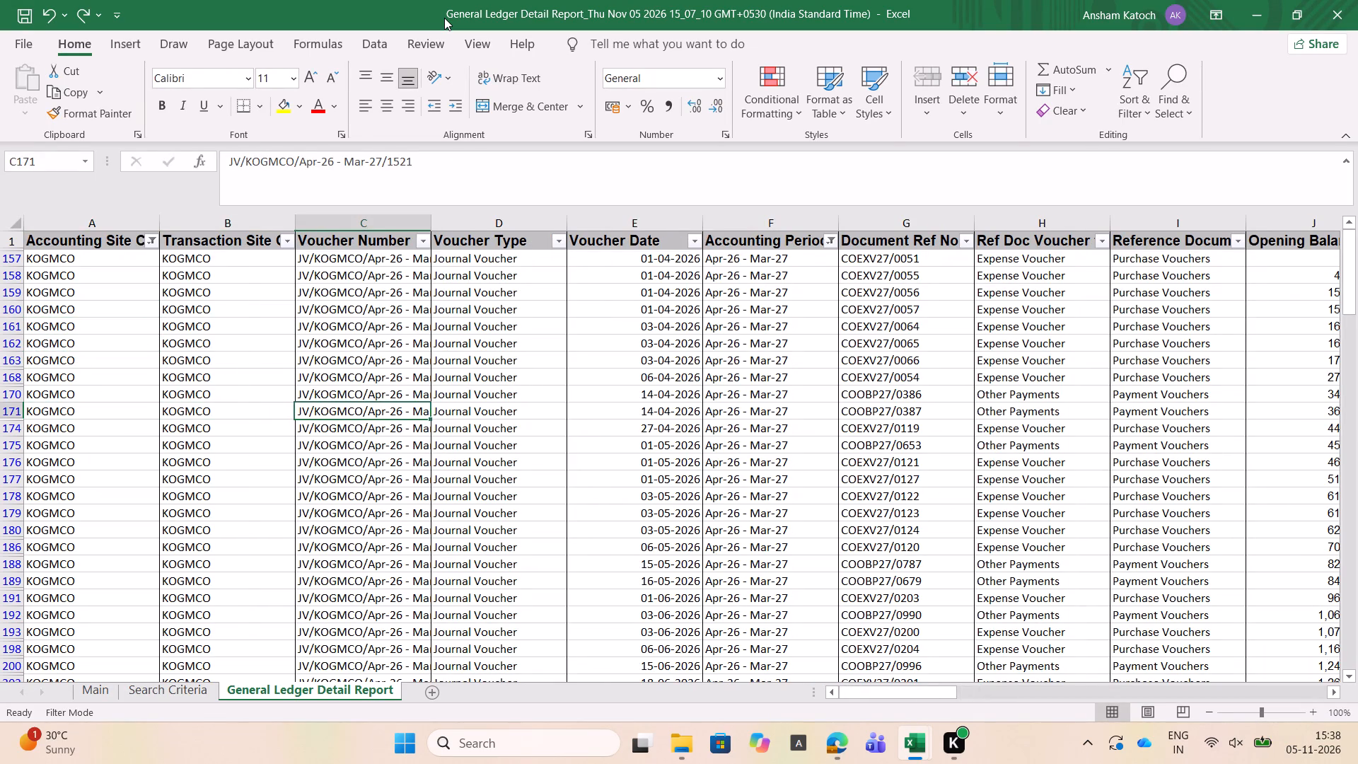
{"action": "key", "text": "Left"}
{"action": "key", "text": "Left"}
{"action": "key", "text": "Left"}
{"action": "key", "text": "Left"}
{"action": "key", "text": "Right"}
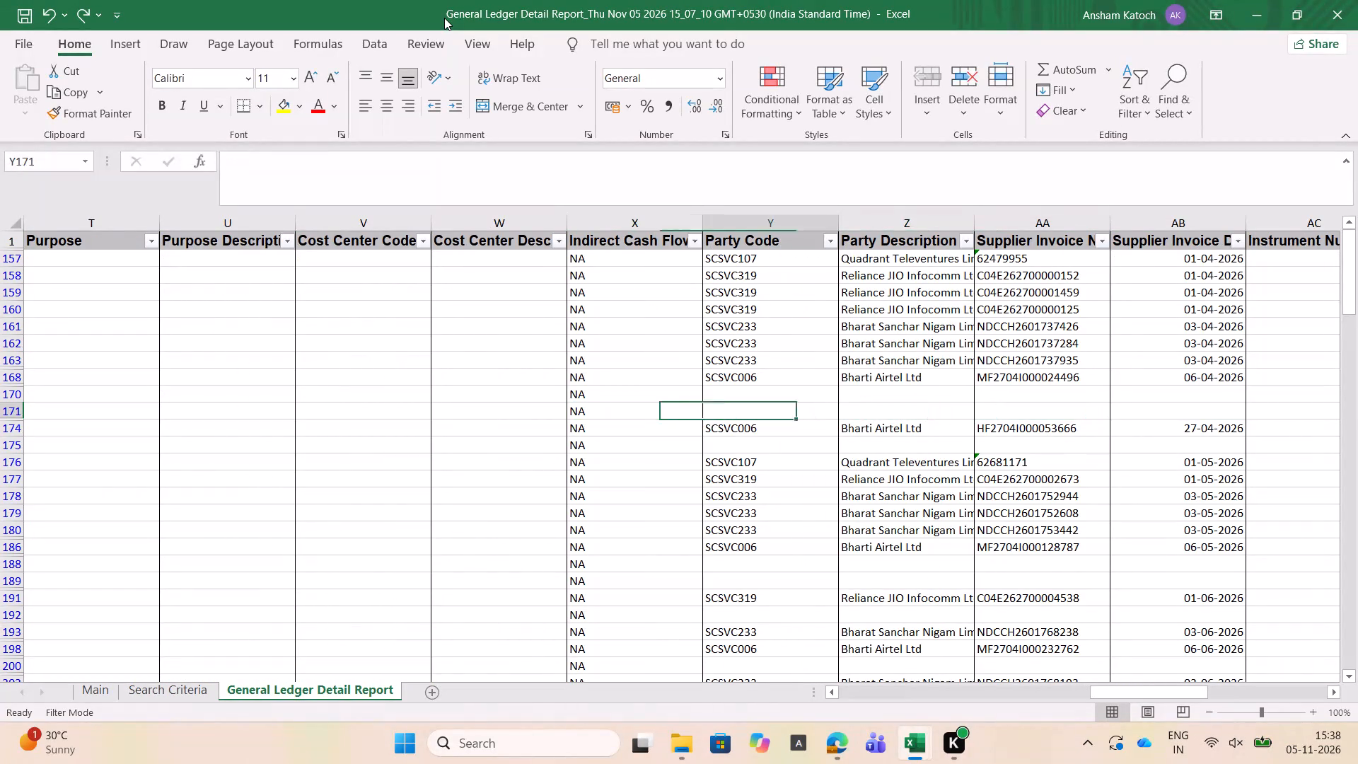
{"action": "key", "text": "Right"}
{"action": "key", "text": "Left"}
{"action": "key", "text": "Left"}
{"action": "key", "text": "Left"}
{"action": "key", "text": "Left"}
{"action": "key", "text": "Left"}
{"action": "key", "text": "Left"}
{"action": "key", "text": "Left"}
{"action": "key", "text": "Left"}
{"action": "key", "text": "Left"}
{"action": "key", "text": "Left"}
{"action": "key", "text": "Left"}
{"action": "key", "text": "Left"}
{"action": "key", "text": "Left"}
{"action": "key", "text": "Left"}
{"action": "key", "text": "Left"}
{"action": "key", "text": "Left"}
{"action": "key", "text": "Left"}
{"action": "key", "text": "Left"}
{"action": "key", "text": "Left"}
{"action": "key", "text": "Left"}
{"action": "key", "text": "Right"}
{"action": "key", "text": "Right"}
{"action": "key", "text": "Right"}
{"action": "key", "text": "Right"}
{"action": "key", "text": "Right"}
{"action": "key", "text": "Right"}
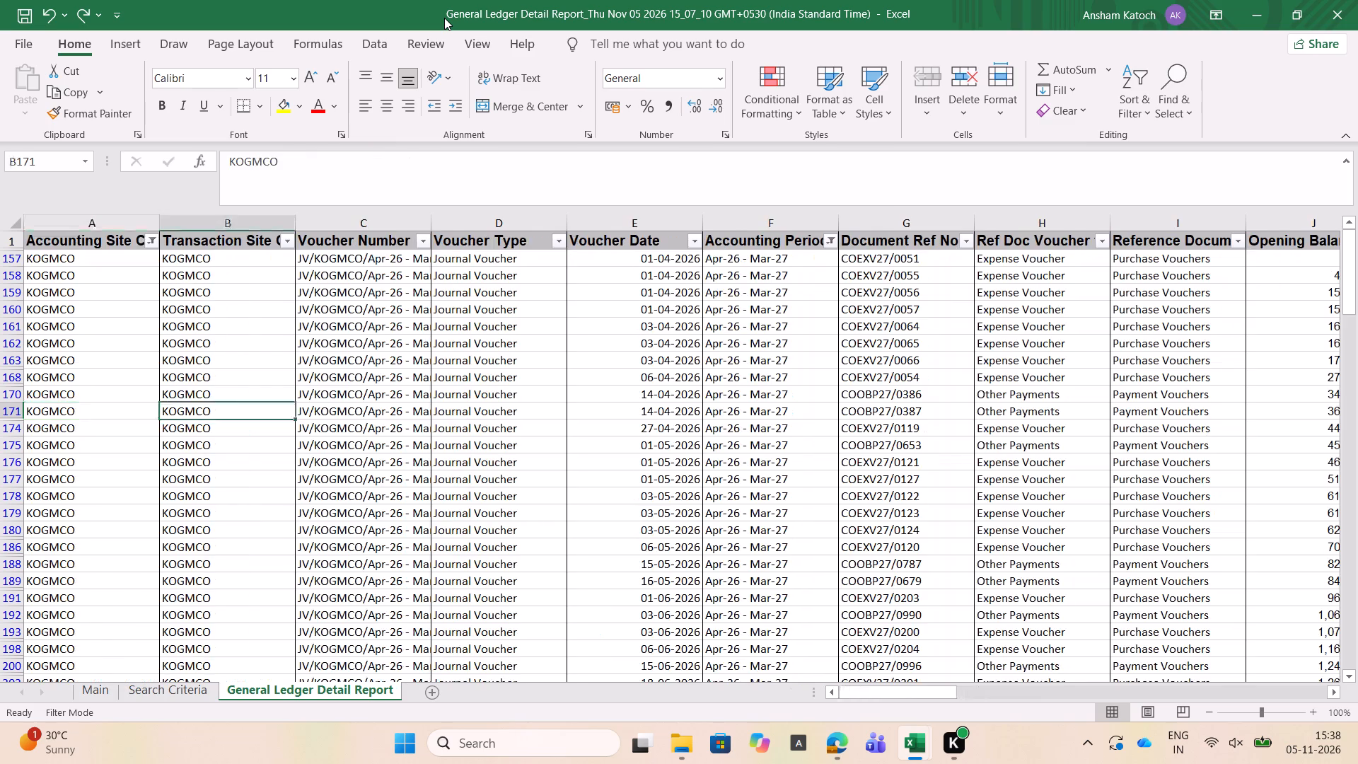
{"action": "key", "text": "Right"}
Examine the document references, debit amounts, supplier details and narrations of the Bharat Sanchar Nigam Limited entries in rows 161 to 163.
{"action": "key", "text": "Up"}
{"action": "key", "text": "Up"}
{"action": "key", "text": "Up"}
{"action": "key", "text": "Left"}
{"action": "key", "text": "Left"}
{"action": "key", "text": "Right"}
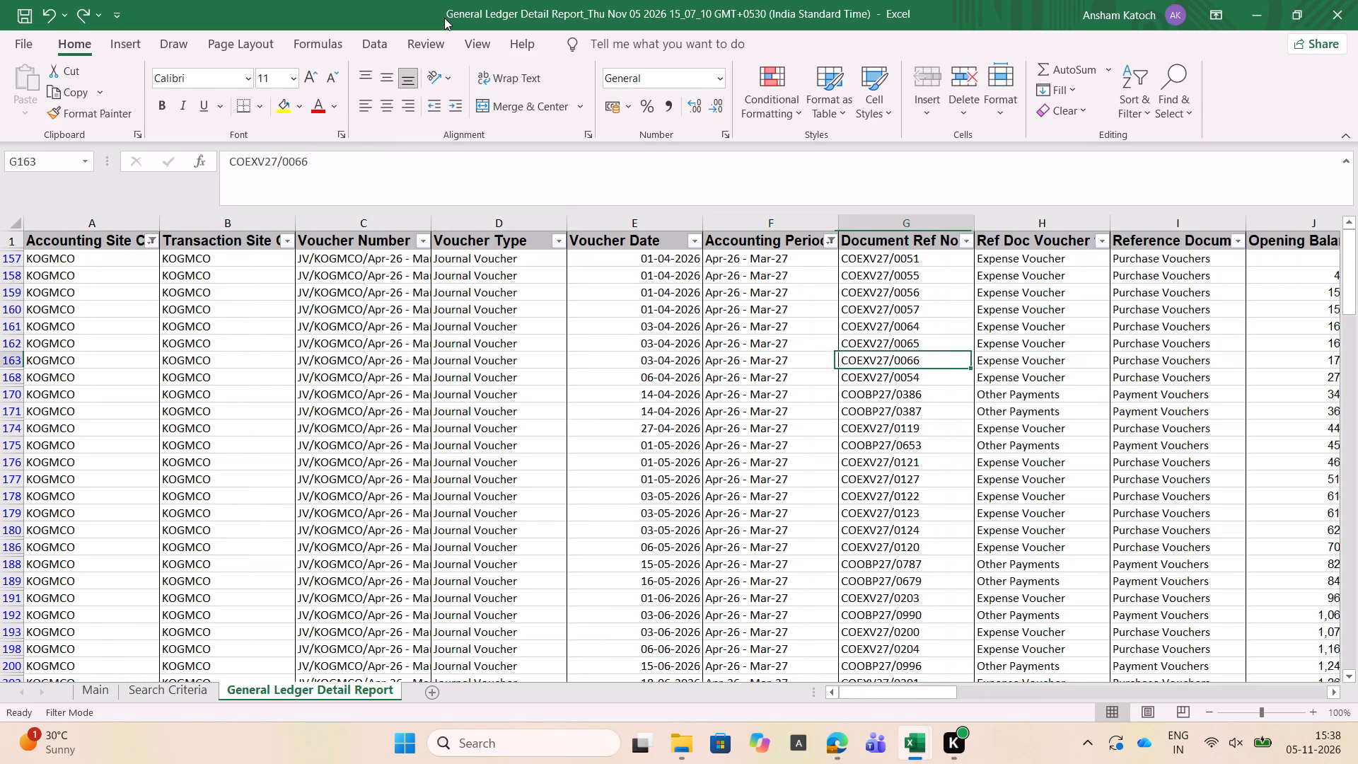
{"action": "key", "text": "Right"}
{"action": "key", "text": "Left"}
{"action": "key", "text": "Right"}
{"action": "key", "text": "Right"}
{"action": "key", "text": "Right"}
{"action": "key", "text": "Right"}
{"action": "key", "text": "Right"}
{"action": "key", "text": "Right"}
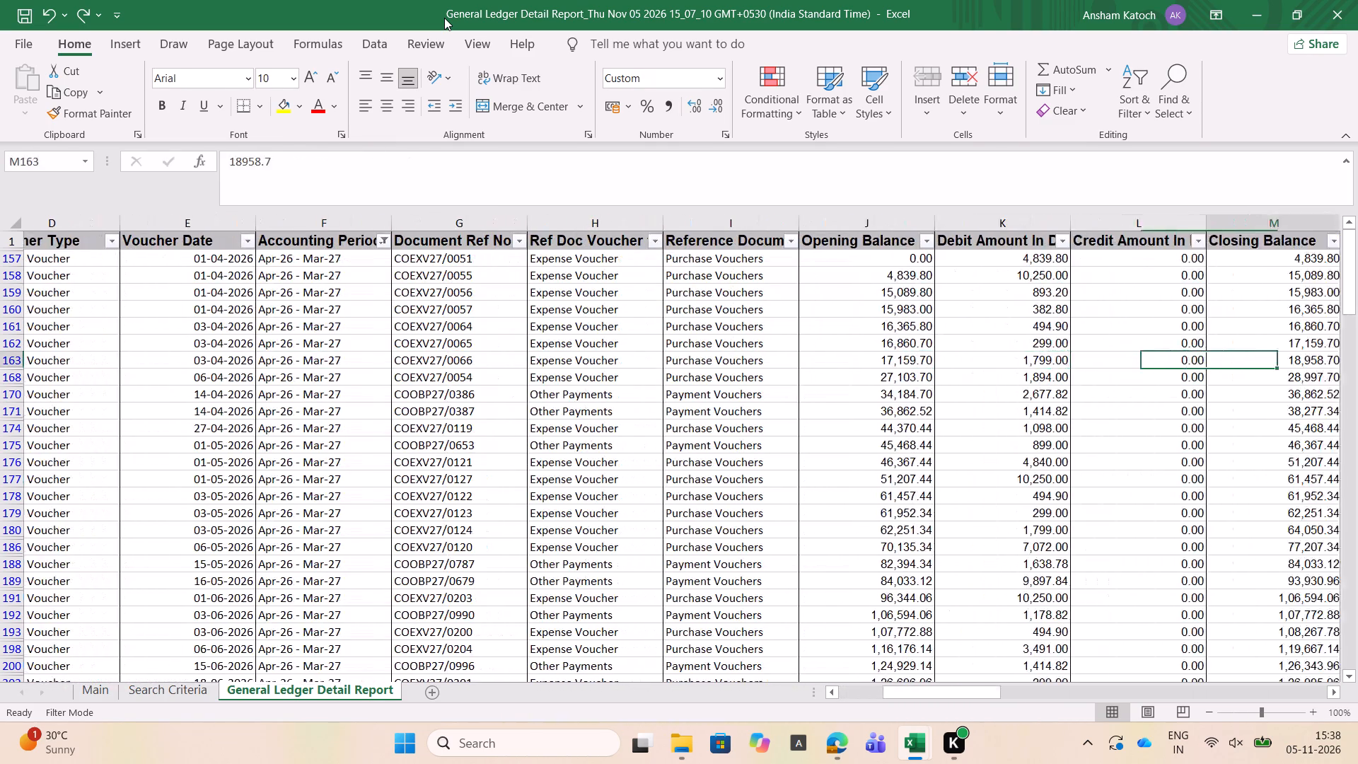
{"action": "key", "text": "Right"}
{"action": "key", "text": "Left"}
{"action": "key", "text": "Right"}
{"action": "key", "text": "Right"}
{"action": "key", "text": "Right"}
{"action": "key", "text": "Right"}
{"action": "key", "text": "Right"}
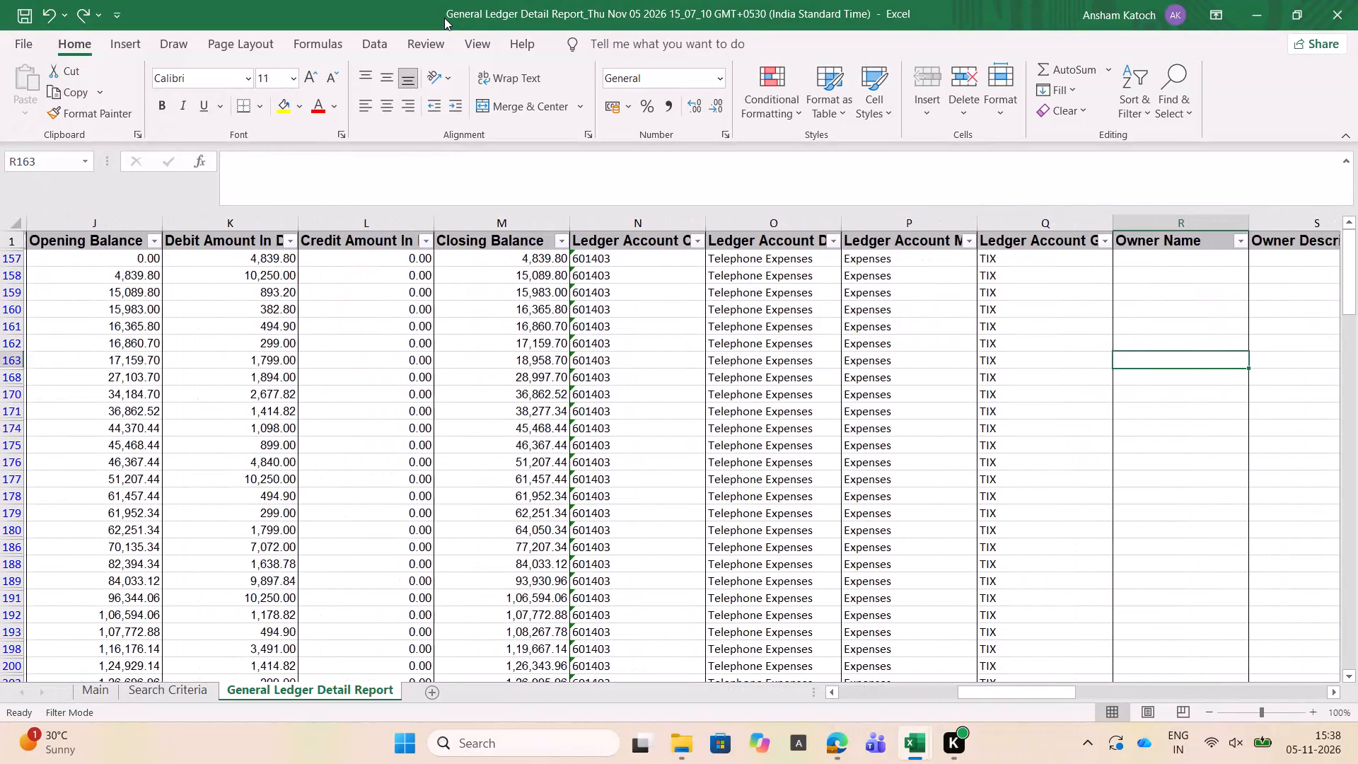
{"action": "key", "text": "Right"}
{"action": "key", "text": "Right"}
{"action": "key", "text": "Right"}
{"action": "key", "text": "Right"}
{"action": "key", "text": "Right"}
{"action": "key", "text": "Right"}
{"action": "key", "text": "Right"}
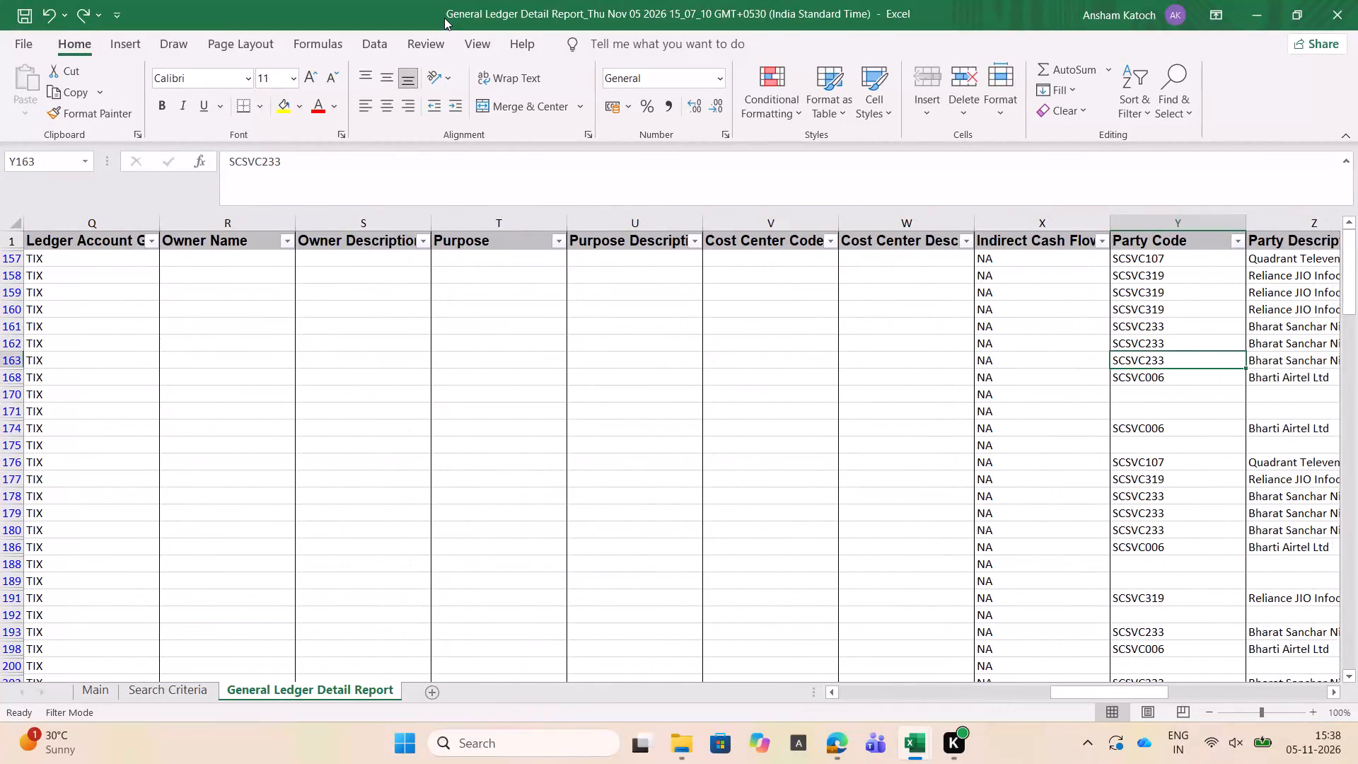
{"action": "key", "text": "Right"}
{"action": "key", "text": "Right"}
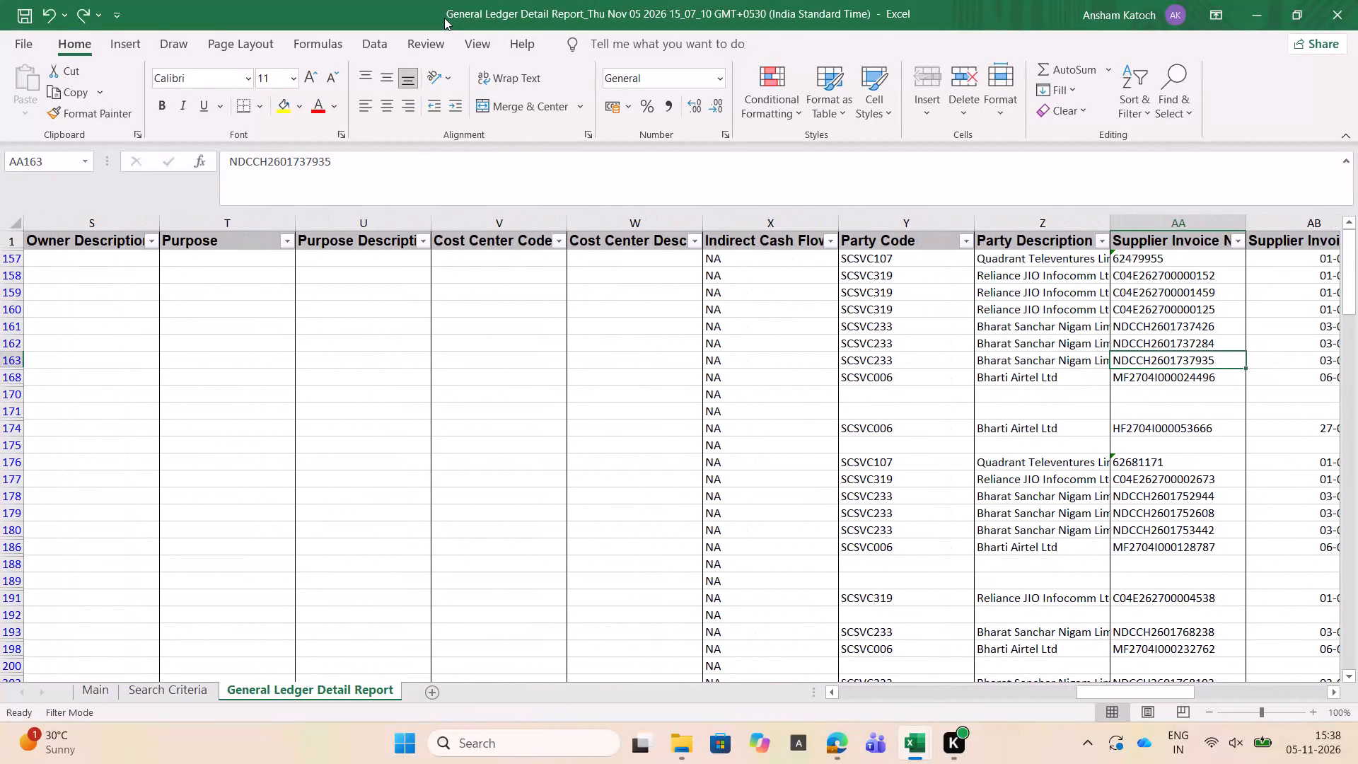
{"action": "key", "text": "Left"}
{"action": "key", "text": "Left"}
{"action": "key", "text": "Up"}
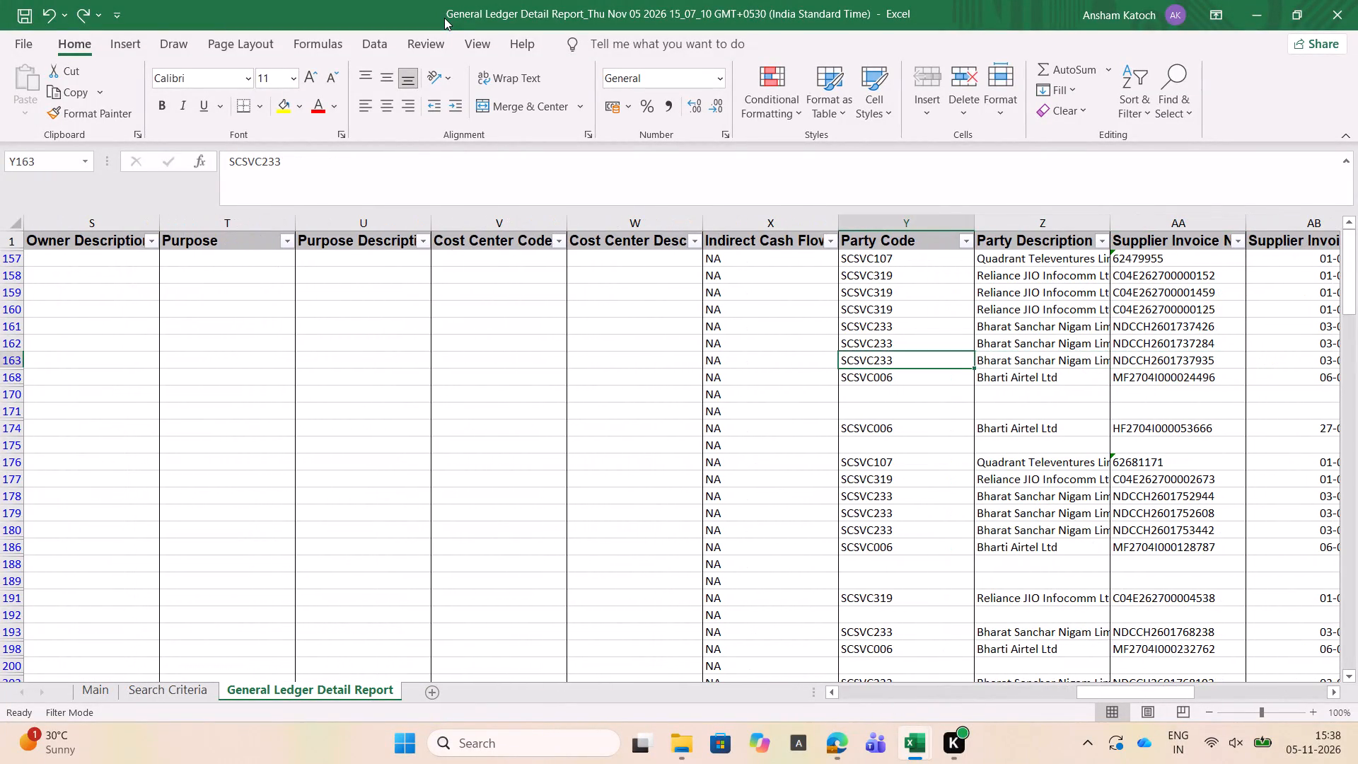
{"action": "key", "text": "Right"}
{"action": "key", "text": "Right"}
{"action": "key", "text": "Up"}
{"action": "key", "text": "Up"}
{"action": "key", "text": "Left"}
{"action": "key", "text": "Down"}
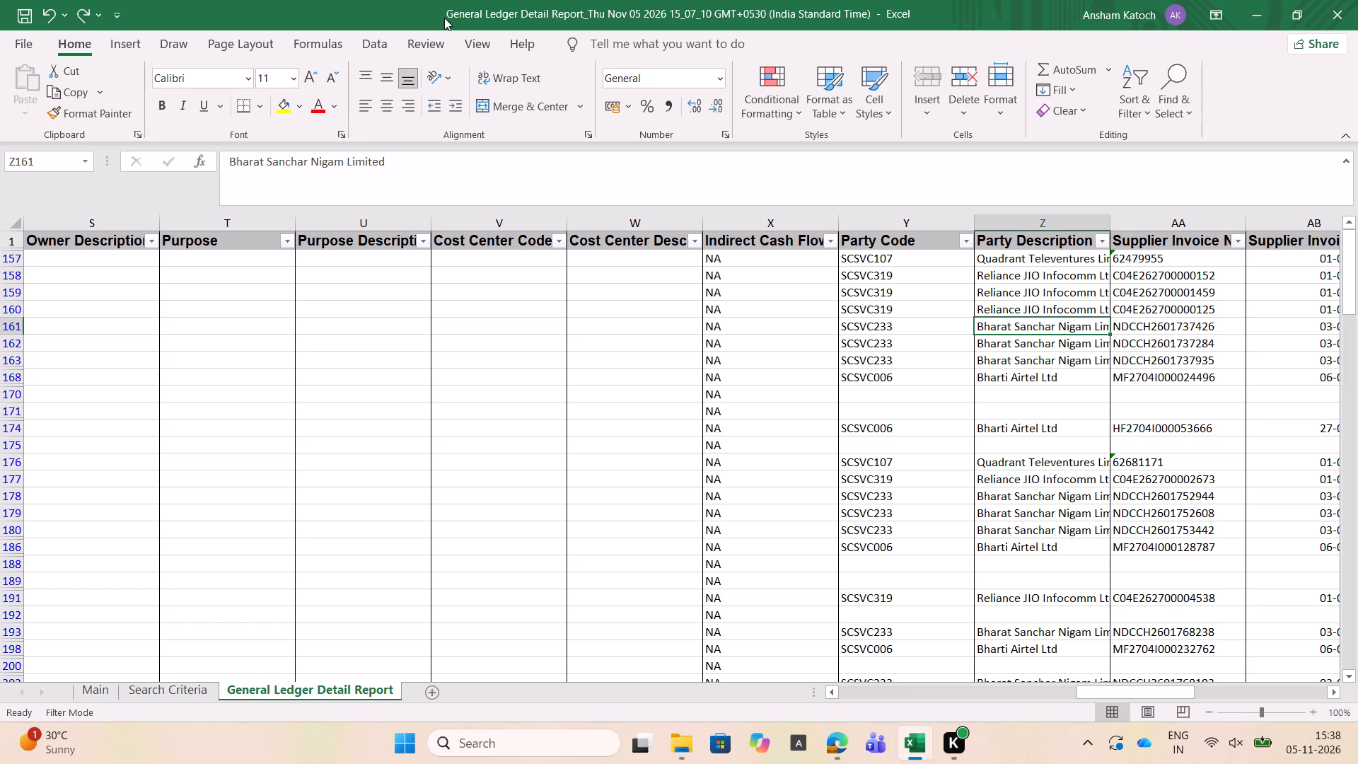
{"action": "key", "text": "Down"}
{"action": "key", "text": "Right"}
{"action": "key", "text": "Right"}
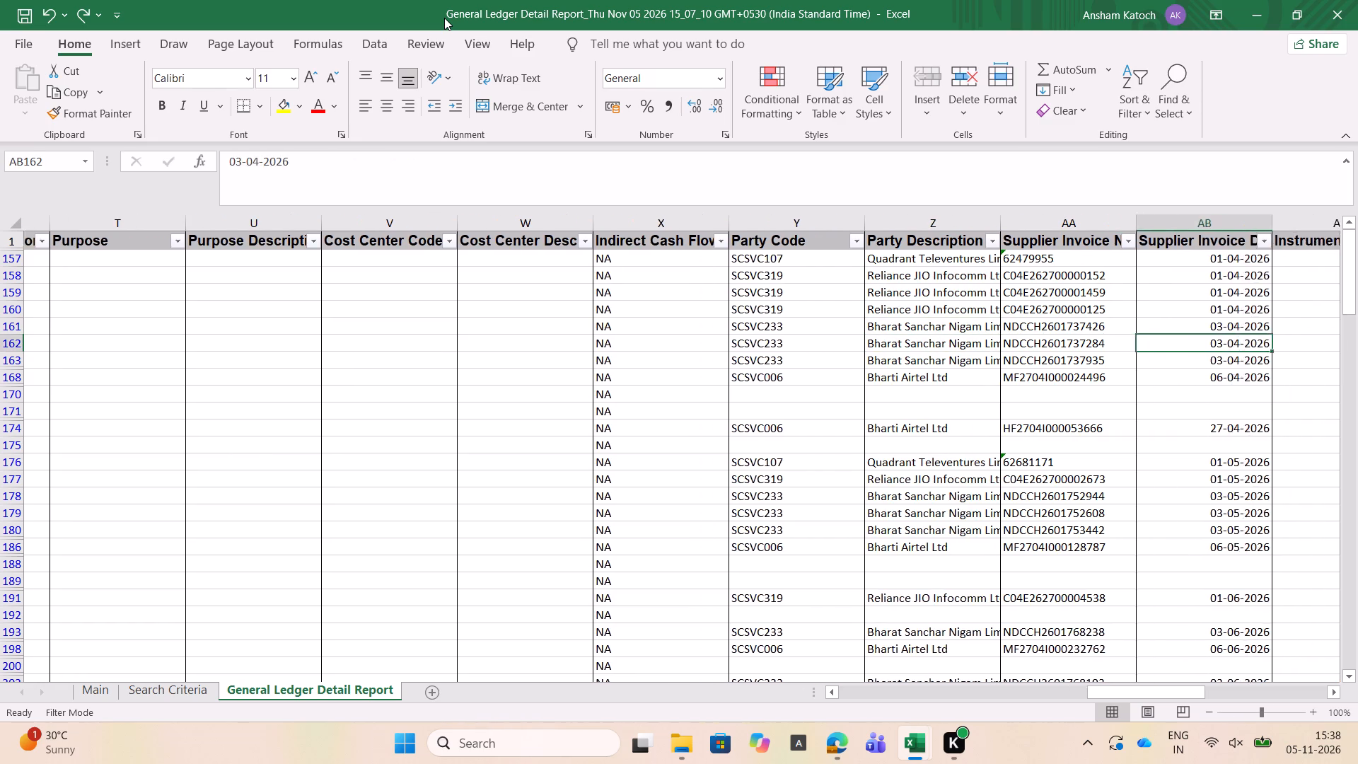
{"action": "key", "text": "Right"}
{"action": "key", "text": "Right"}
{"action": "key", "text": "Right"}
{"action": "key", "text": "Right"}
{"action": "key", "text": "Up"}
{"action": "key", "text": "Left"}
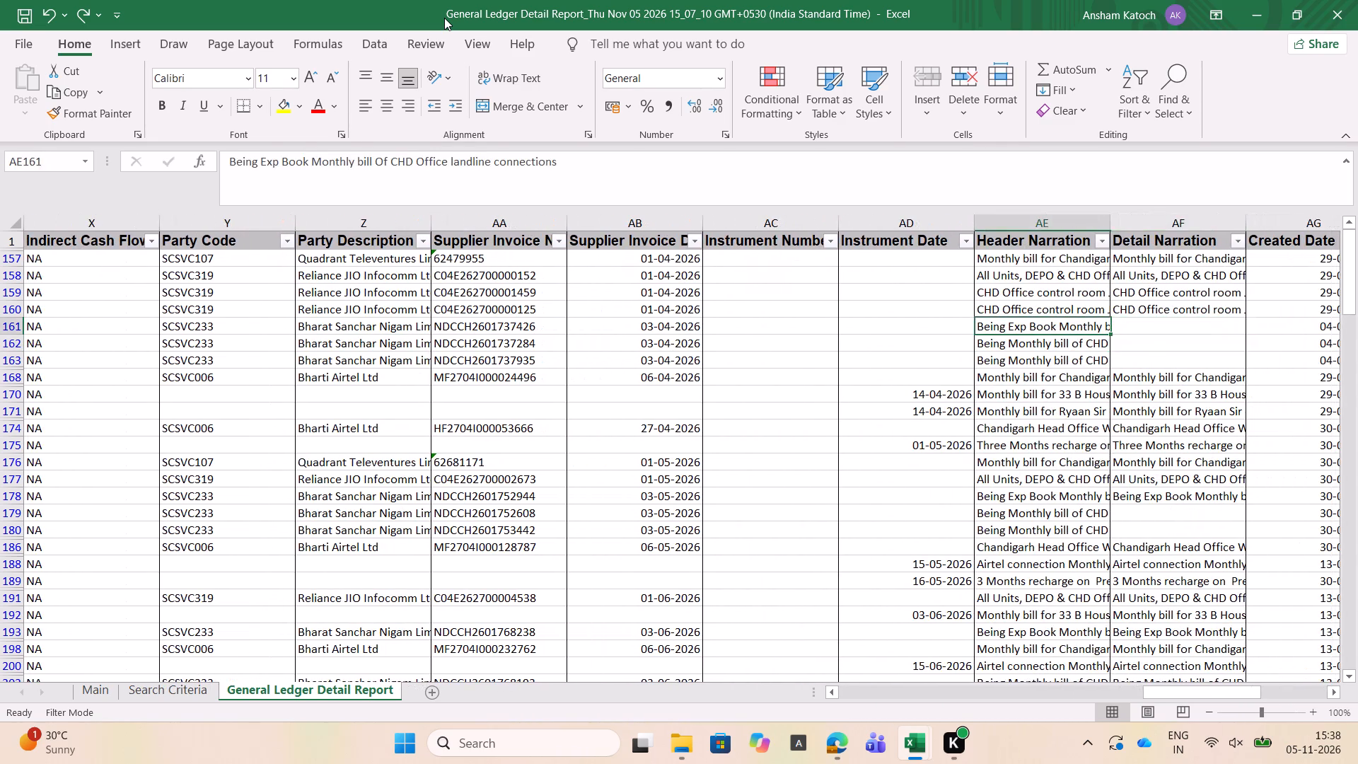
Read down the header narrations and highlight rows 170 and 171, the 33 B House WiFi and Sector 33 B mobile bills, in yellow.
{"action": "key", "text": "Down"}
{"action": "key", "text": "Down"}
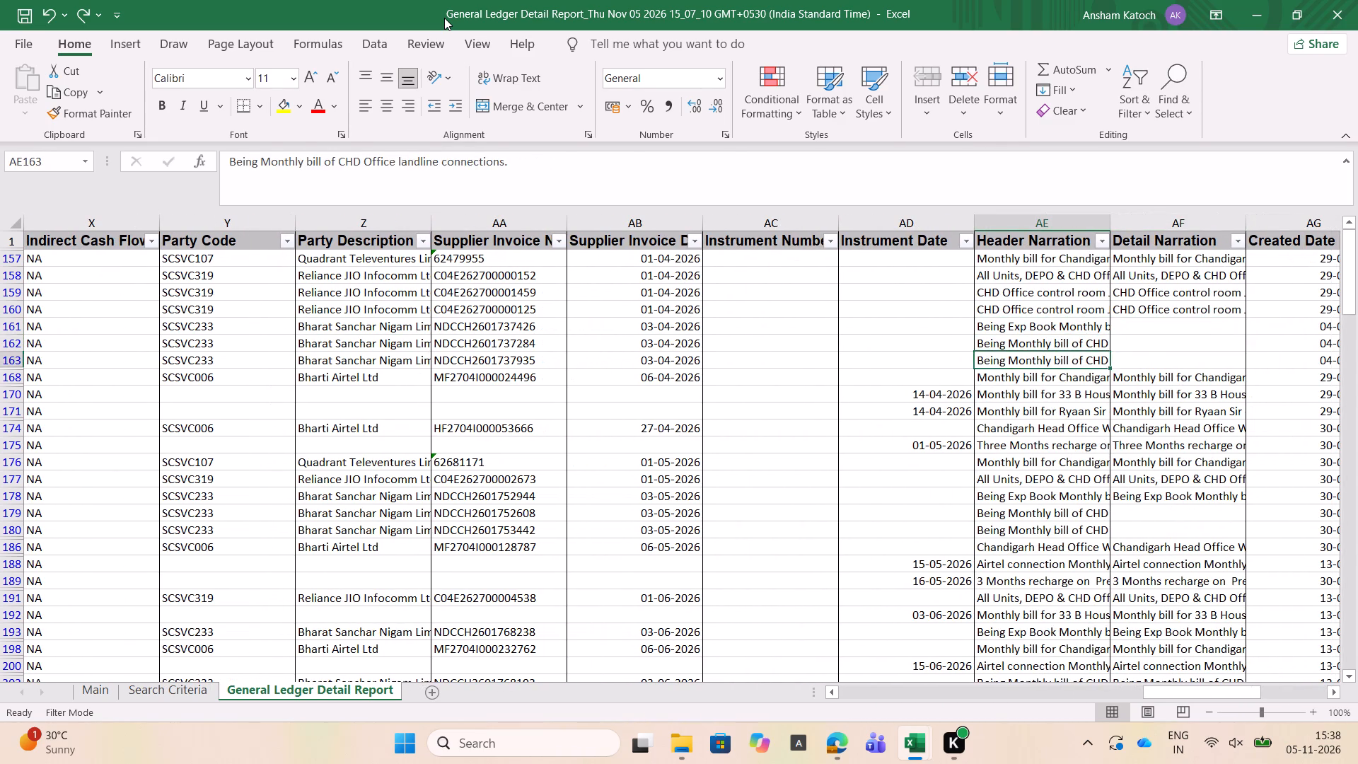
{"action": "key", "text": "Down"}
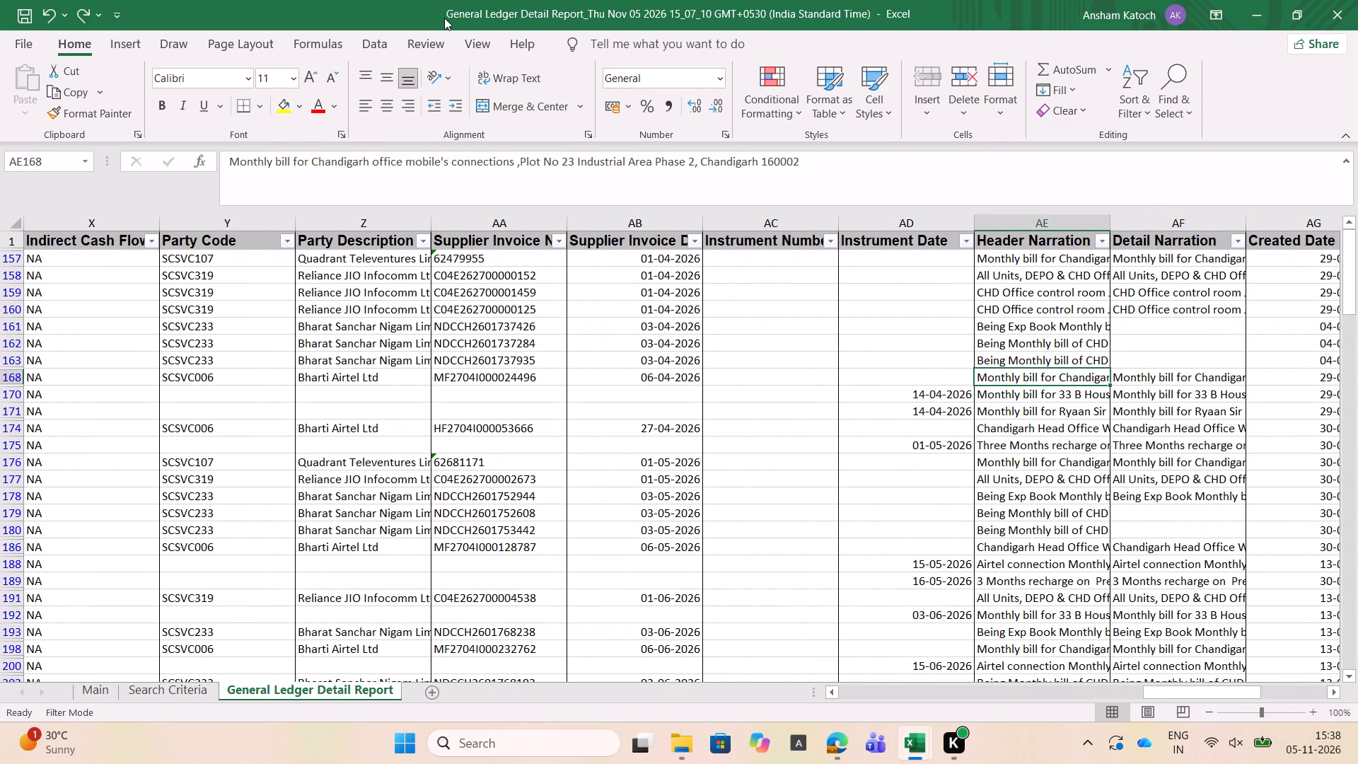
{"action": "key", "text": "Down"}
{"action": "key", "text": "Up"}
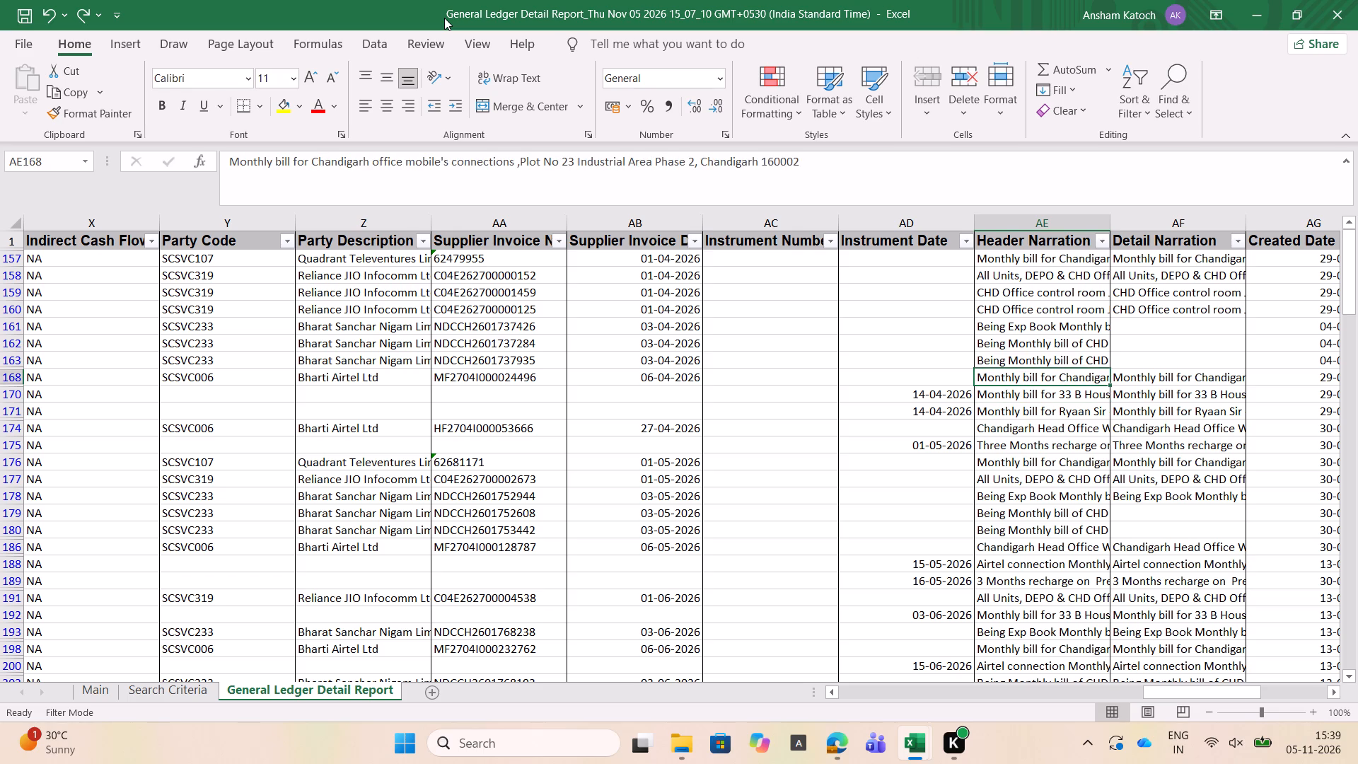
{"action": "key", "text": "Down"}
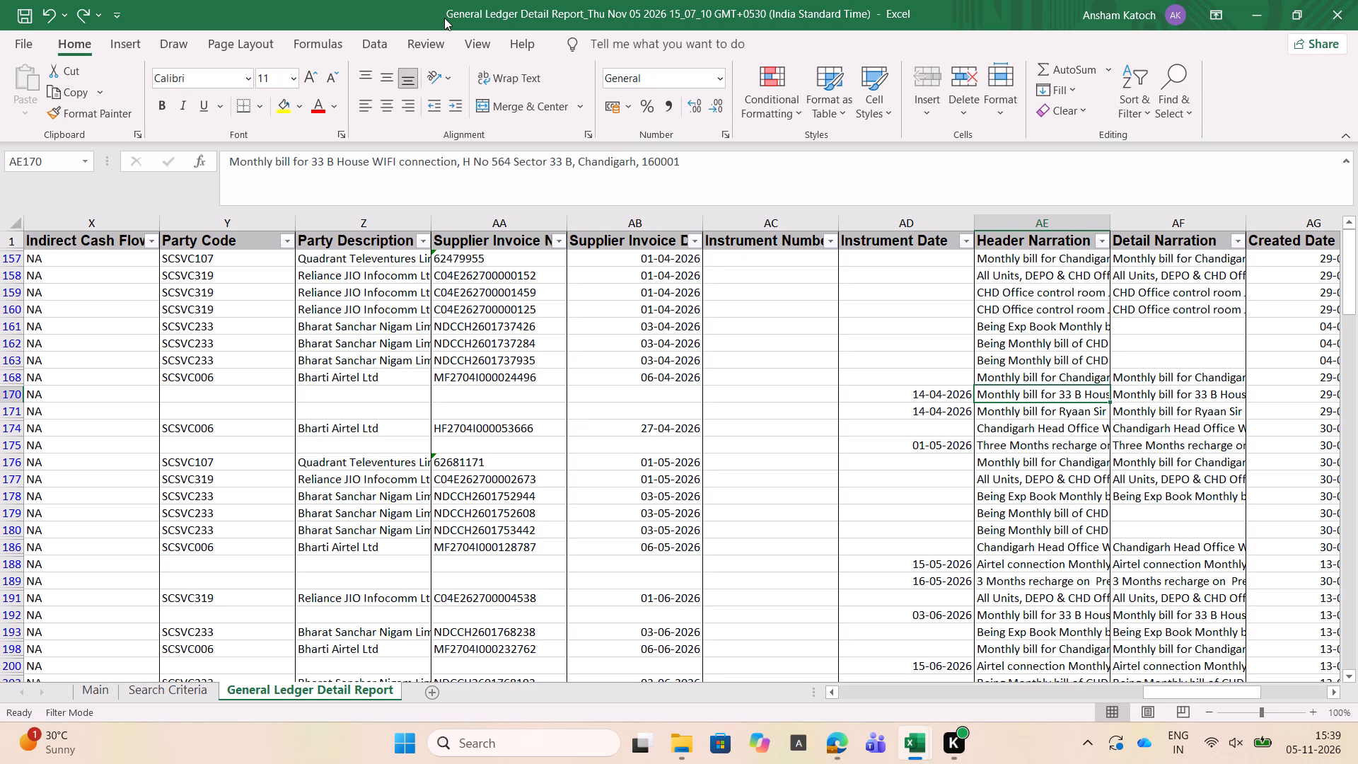
{"action": "key", "text": "shift+space"}
{"action": "left_click", "coordinate": [282, 106]}
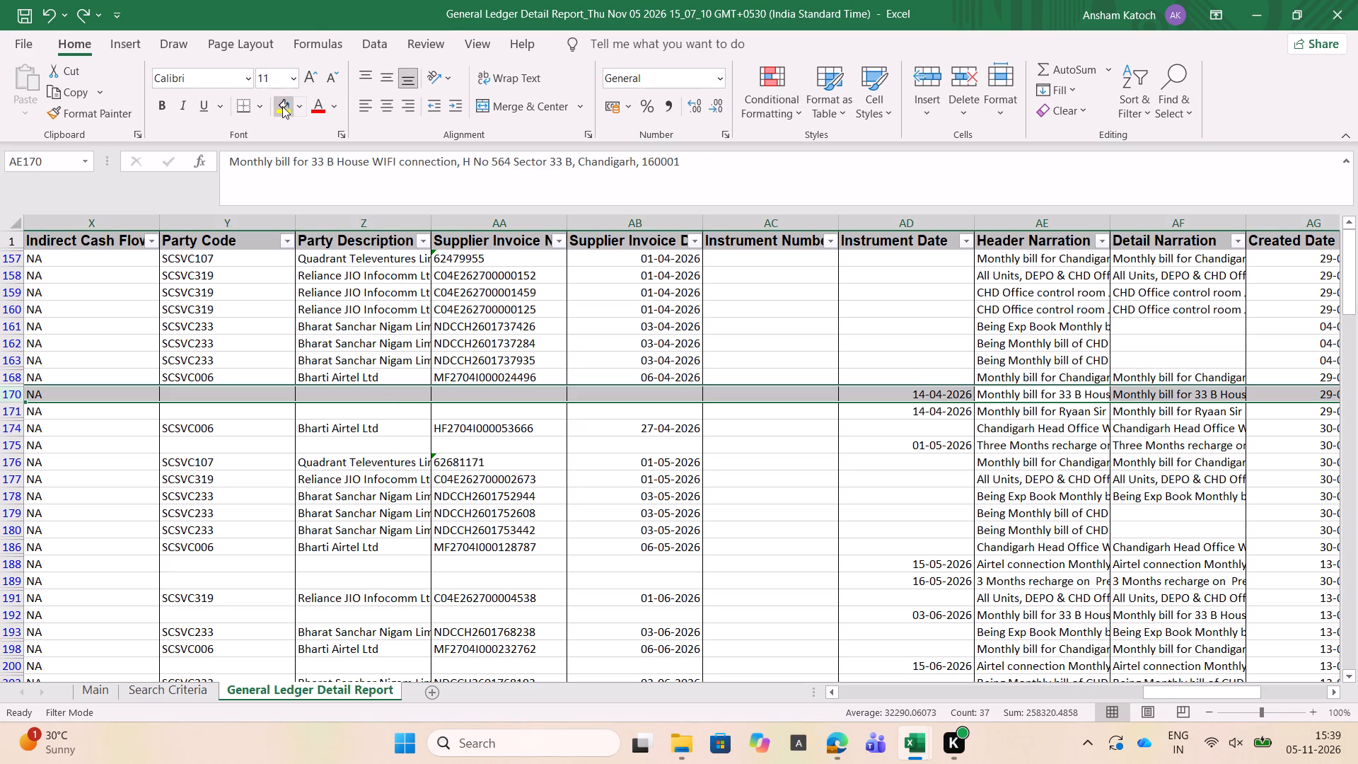
{"action": "key", "text": "Down"}
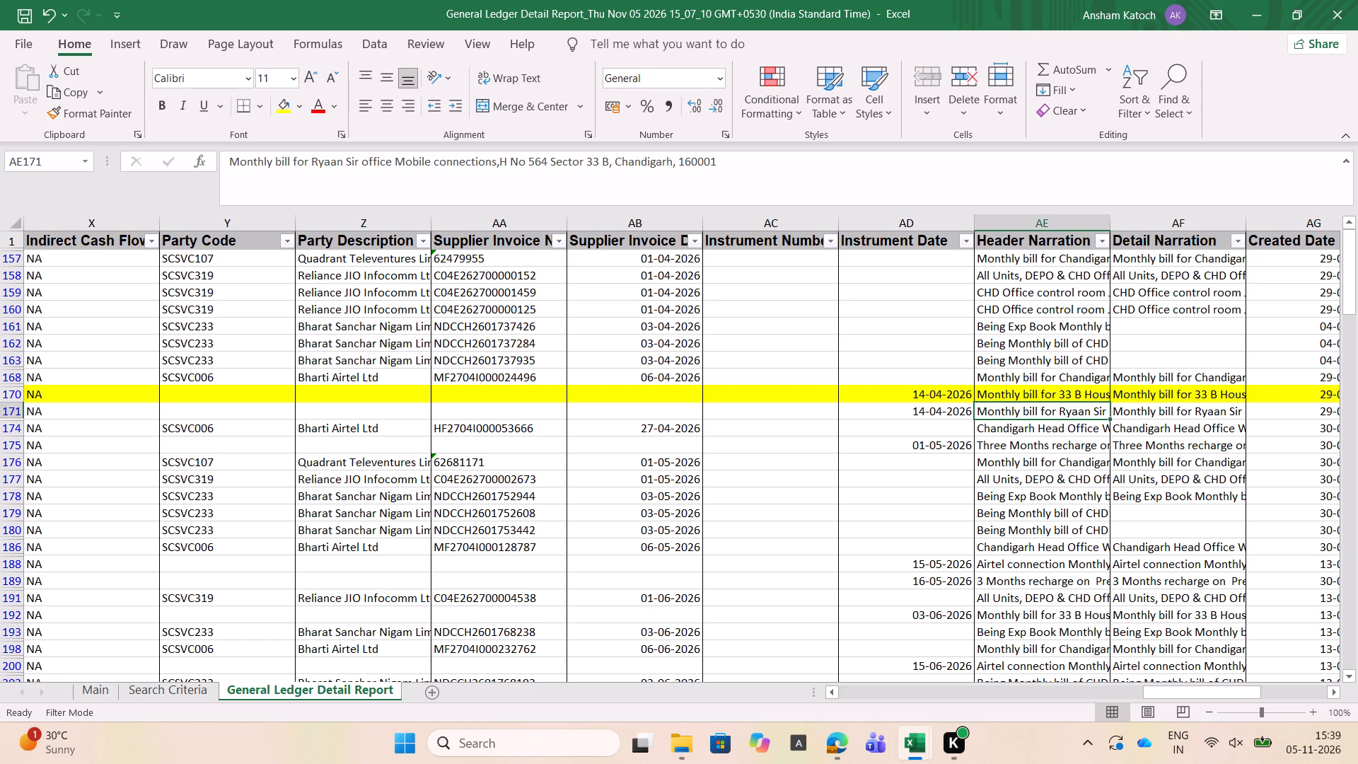
{"action": "key", "text": "shift+space"}
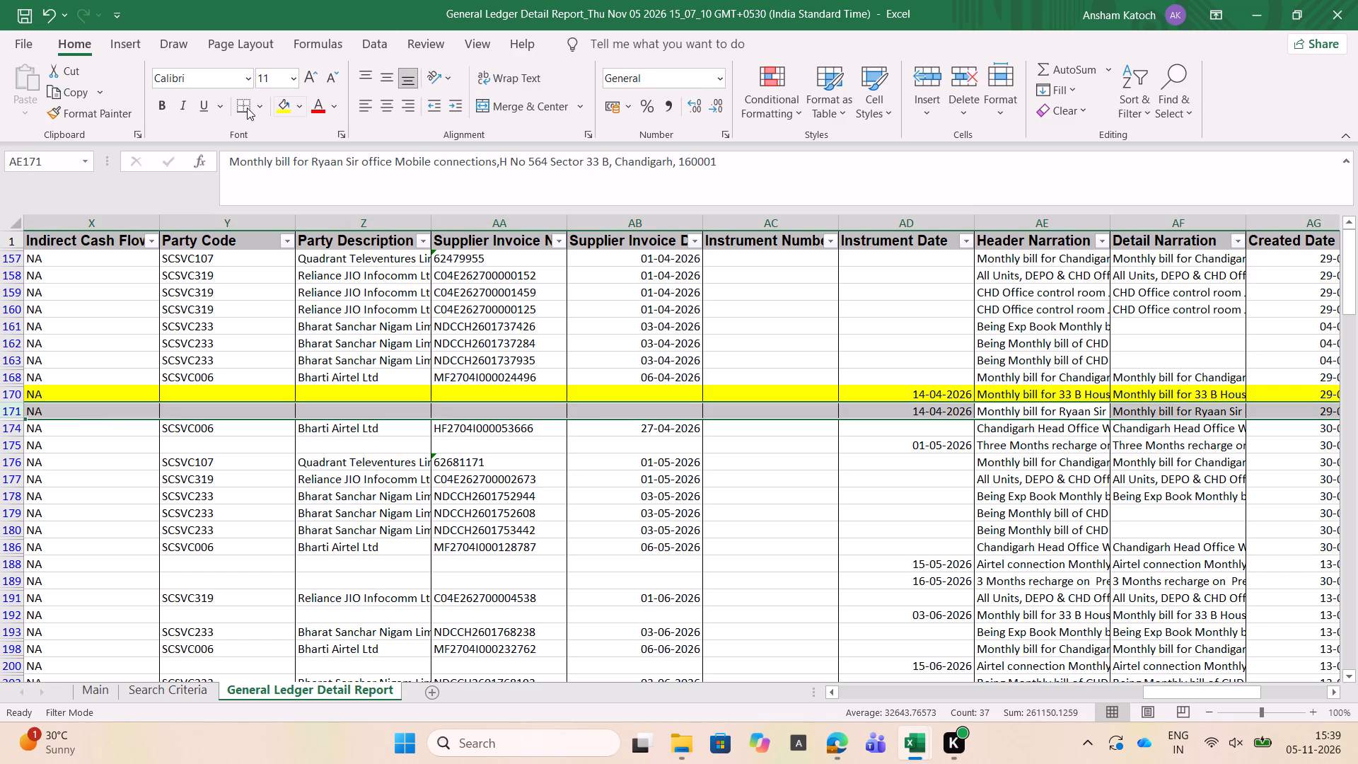
{"action": "left_click", "coordinate": [289, 104]}
Examine the voucher number, date and document reference of the Rishra godown pre-paid recharge entry in row 175.
{"action": "key", "text": "Down"}
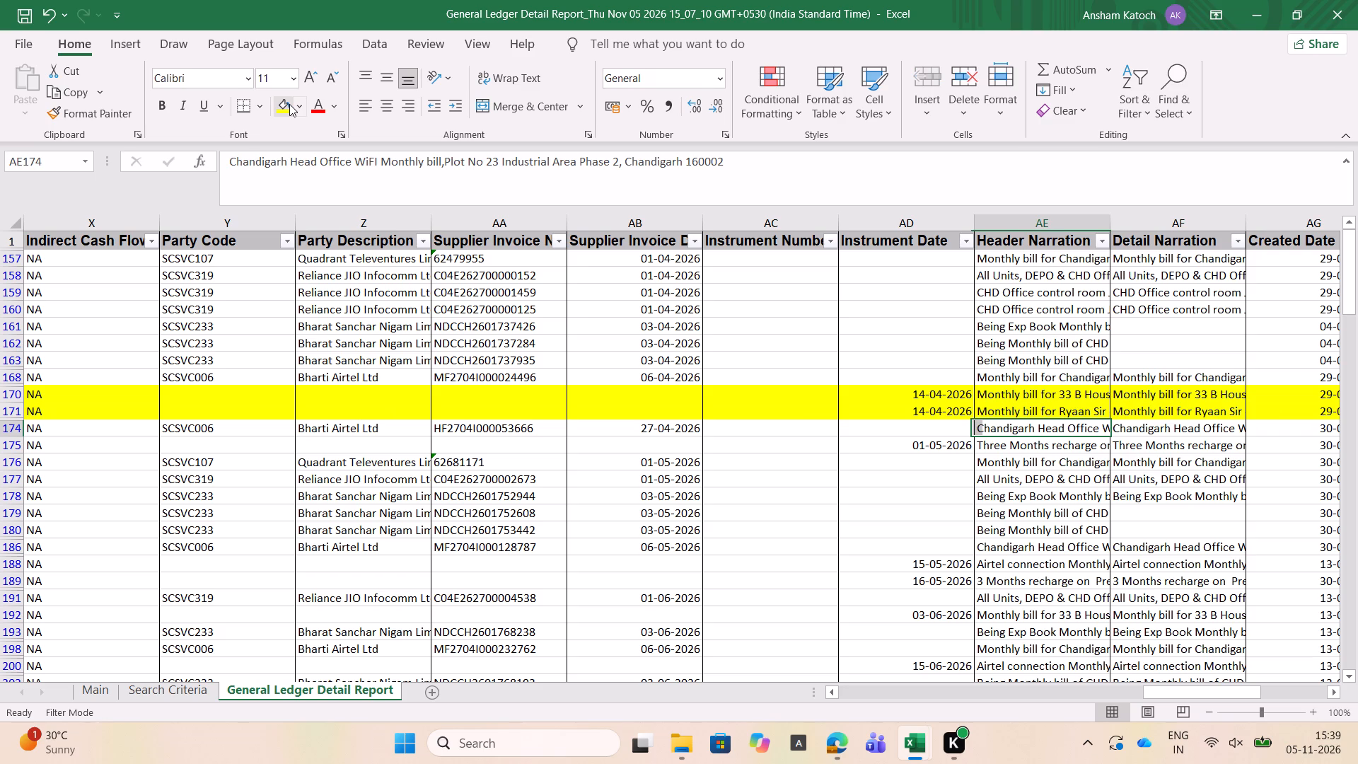
{"action": "key", "text": "Down"}
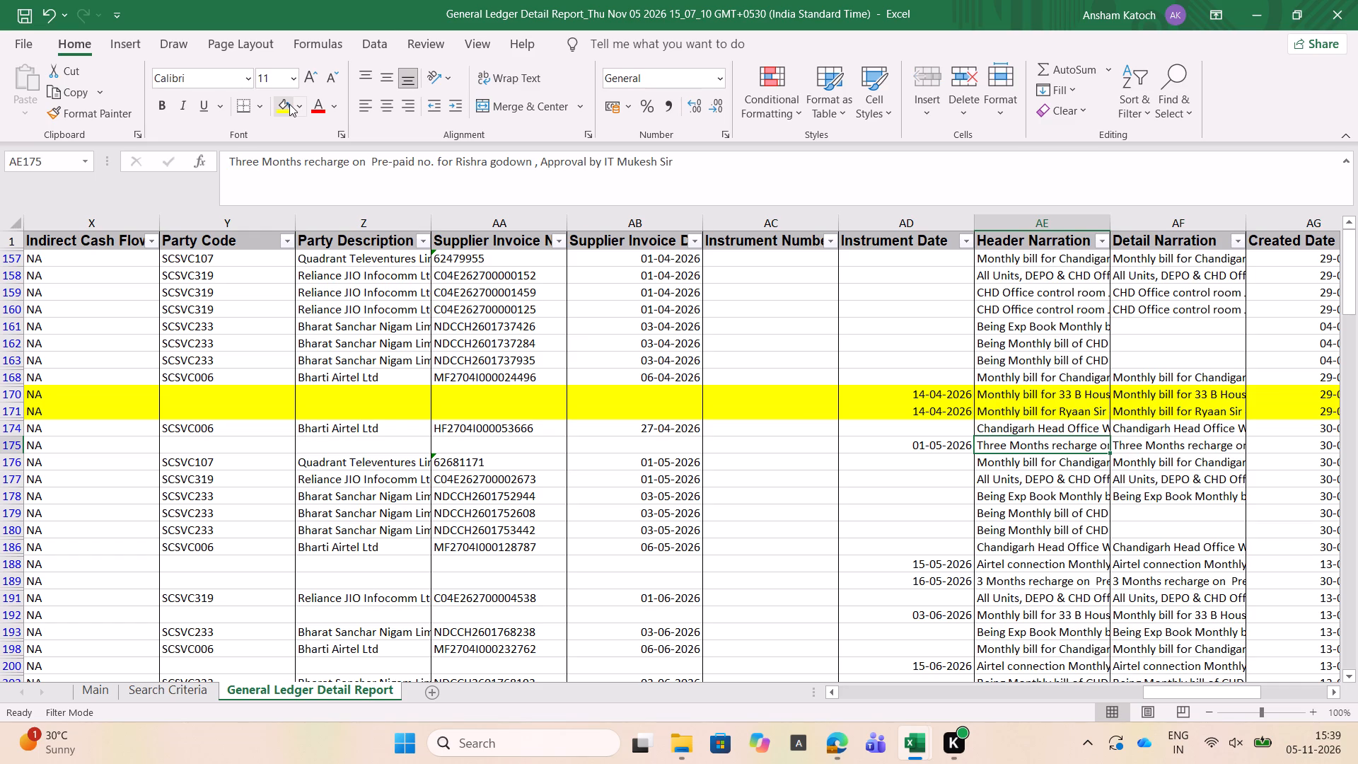
{"action": "key", "text": "shift+space"}
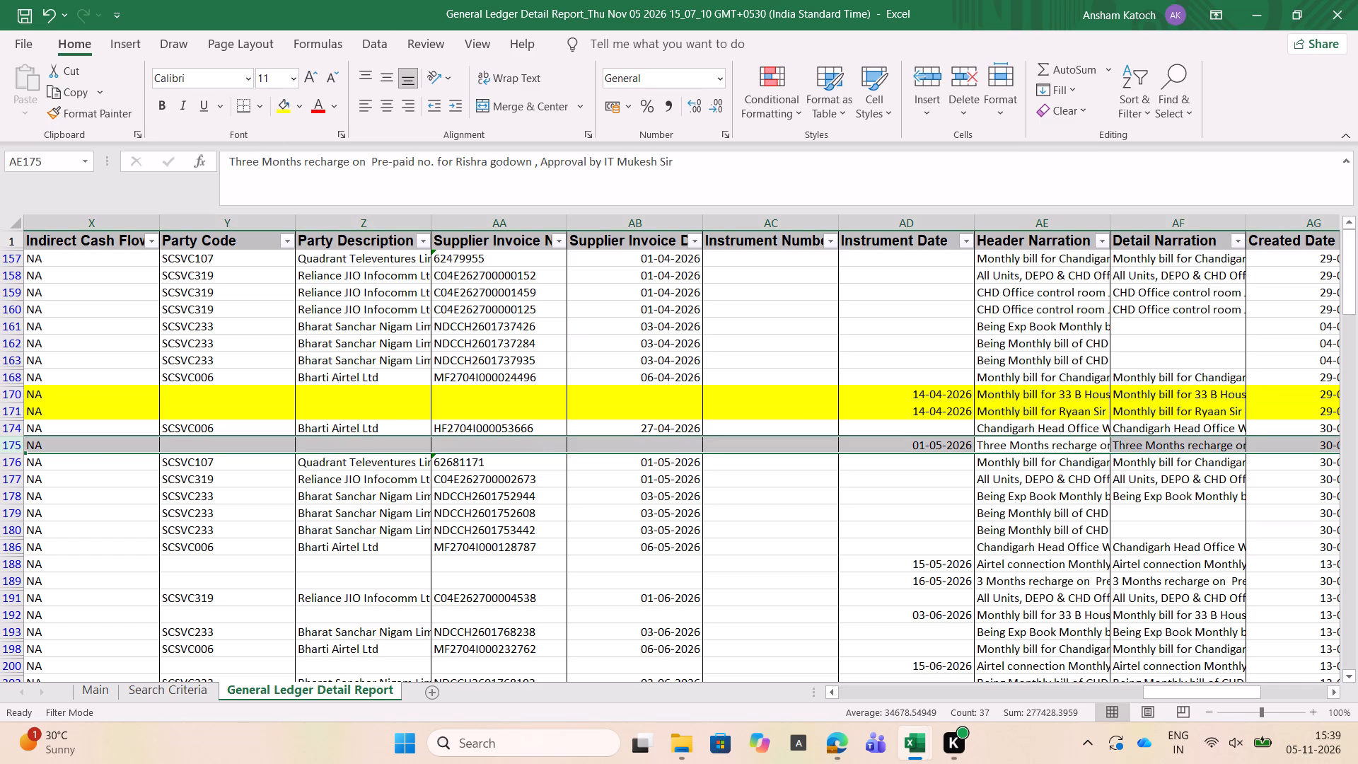
{"action": "left_click", "coordinate": [440, 451]}
{"action": "key", "text": "Right"}
{"action": "key", "text": "Left"}
{"action": "key", "text": "Left"}
{"action": "key", "text": "Left"}
{"action": "key", "text": "Left"}
{"action": "key", "text": "Left"}
{"action": "key", "text": "Left"}
{"action": "key", "text": "Left"}
{"action": "key", "text": "Left"}
{"action": "key", "text": "Left"}
{"action": "key", "text": "Left"}
{"action": "key", "text": "Left"}
{"action": "key", "text": "Left"}
{"action": "key", "text": "Left"}
{"action": "key", "text": "Left"}
{"action": "key", "text": "Left"}
{"action": "key", "text": "Left"}
{"action": "key", "text": "Left"}
{"action": "key", "text": "Left"}
{"action": "key", "text": "Left"}
{"action": "key", "text": "Left"}
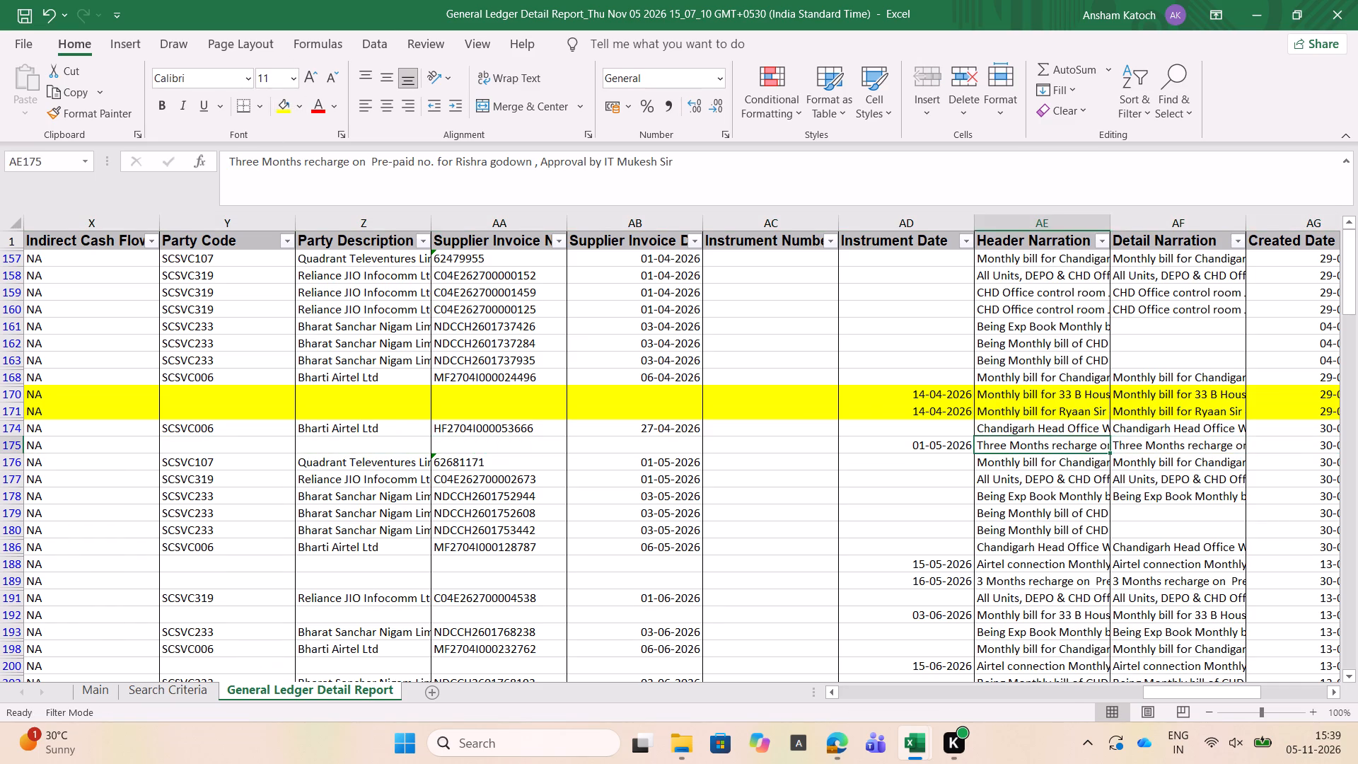
{"action": "key", "text": "Right"}
{"action": "key", "text": "Right"}
{"action": "key", "text": "Right"}
{"action": "key", "text": "Right"}
{"action": "key", "text": "Right"}
{"action": "key", "text": "Right"}
{"action": "key", "text": "Right"}
{"action": "key", "text": "Right"}
{"action": "key", "text": "Right"}
{"action": "key", "text": "Right"}
{"action": "key", "text": "Right"}
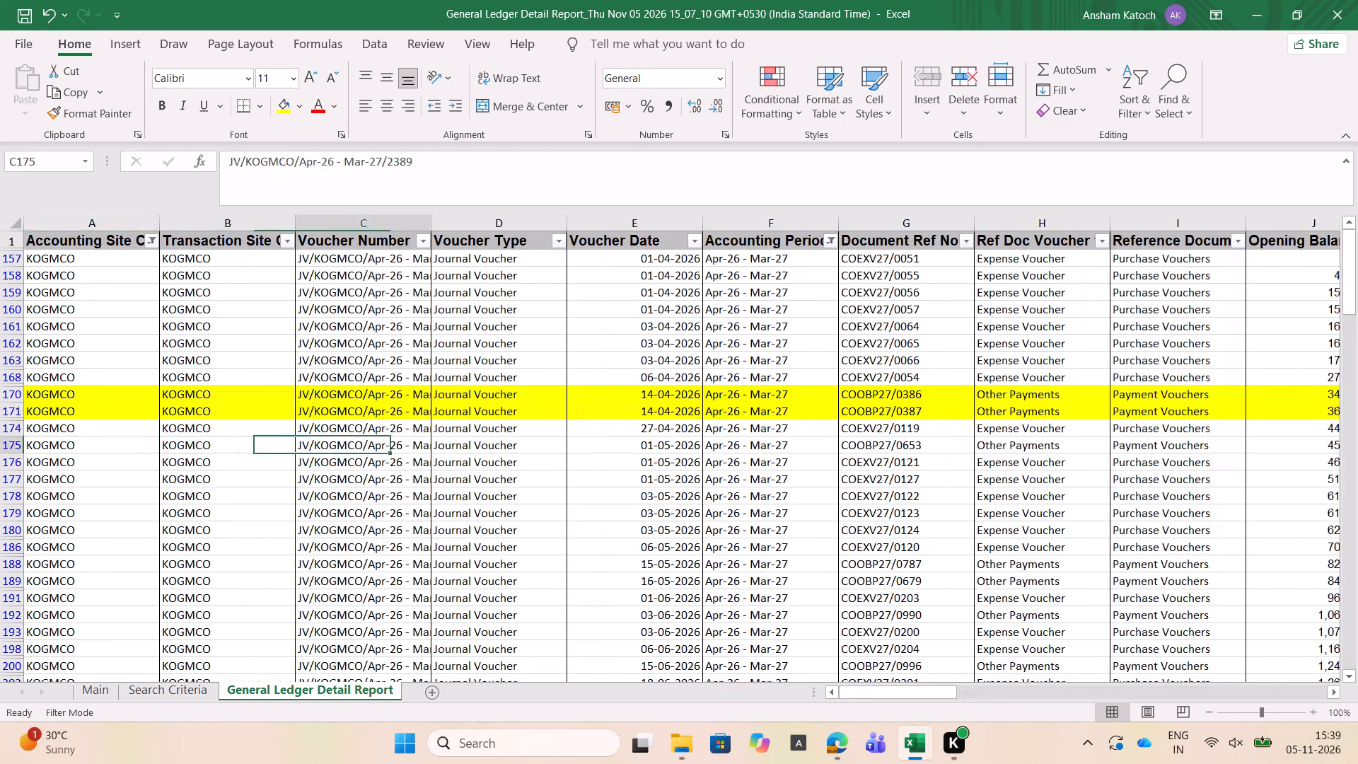
{"action": "key", "text": "Right"}
{"action": "key", "text": "Left"}
{"action": "key", "text": "Left"}
Examine the debit amount, ledger account, instrument date and narration of the recharge entry in row 175.
{"action": "key", "text": "Right"}
{"action": "key", "text": "Right"}
{"action": "key", "text": "Right"}
{"action": "key", "text": "Right"}
{"action": "key", "text": "Right"}
{"action": "key", "text": "Right"}
{"action": "key", "text": "Right"}
{"action": "key", "text": "Right"}
{"action": "key", "text": "Right"}
{"action": "key", "text": "Right"}
{"action": "key", "text": "Right"}
{"action": "key", "text": "Right"}
{"action": "key", "text": "Right"}
{"action": "key", "text": "Right"}
{"action": "key", "text": "Right"}
{"action": "key", "text": "Right"}
{"action": "key", "text": "Right"}
{"action": "key", "text": "Right"}
{"action": "key", "text": "Right"}
{"action": "key", "text": "Right"}
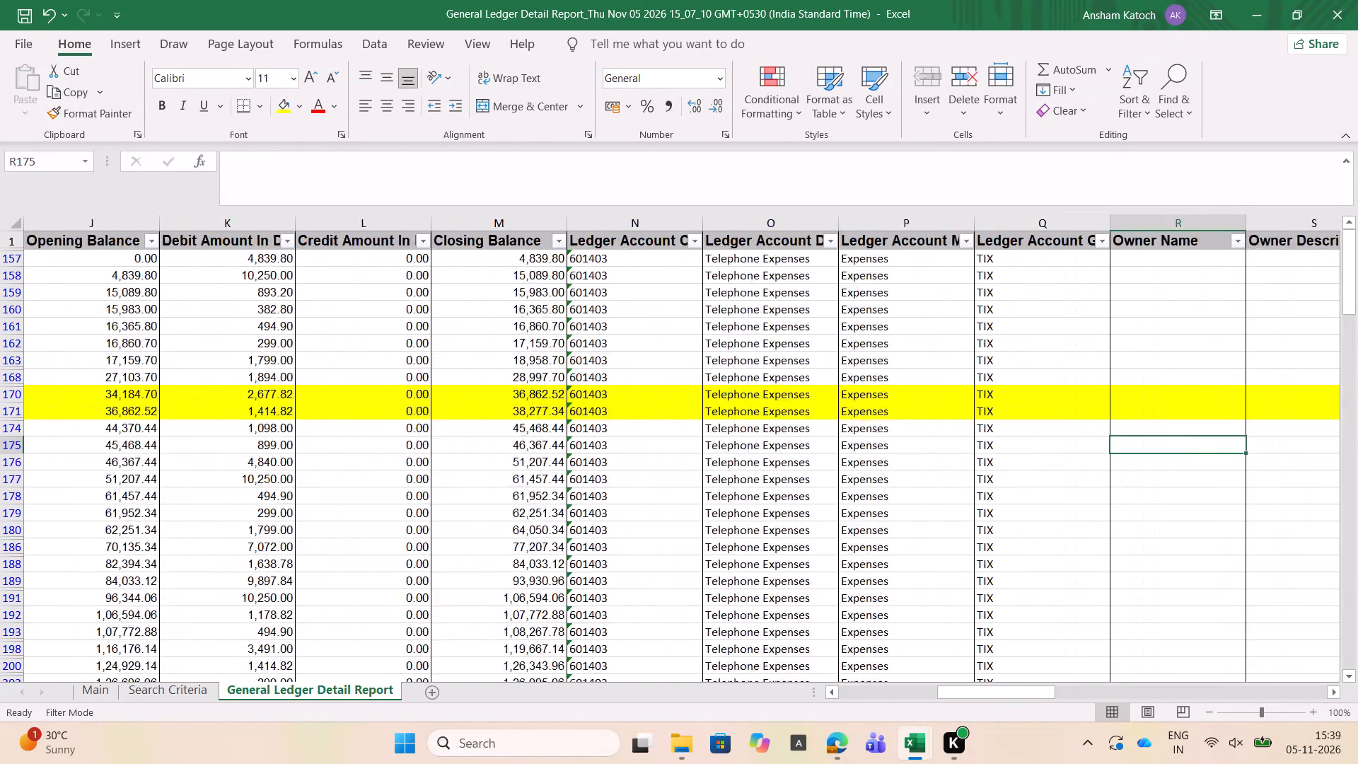
{"action": "key", "text": "Right"}
{"action": "key", "text": "Right"}
{"action": "key", "text": "Right"}
{"action": "key", "text": "Left"}
{"action": "key", "text": "Left"}
{"action": "key", "text": "Left"}
{"action": "key", "text": "Left"}
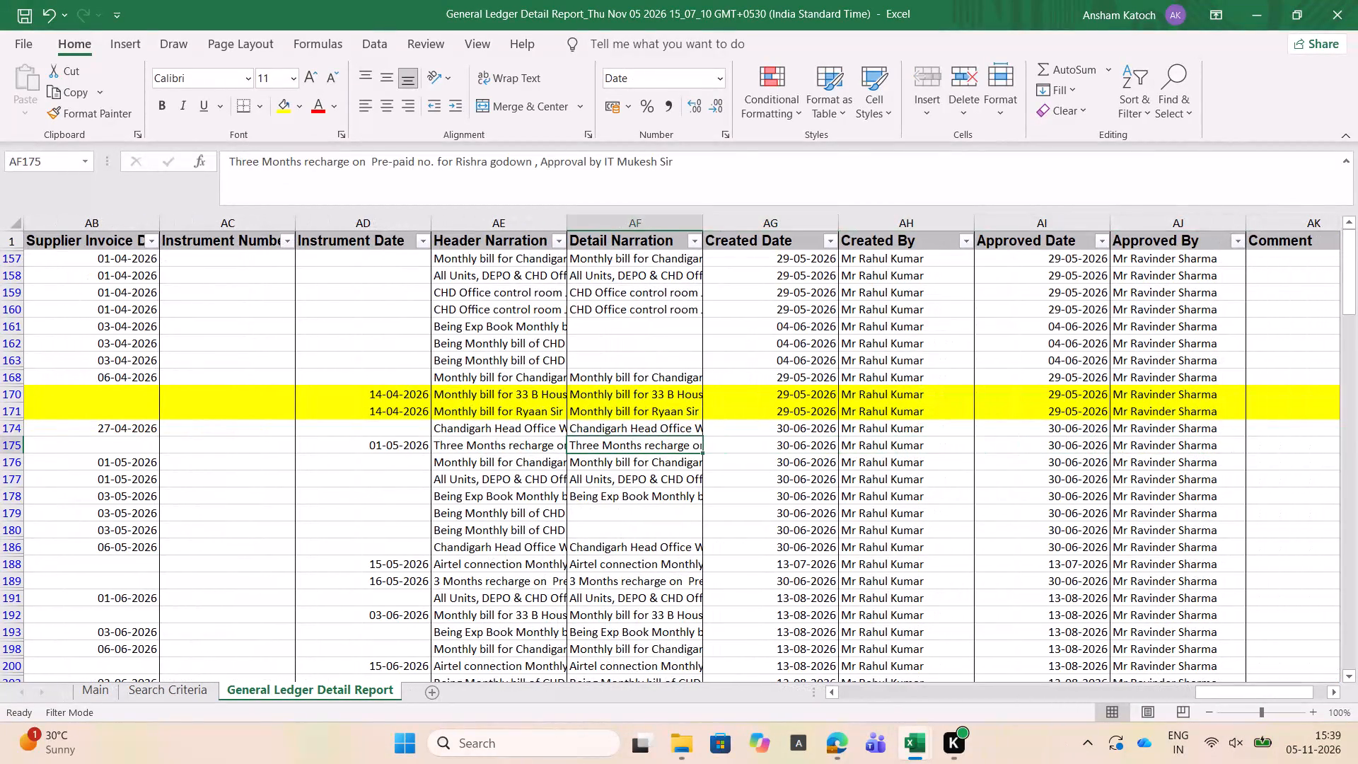
Highlight row 175, the three months pre-paid recharge for Rishra godown, in yellow.
{"action": "key", "text": "Left"}
{"action": "key", "text": "shift+space"}
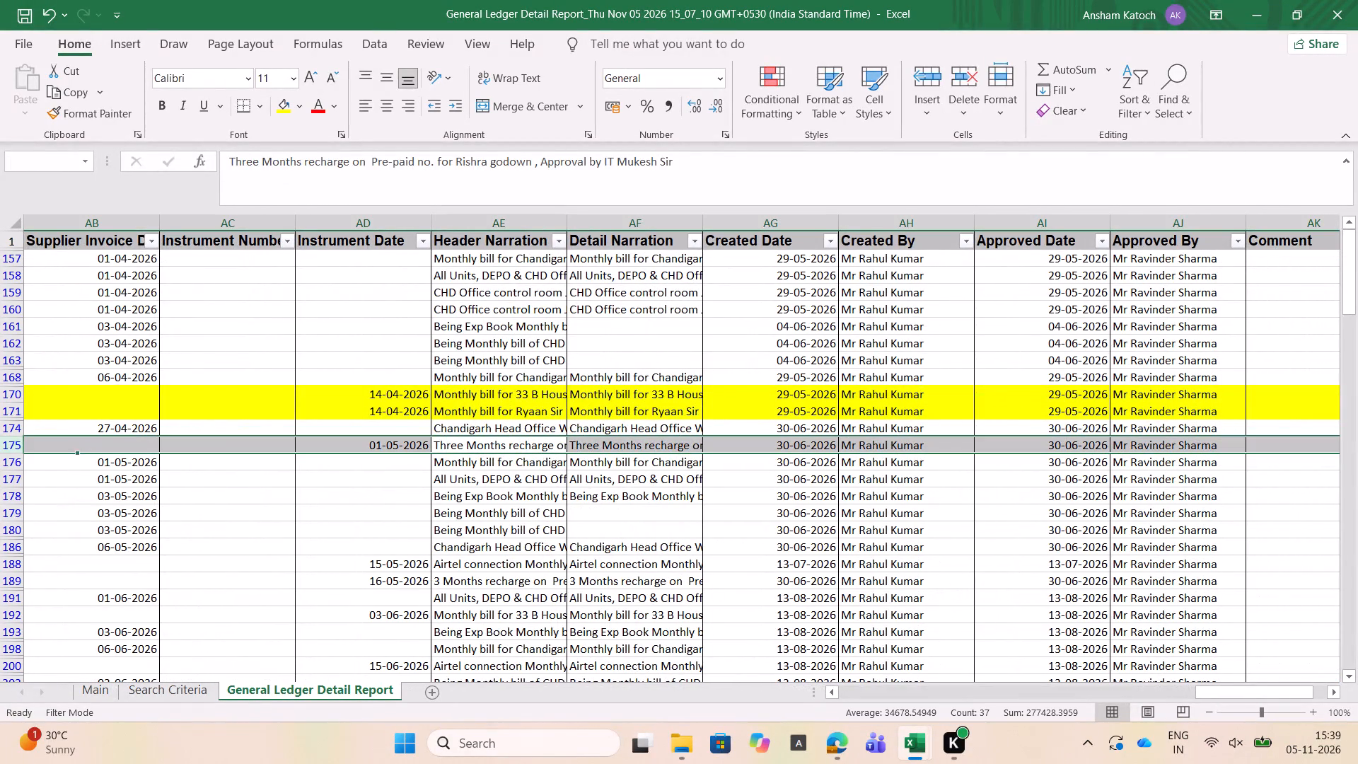
{"action": "left_click", "coordinate": [291, 100]}
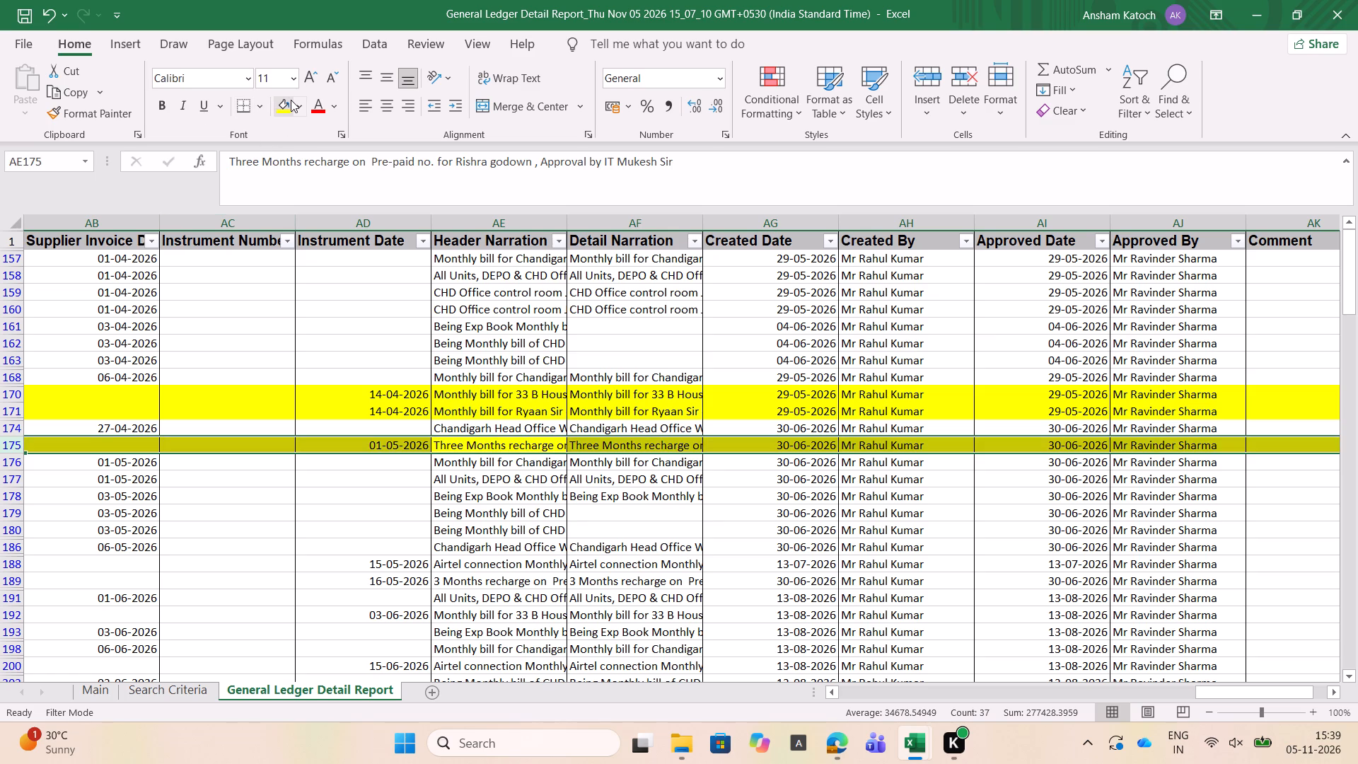
Examine the instrument number, instrument date and header narration of the Chandigarh landline and mobile bills in rows 176 and 177.
{"action": "key", "text": "Down"}
{"action": "key", "text": "Down"}
{"action": "key", "text": "Up"}
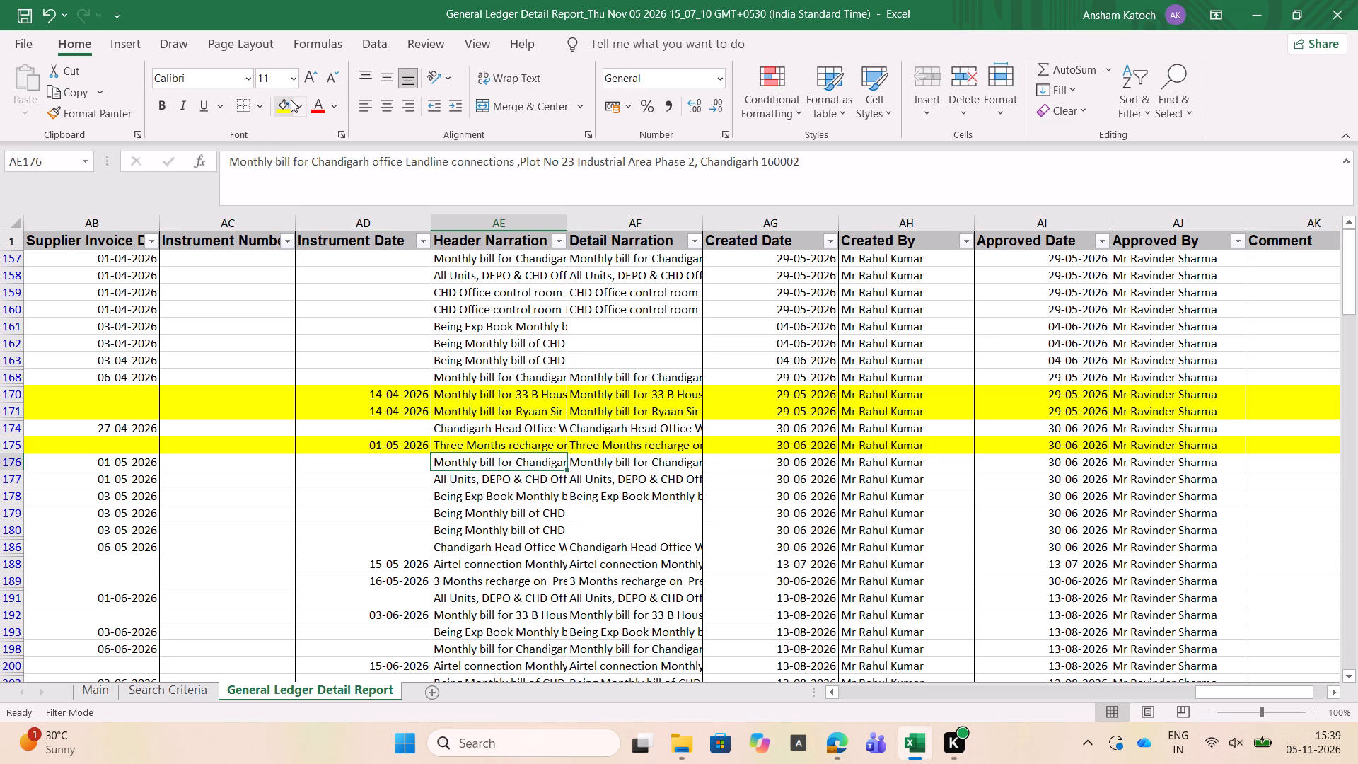
{"action": "key", "text": "Left"}
{"action": "key", "text": "Left"}
{"action": "key", "text": "Right"}
{"action": "key", "text": "Down"}
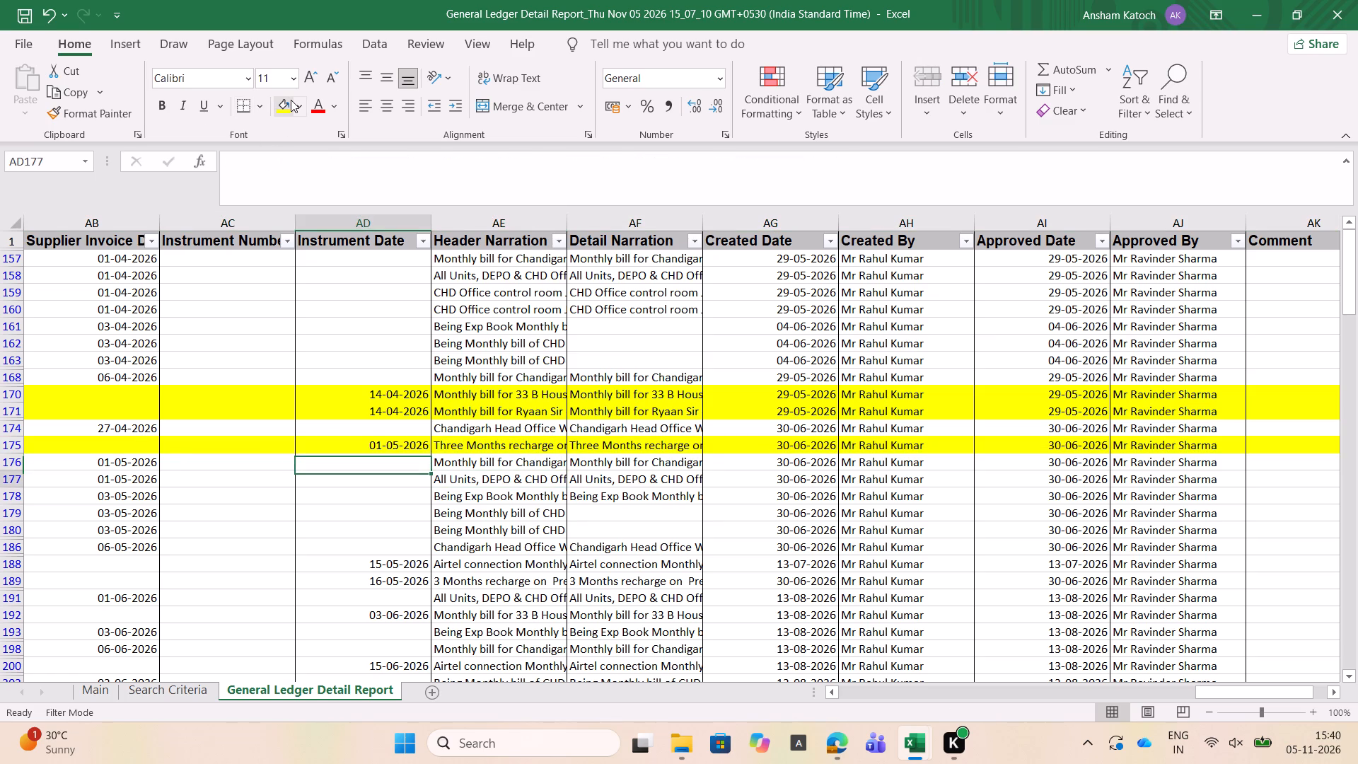
{"action": "key", "text": "Right"}
{"action": "key", "text": "Left"}
{"action": "key", "text": "Left"}
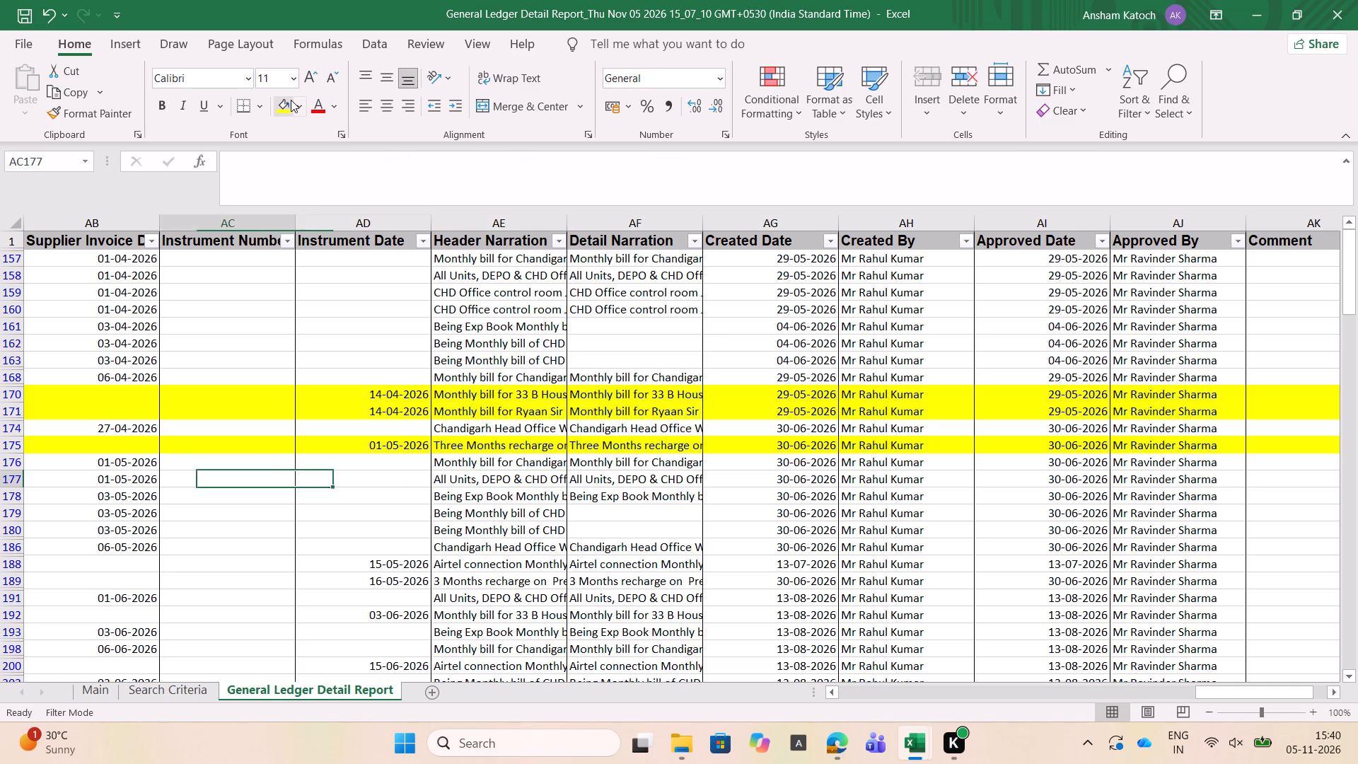
{"action": "key", "text": "Left"}
{"action": "key", "text": "Right"}
{"action": "key", "text": "Right"}
{"action": "key", "text": "Right"}
Read the header narrations of the May 2026 telephone entries in rows 178 to 189.
{"action": "key", "text": "Down"}
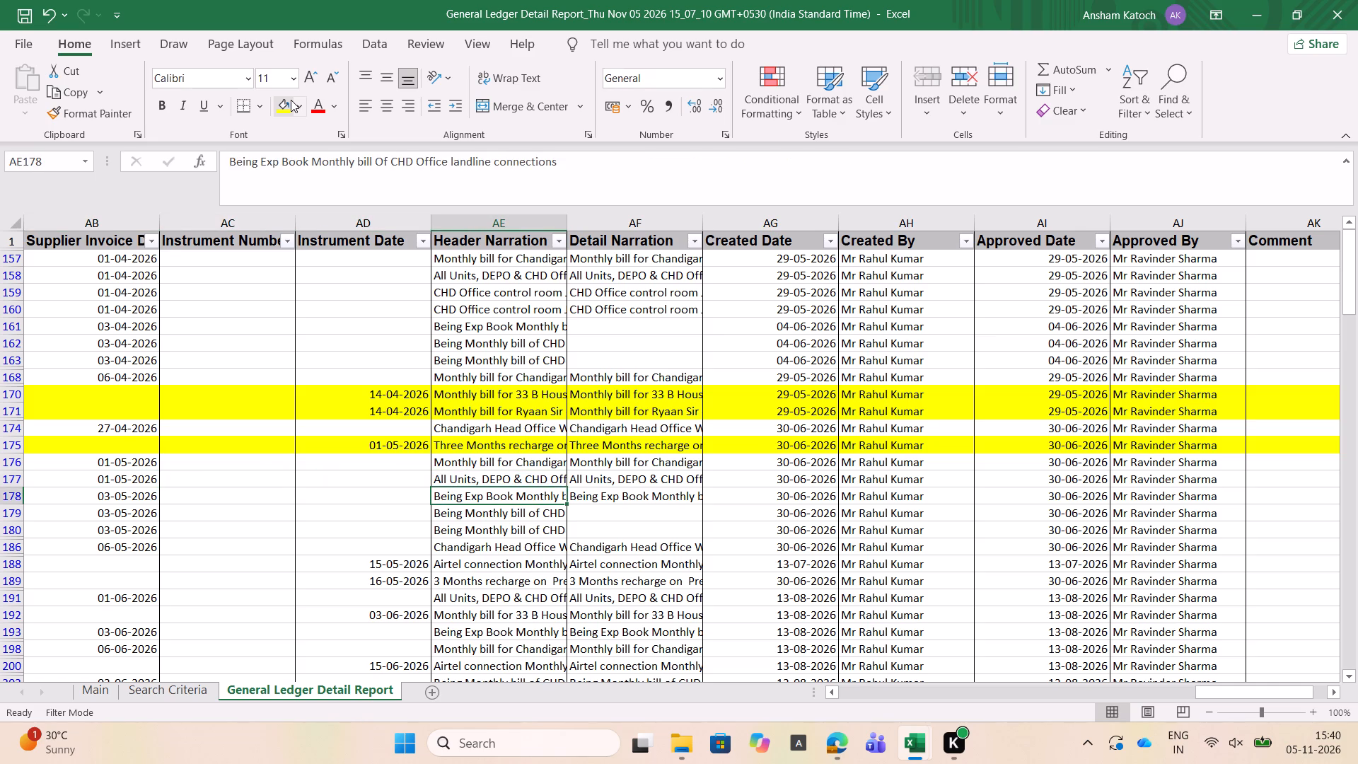
{"action": "key", "text": "Down"}
{"action": "key", "text": "Down"}
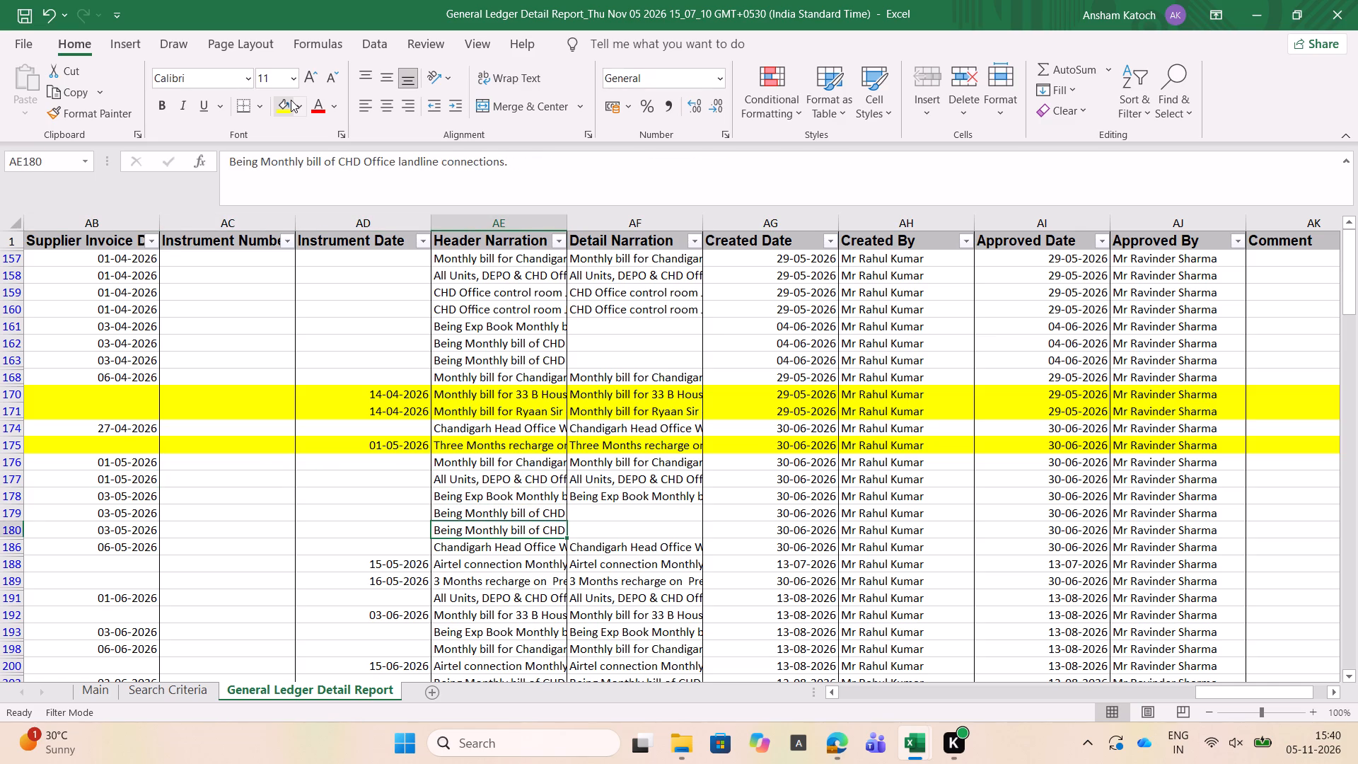
{"action": "key", "text": "Up"}
{"action": "key", "text": "Down"}
{"action": "key", "text": "Down"}
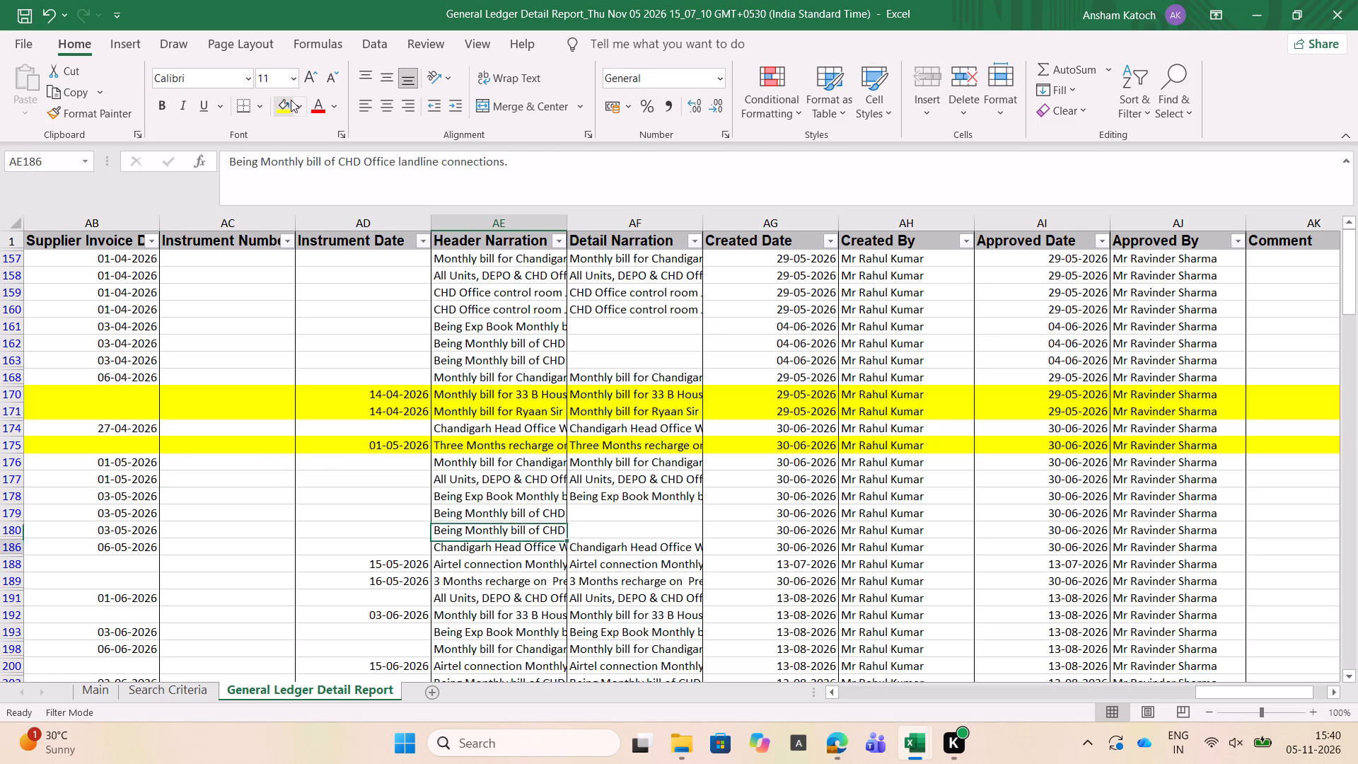
{"action": "key", "text": "Down"}
{"action": "key", "text": "Up"}
{"action": "key", "text": "Down"}
{"action": "key", "text": "Down"}
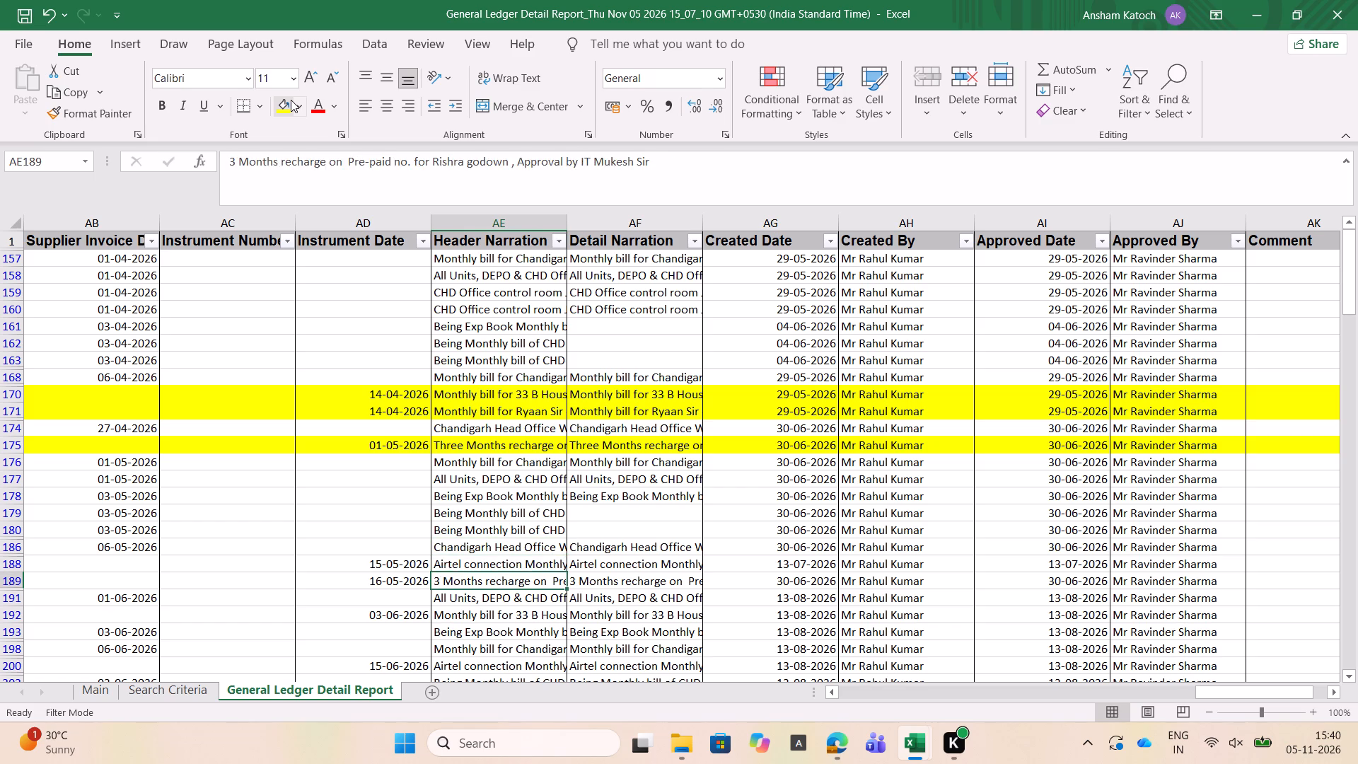
{"action": "key", "text": "Up"}
{"action": "key", "text": "Up"}
{"action": "key", "text": "Down"}
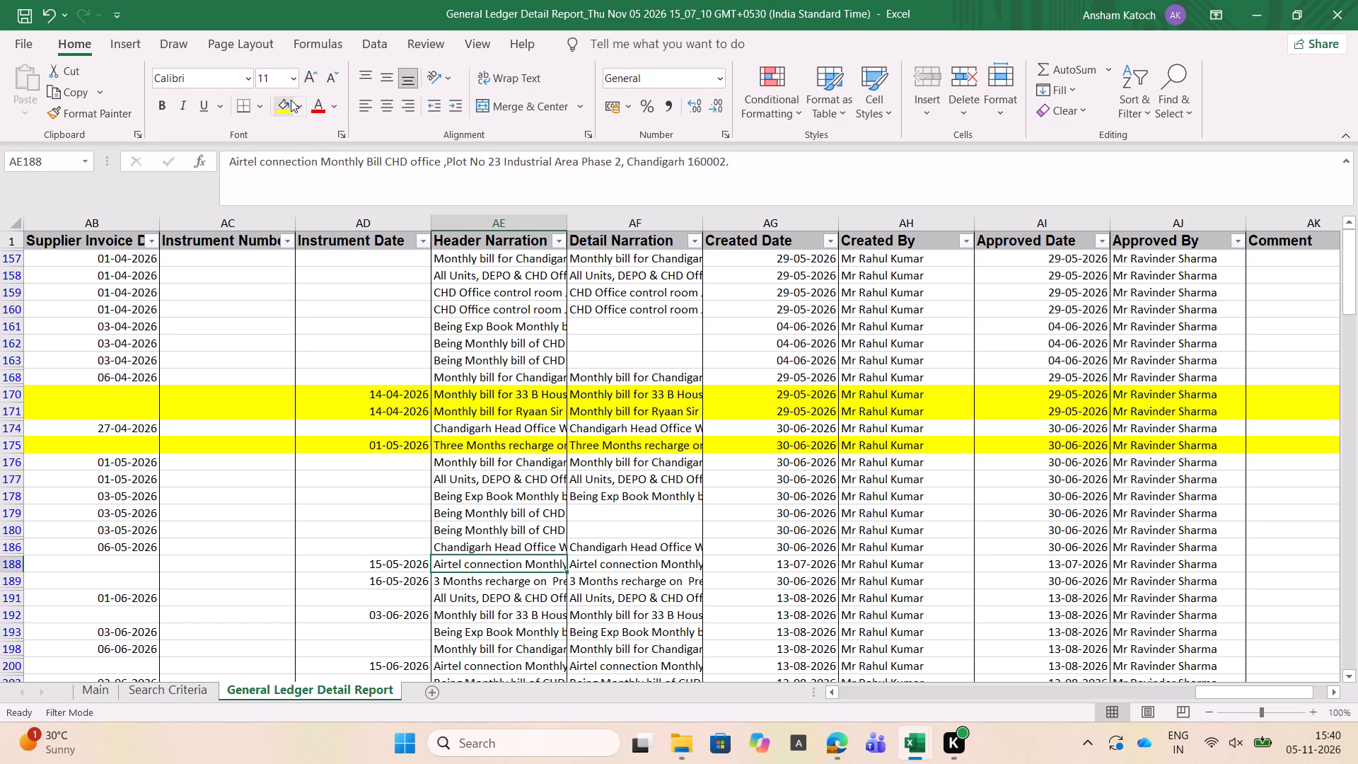
Recheck the narrations up to row 189 and highlight that row, the 16-05-2026 Rishra godown recharge, in yellow.
{"action": "key", "text": "Down"}
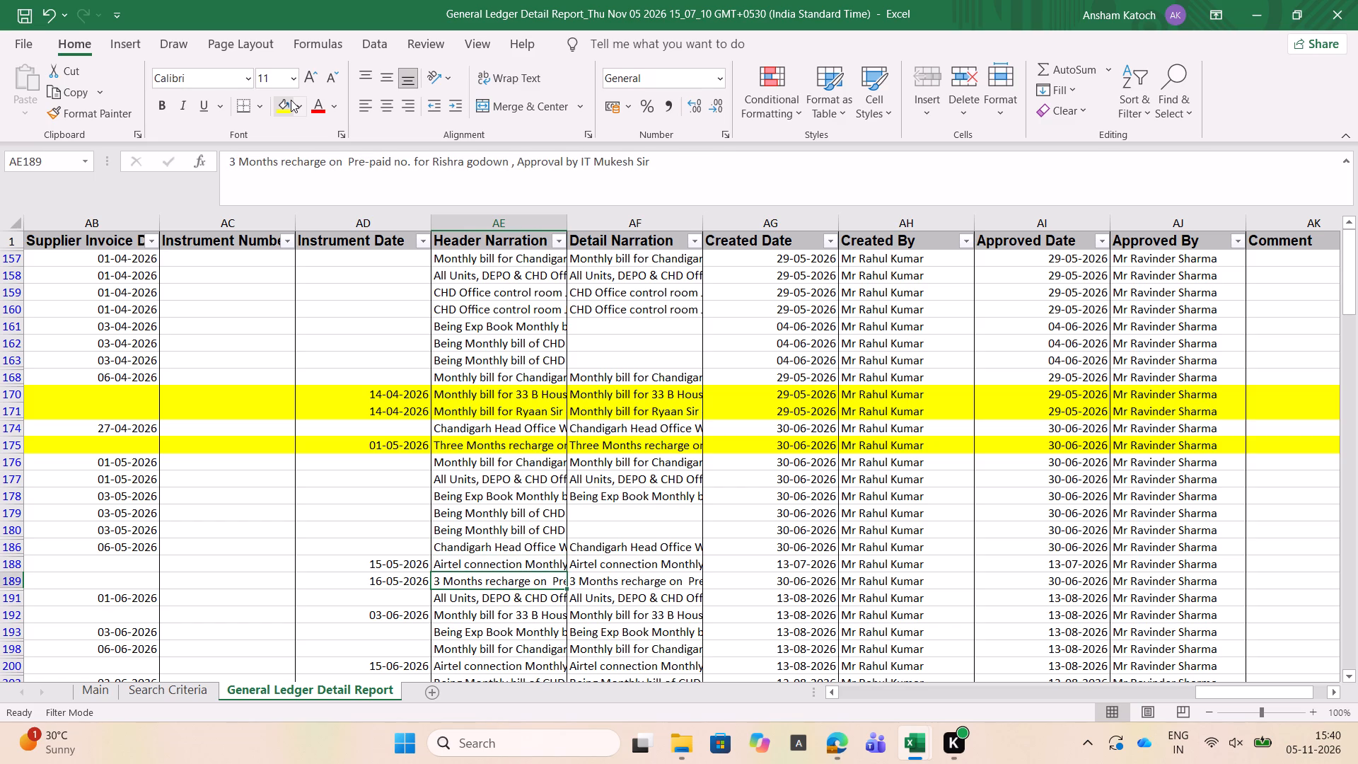
{"action": "key", "text": "Left"}
{"action": "key", "text": "Left"}
{"action": "key", "text": "Left"}
{"action": "key", "text": "Right"}
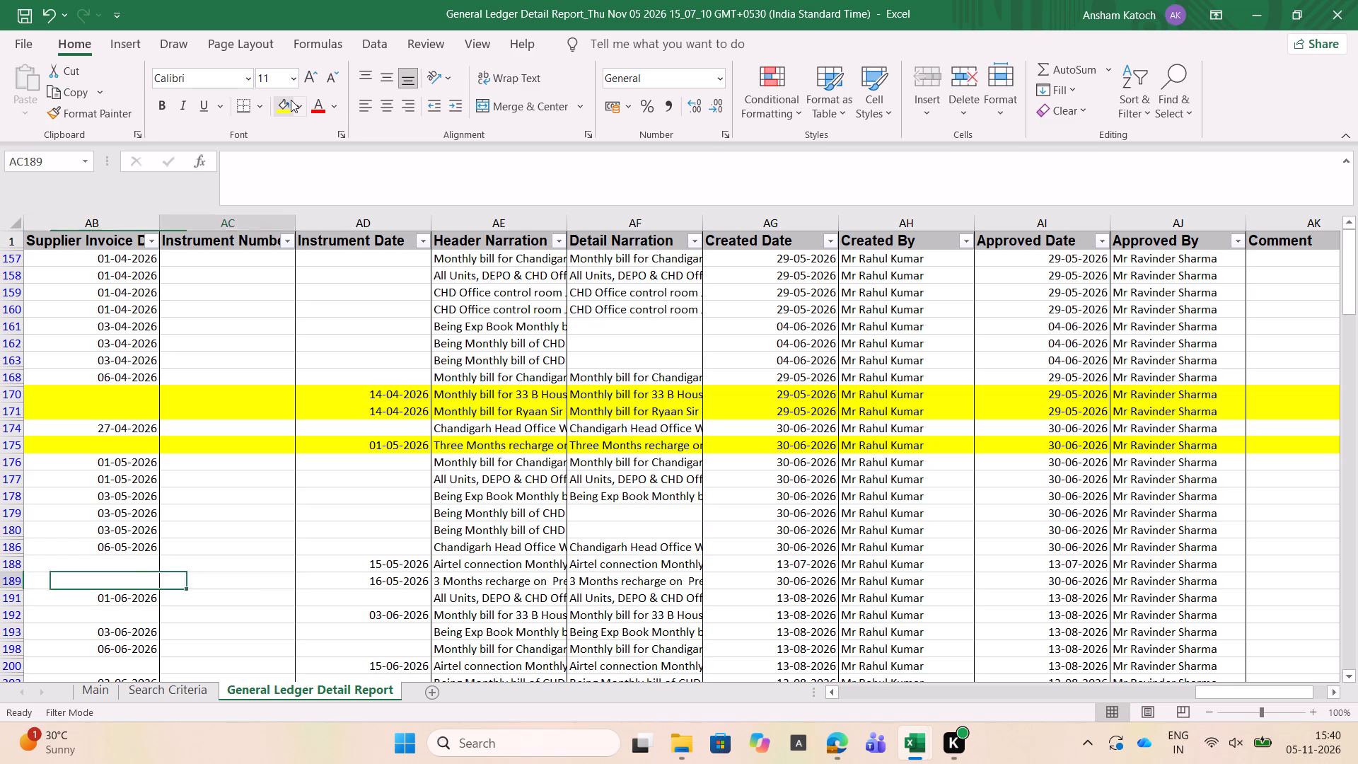
{"action": "key", "text": "Right"}
{"action": "key", "text": "Right"}
{"action": "key", "text": "Up"}
{"action": "key", "text": "Down"}
{"action": "key", "text": "Up"}
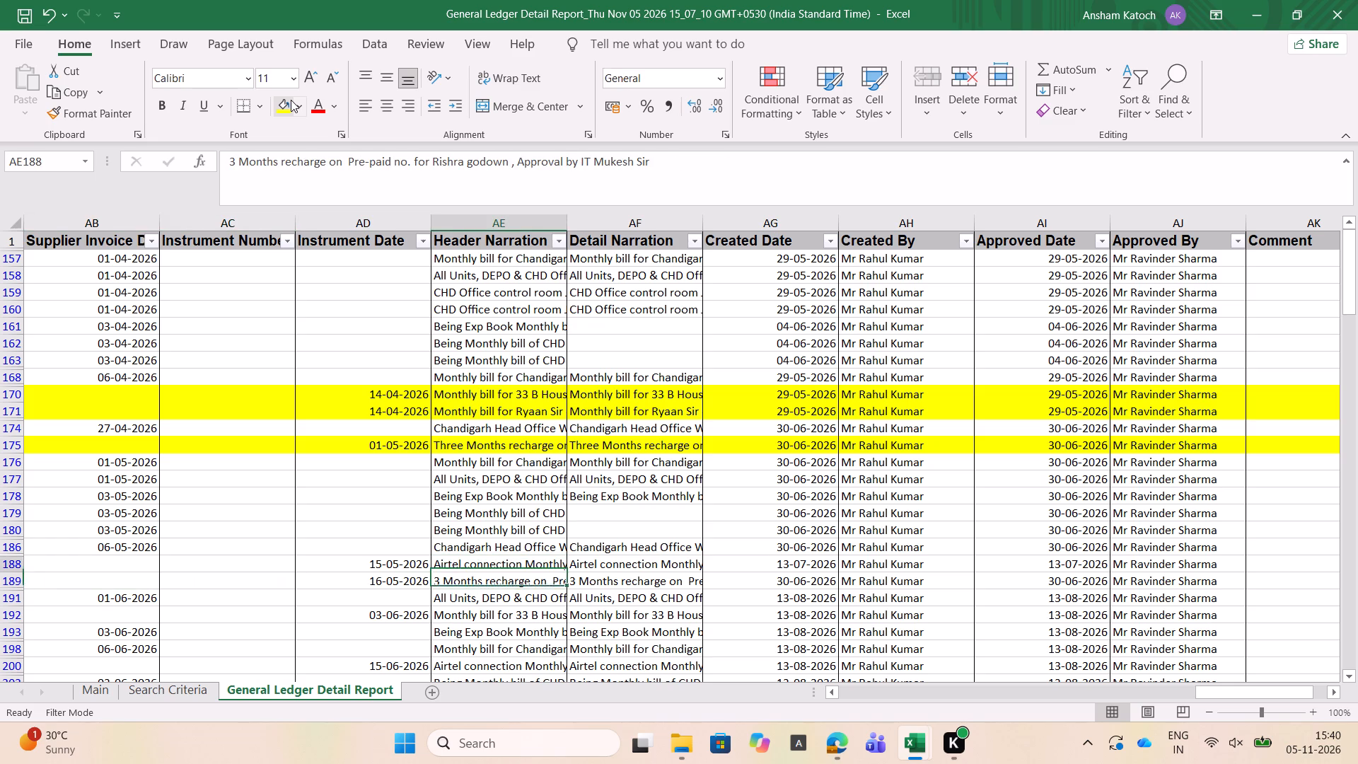
{"action": "key", "text": "Up"}
{"action": "key", "text": "Up"}
{"action": "key", "text": "Up"}
{"action": "key", "text": "Up"}
{"action": "key", "text": "Up"}
{"action": "key", "text": "Up"}
{"action": "key", "text": "Down"}
{"action": "key", "text": "Down"}
{"action": "key", "text": "Down"}
{"action": "key", "text": "Down"}
{"action": "key", "text": "Down"}
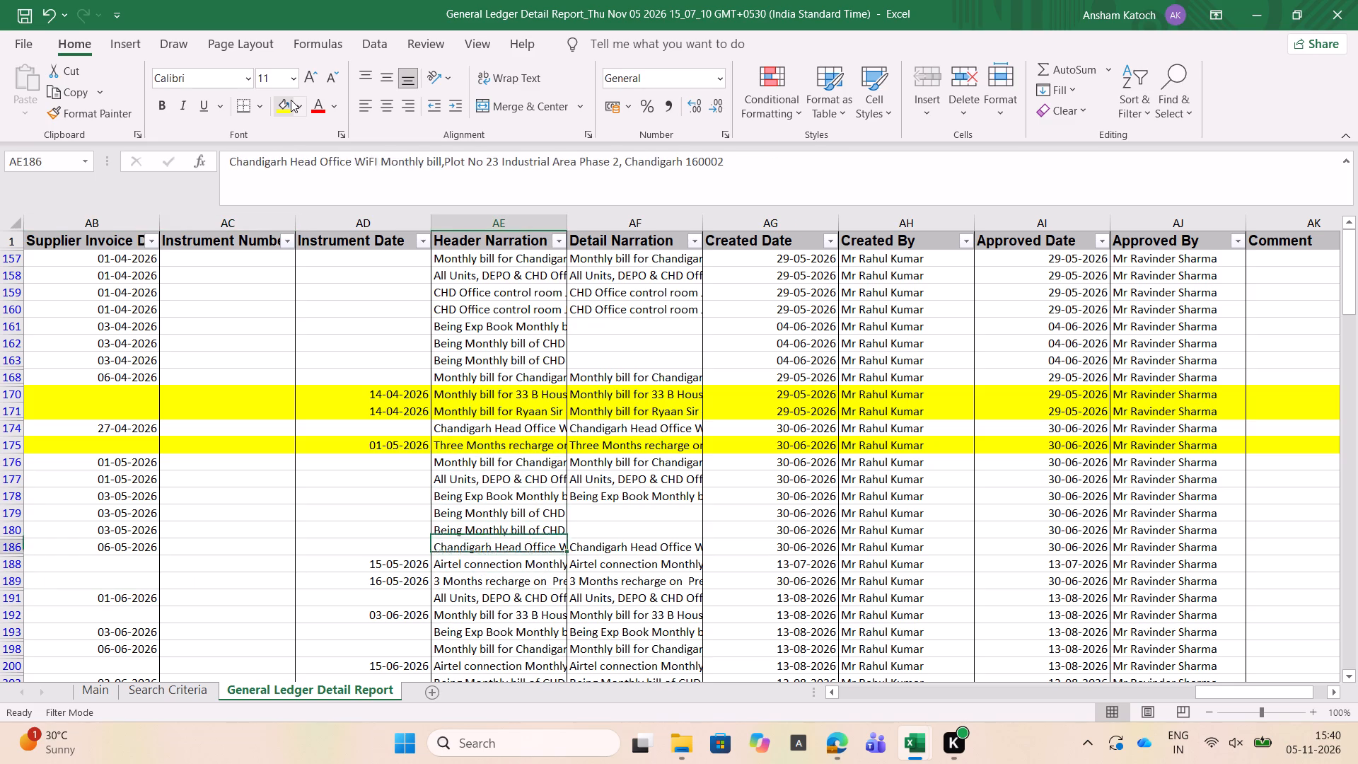
{"action": "key", "text": "Down"}
{"action": "key", "text": "Down"}
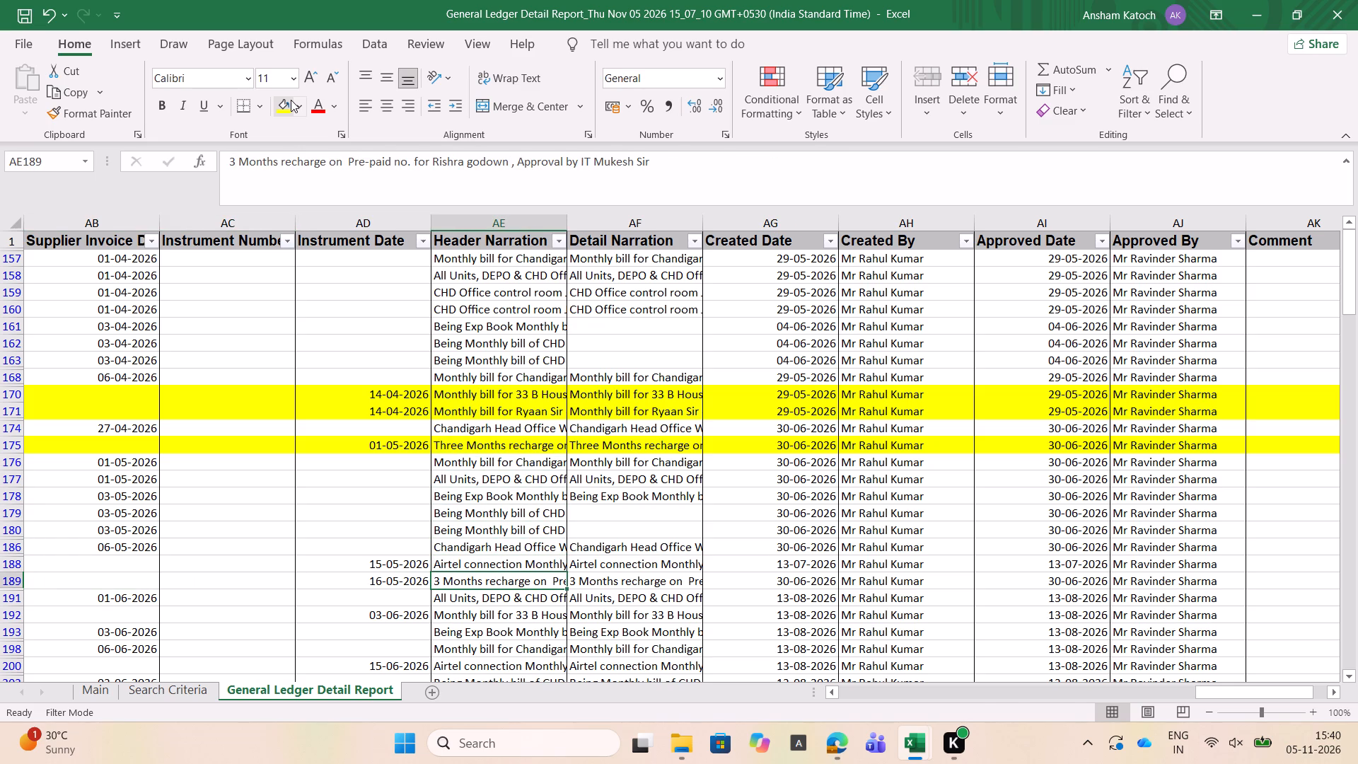
Highlight row 189, the 16-05-2026 three months pre-paid recharge for Rishra godown, in yellow.
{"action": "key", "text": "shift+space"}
{"action": "left_click", "coordinate": [286, 102]}
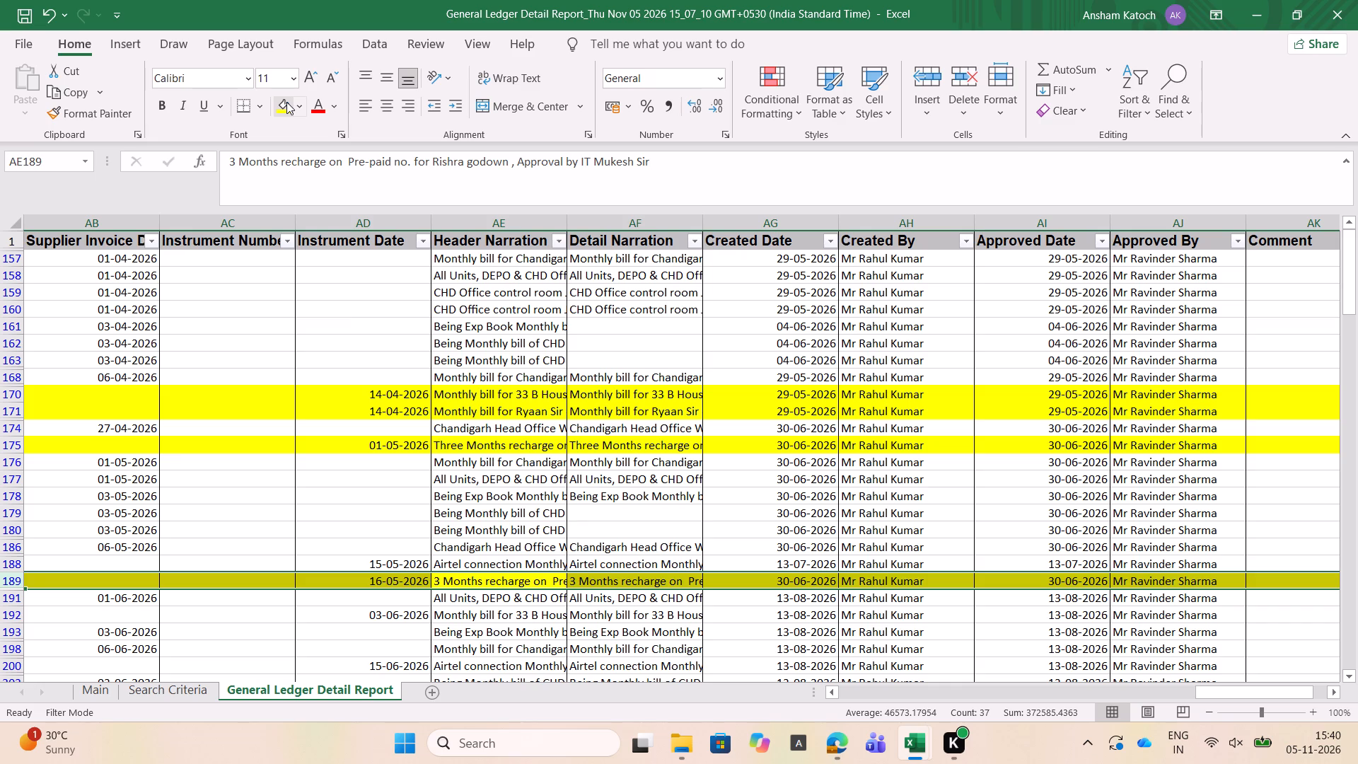
{"action": "key", "text": "Right"}
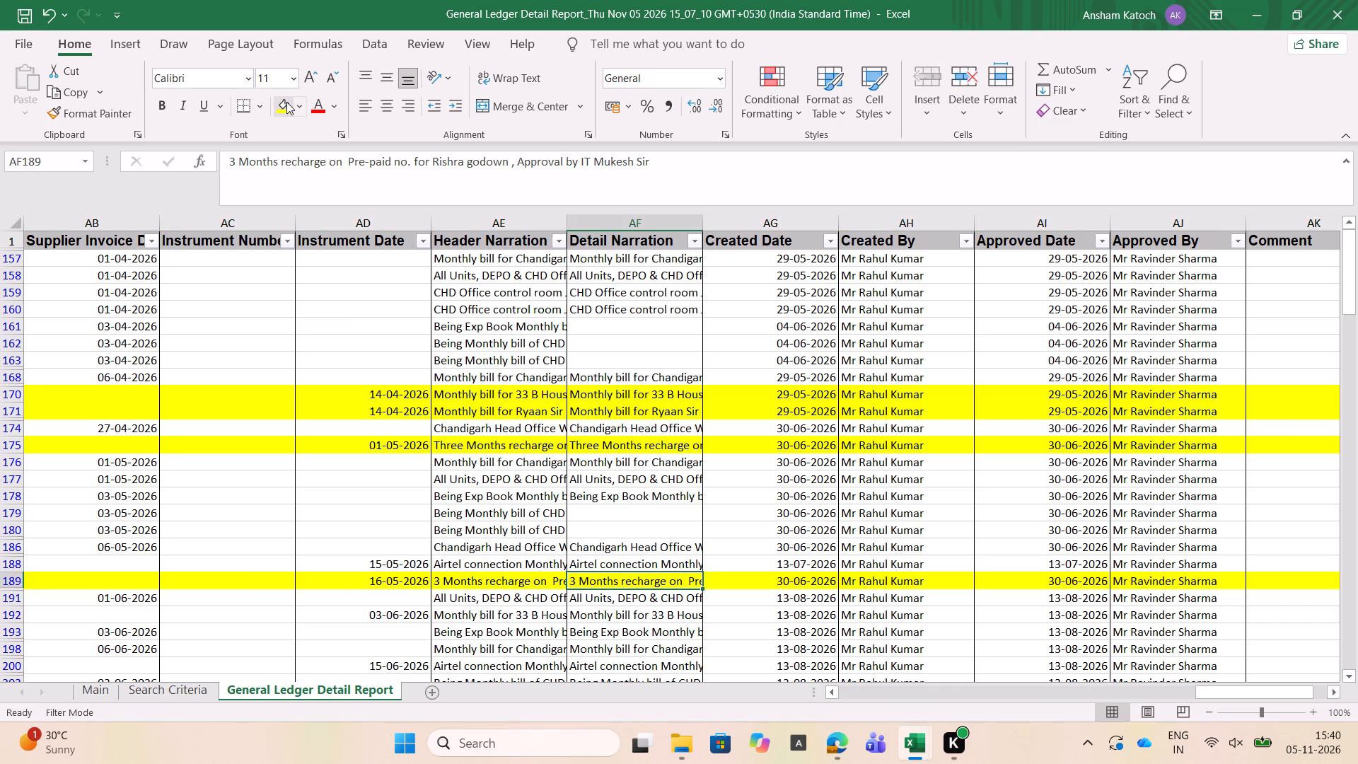
{"action": "key", "text": "Left"}
Read and compare the header narrations of the June 2026 telephone entries in rows 191 to 198 with the recharge entry in row 189.
{"action": "key", "text": "Down"}
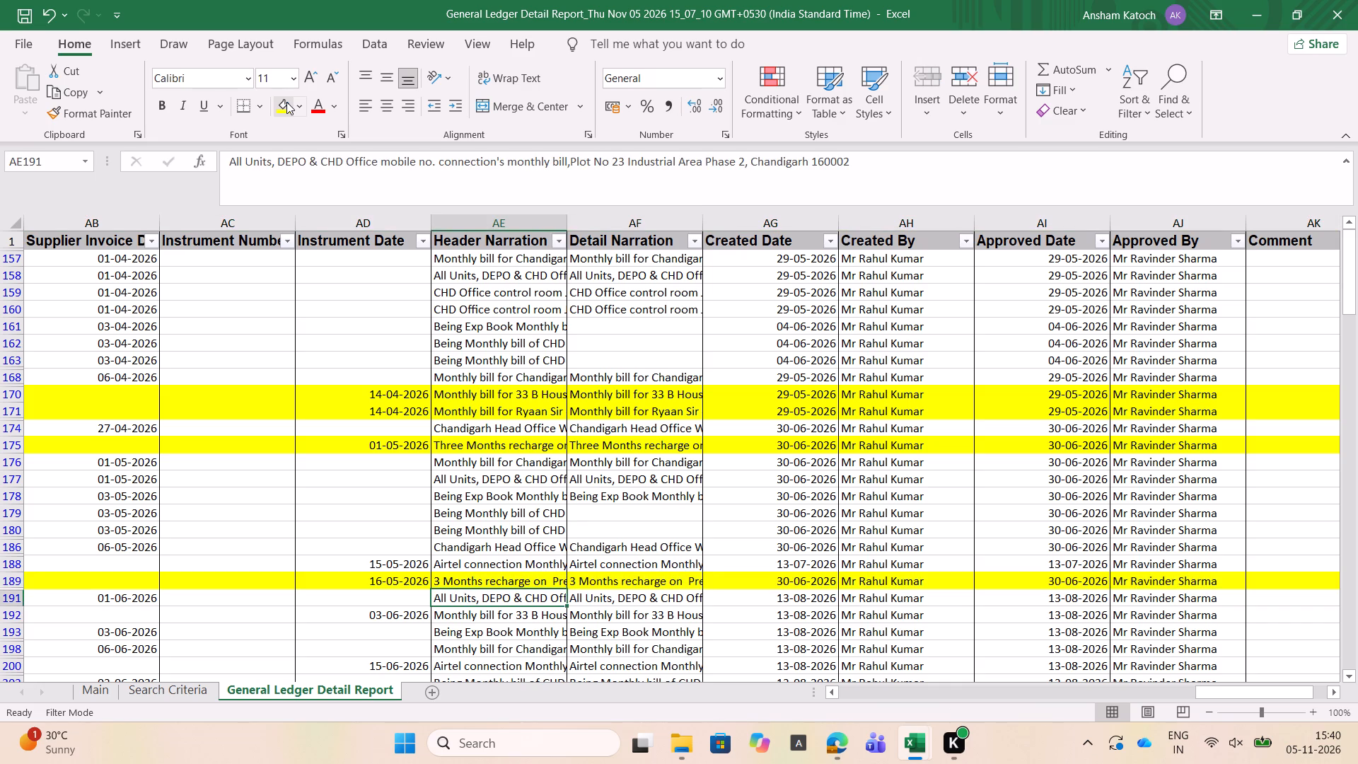
{"action": "key", "text": "Up"}
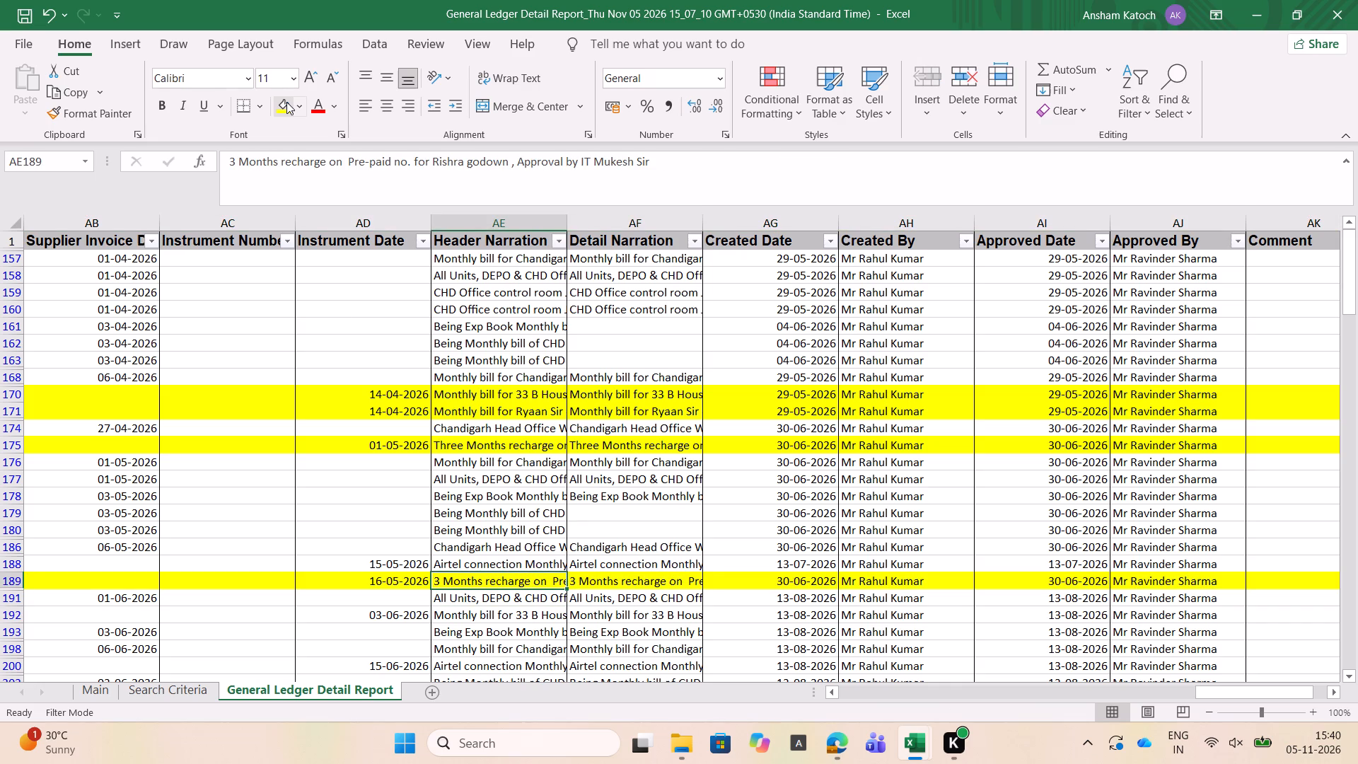
{"action": "key", "text": "Down"}
{"action": "key", "text": "Down"}
{"action": "key", "text": "Up"}
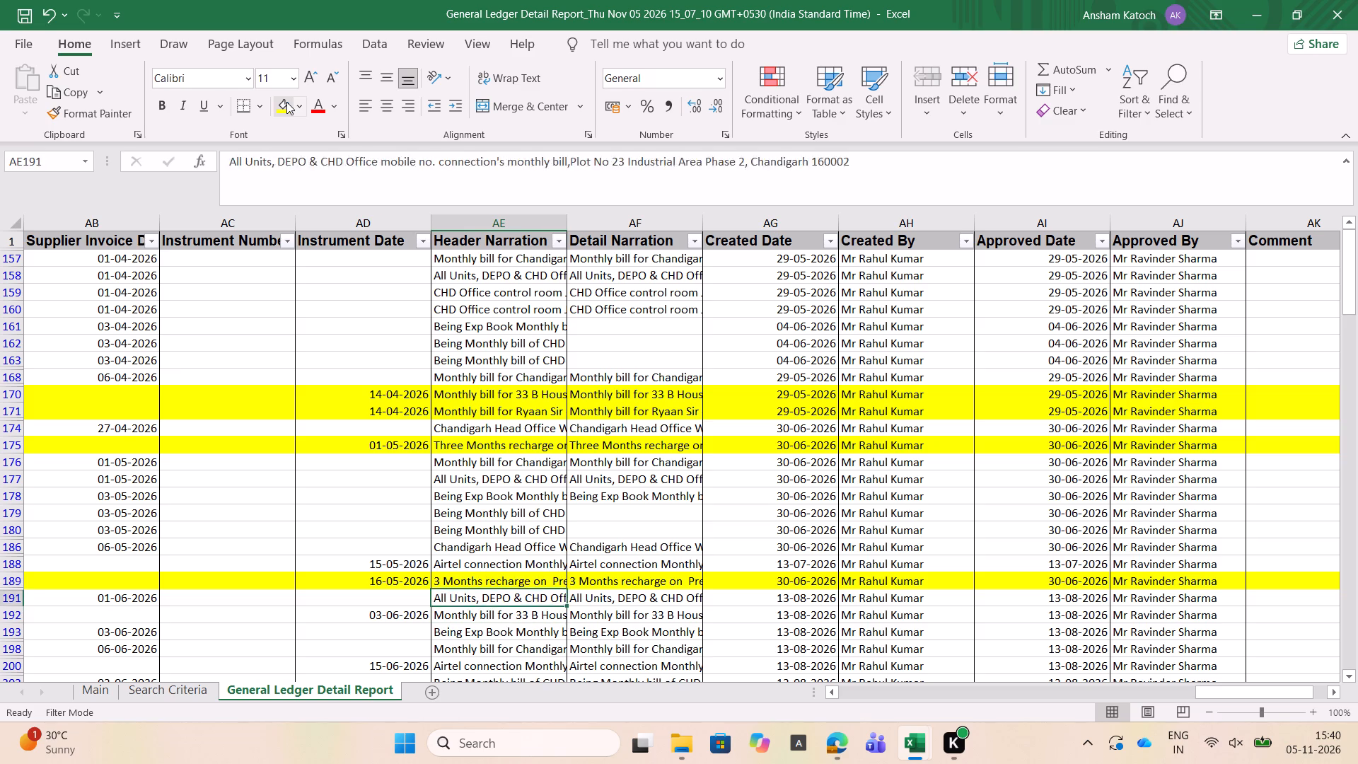
{"action": "key", "text": "Up"}
{"action": "key", "text": "Down"}
{"action": "key", "text": "Down"}
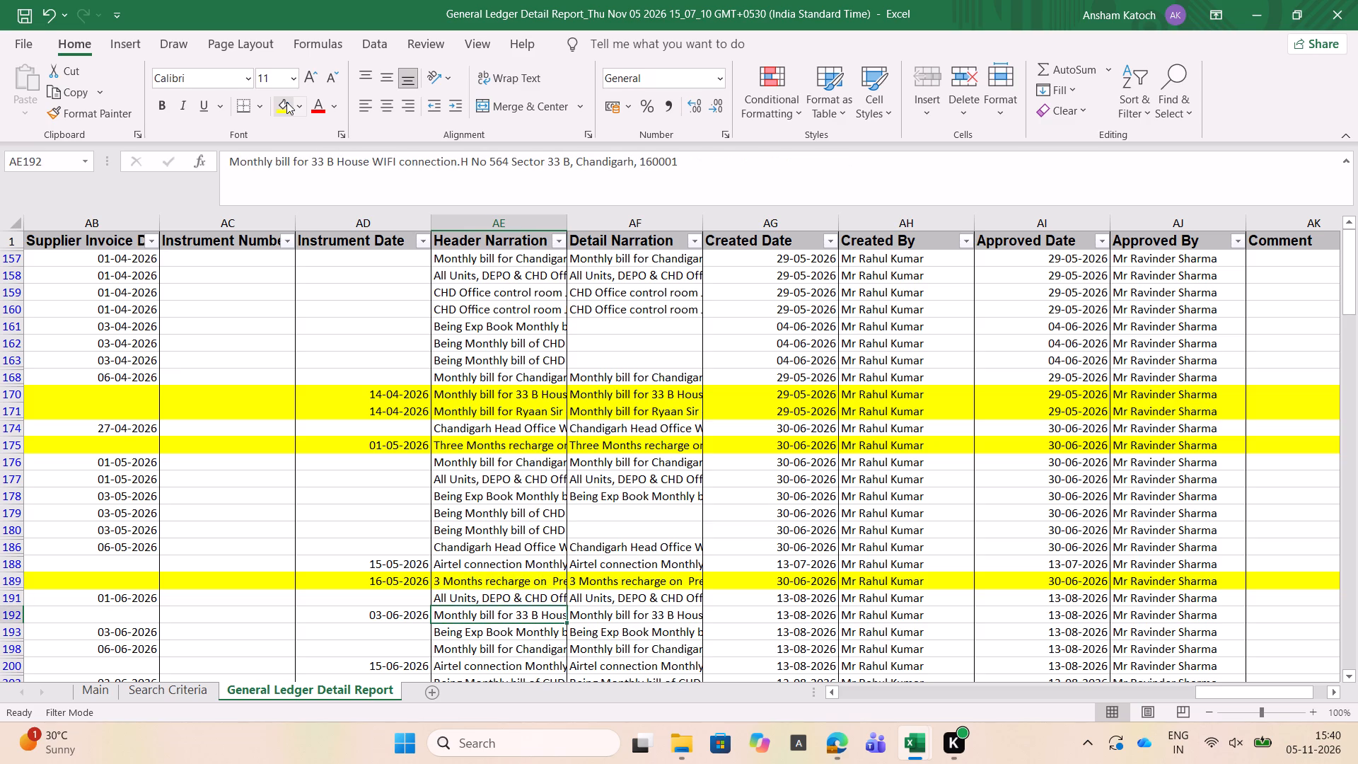
{"action": "key", "text": "Down"}
{"action": "key", "text": "Down"}
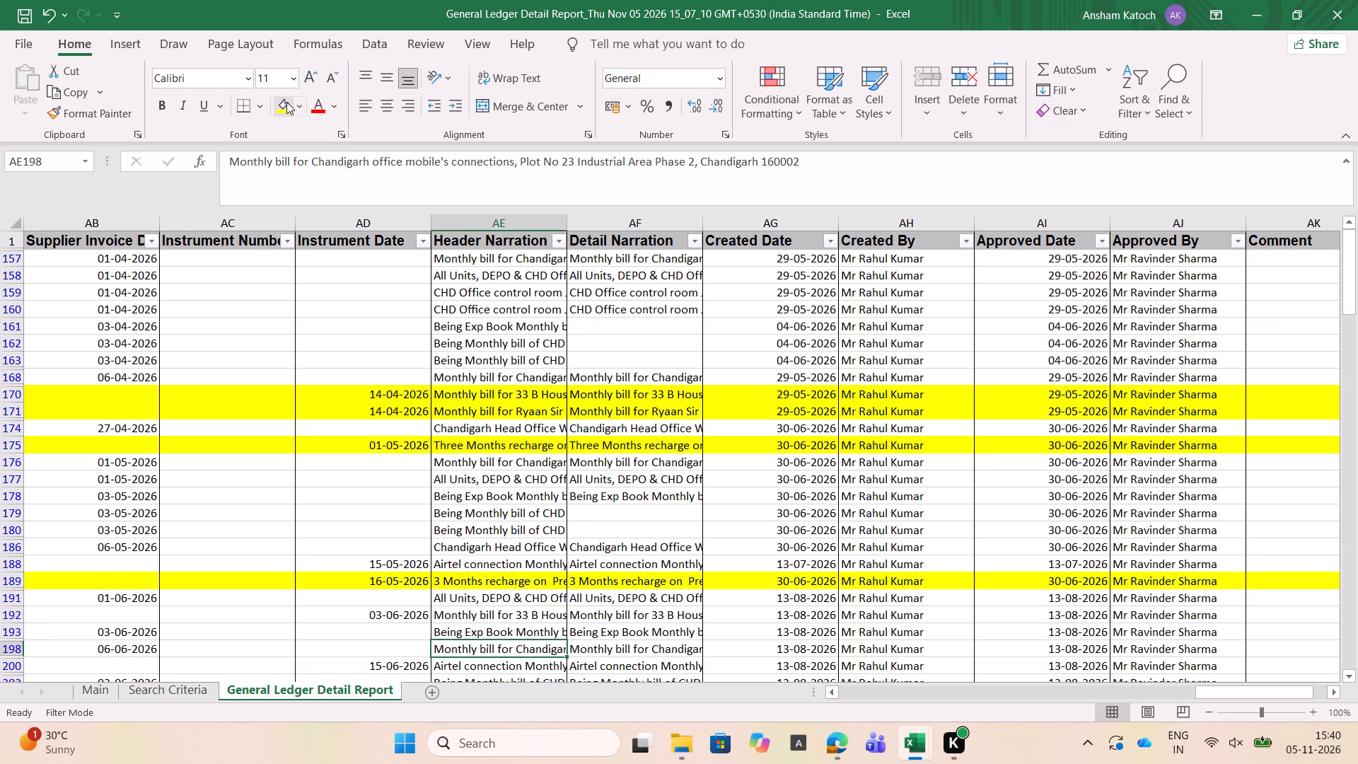
{"action": "key", "text": "Up"}
{"action": "key", "text": "Up"}
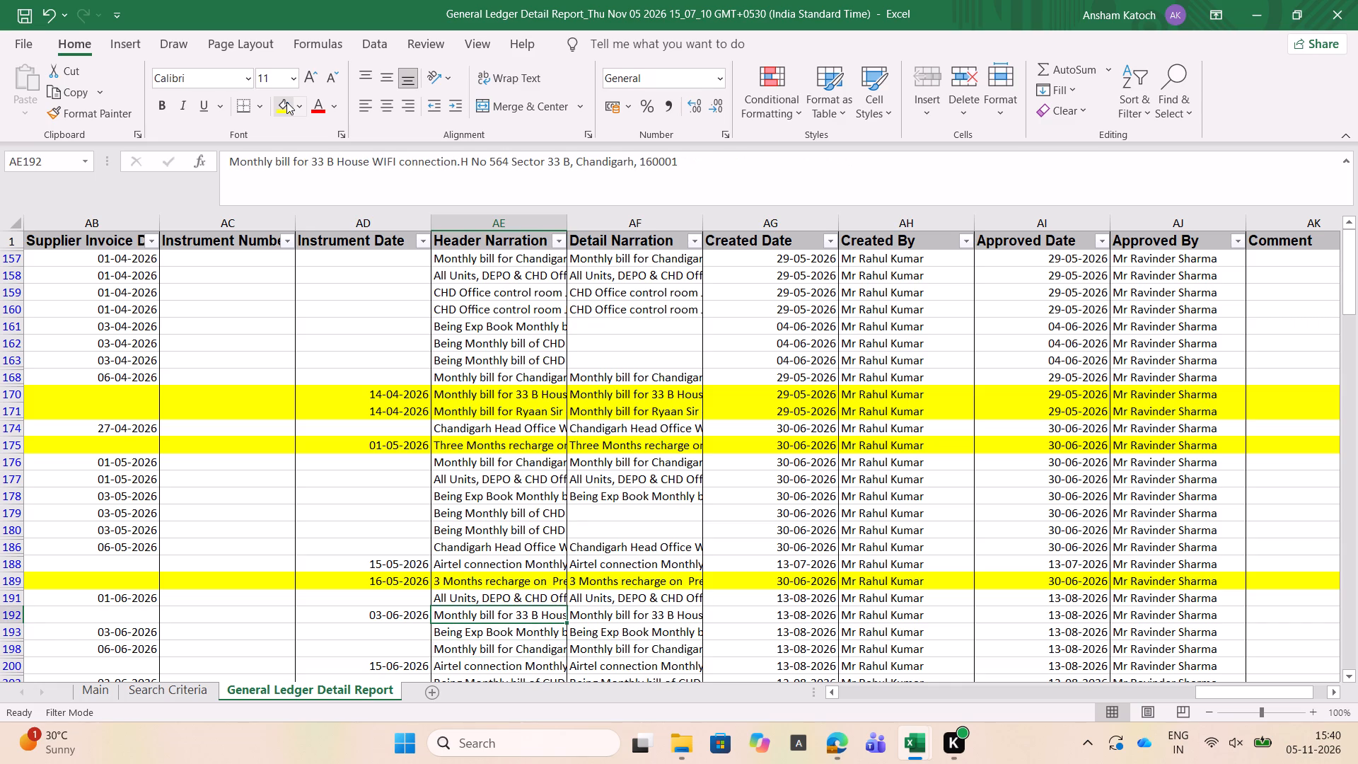
{"action": "key", "text": "Up"}
{"action": "key", "text": "Down"}
Compare the header narrations of the mobile, 33 B House WiFi and landline bills in rows 191 to 193.
{"action": "key", "text": "Down"}
{"action": "key", "text": "Up"}
{"action": "key", "text": "Down"}
{"action": "key", "text": "Up"}
{"action": "key", "text": "Up"}
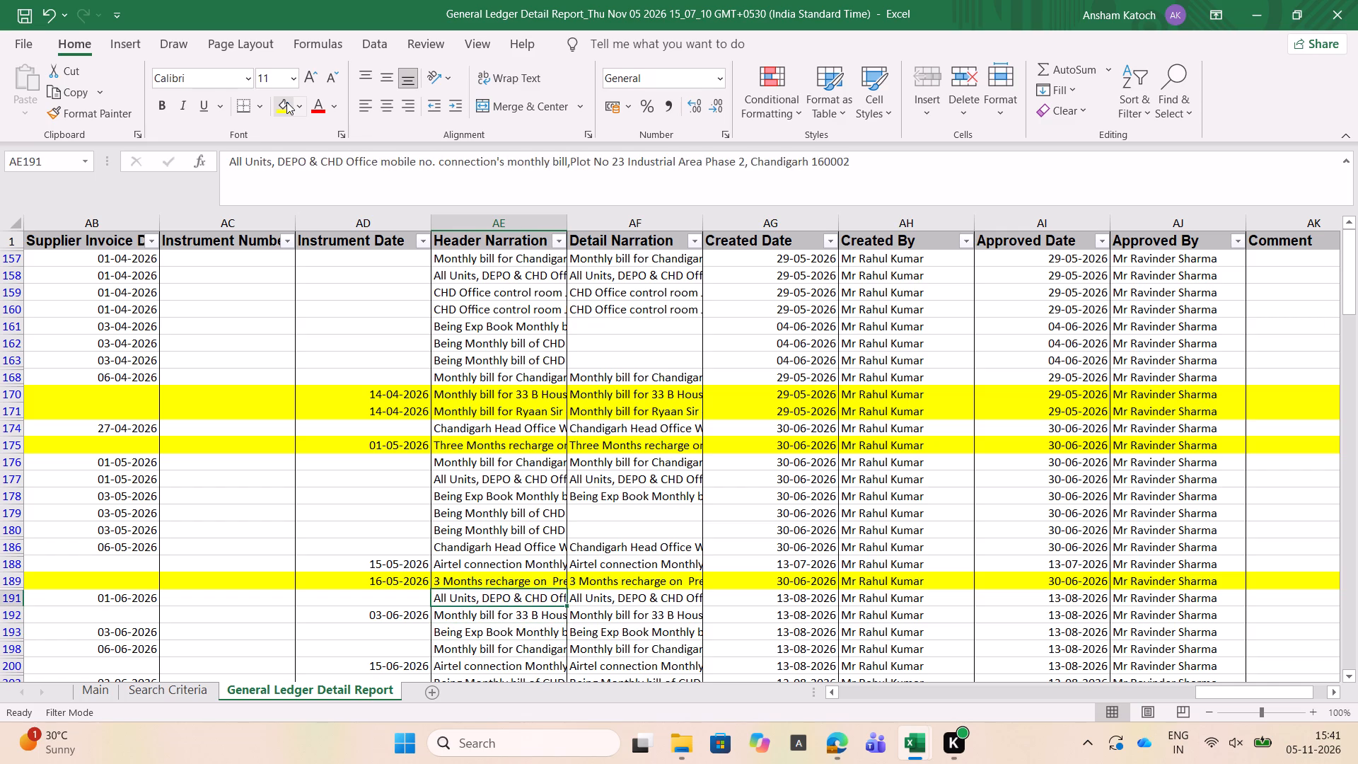
{"action": "key", "text": "Down"}
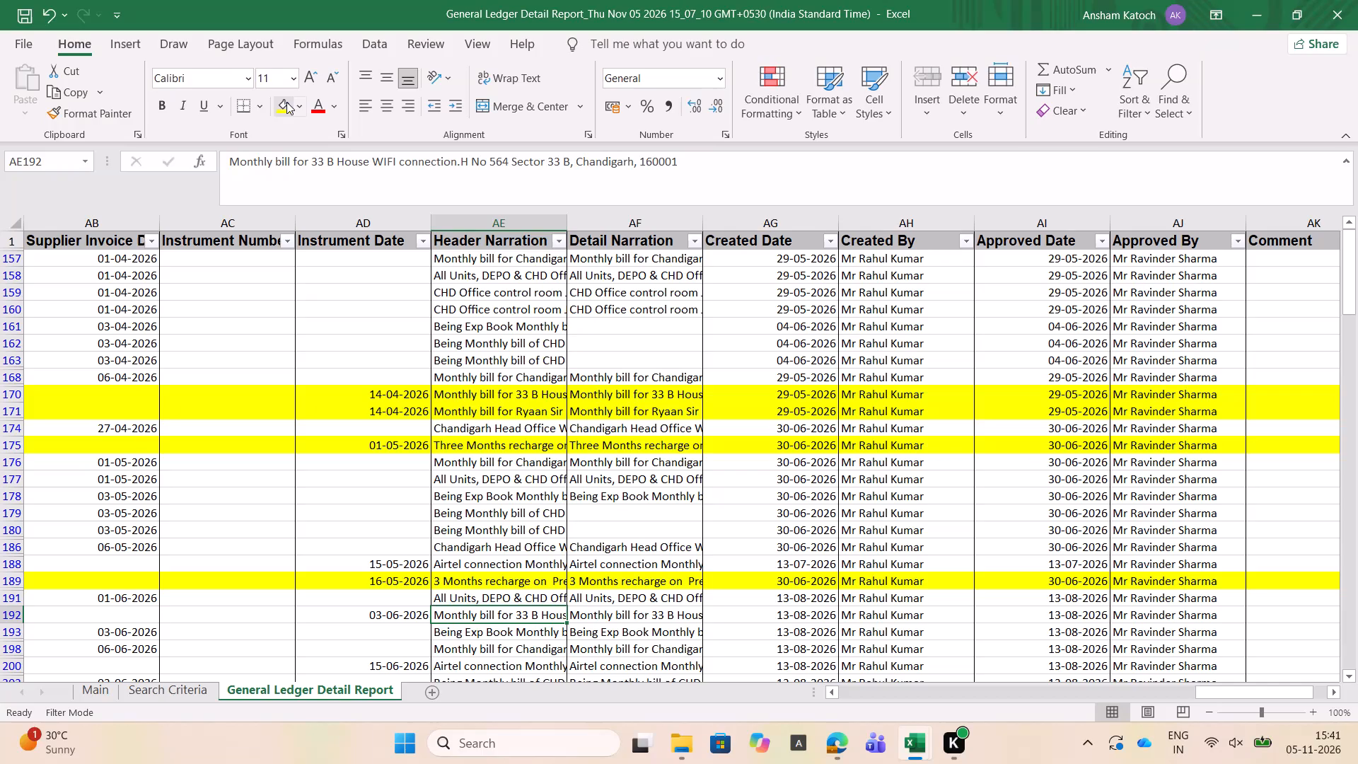
{"action": "key", "text": "Up"}
{"action": "key", "text": "Down"}
{"action": "key", "text": "Down"}
{"action": "key", "text": "Up"}
{"action": "key", "text": "Up"}
{"action": "key", "text": "Down"}
{"action": "key", "text": "Up"}
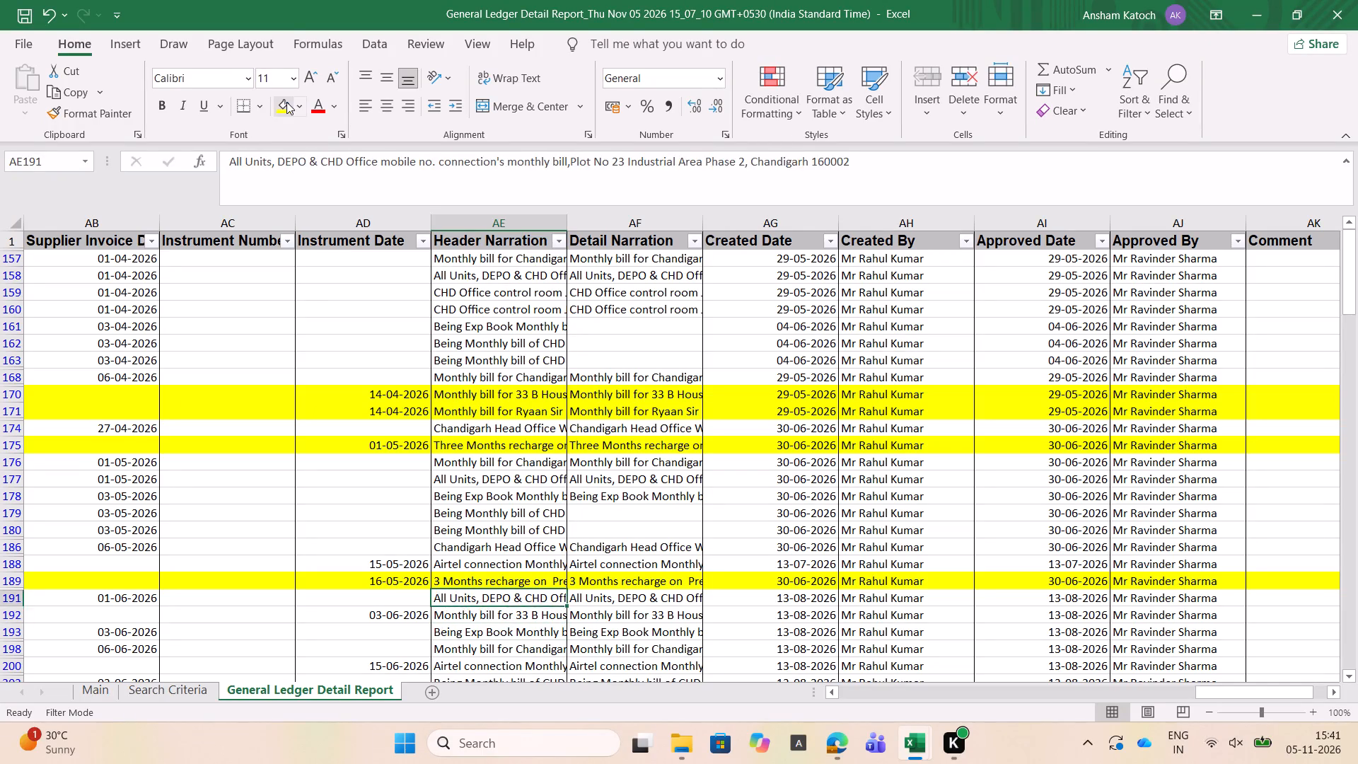
{"action": "key", "text": "Down"}
{"action": "key", "text": "Down"}
{"action": "key", "text": "Up"}
{"action": "key", "text": "Down"}
{"action": "key", "text": "Down"}
{"action": "key", "text": "Up"}
{"action": "key", "text": "Up"}
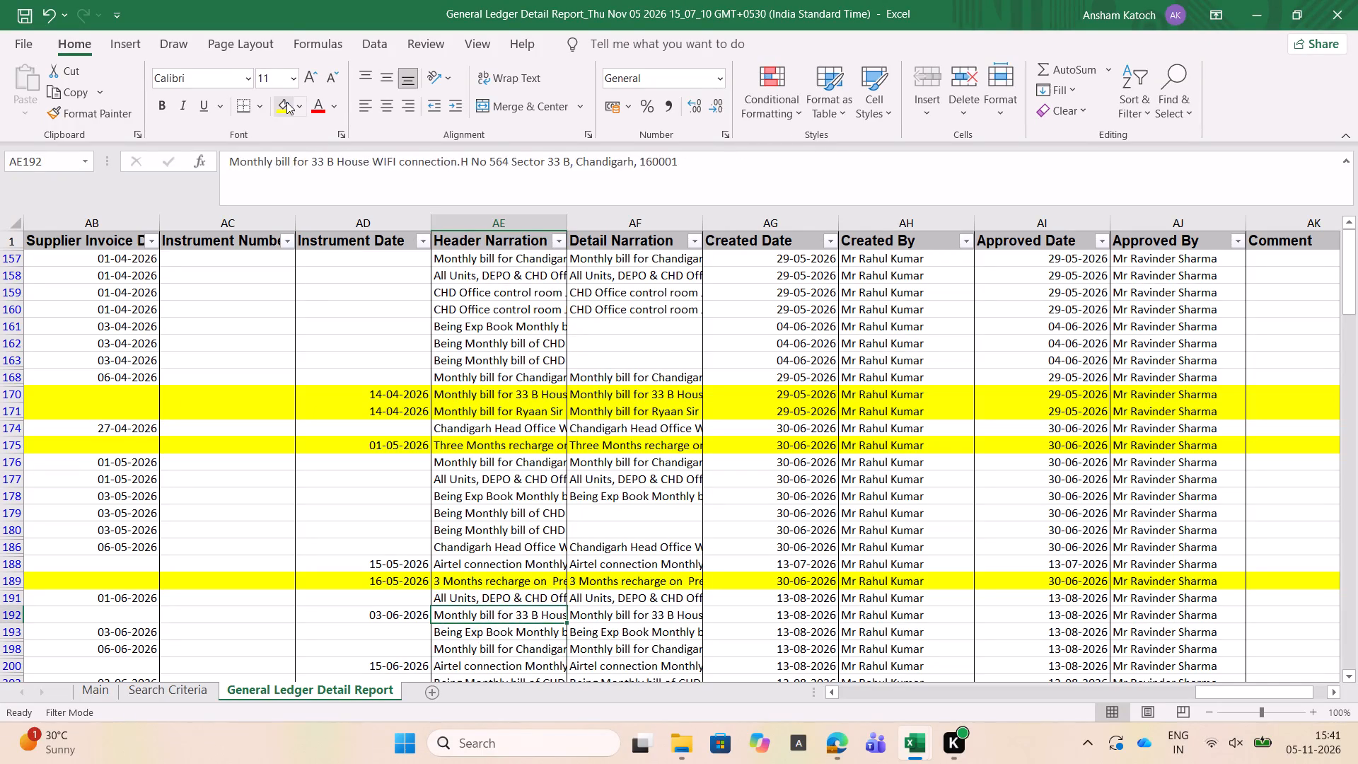
{"action": "key", "text": "Up"}
{"action": "key", "text": "Down"}
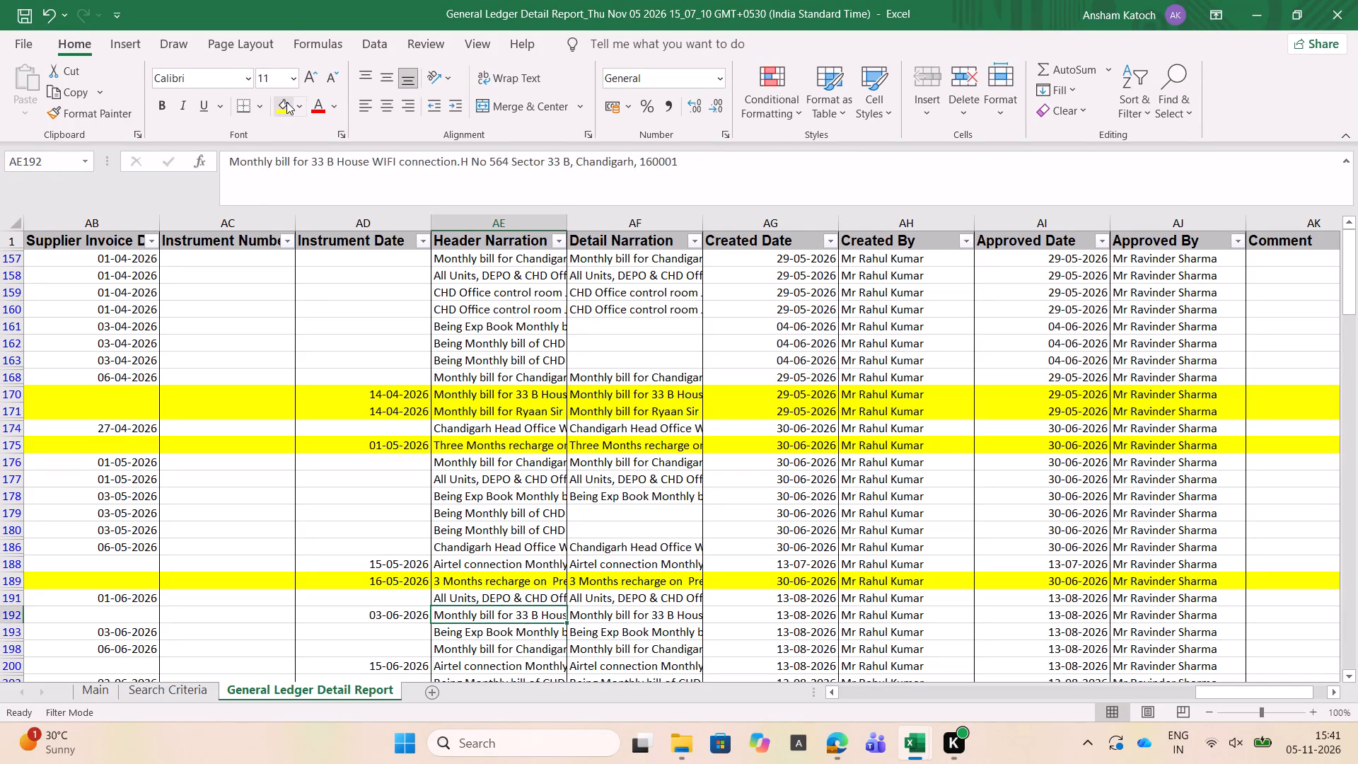
{"action": "key", "text": "Down"}
{"action": "key", "text": "Up"}
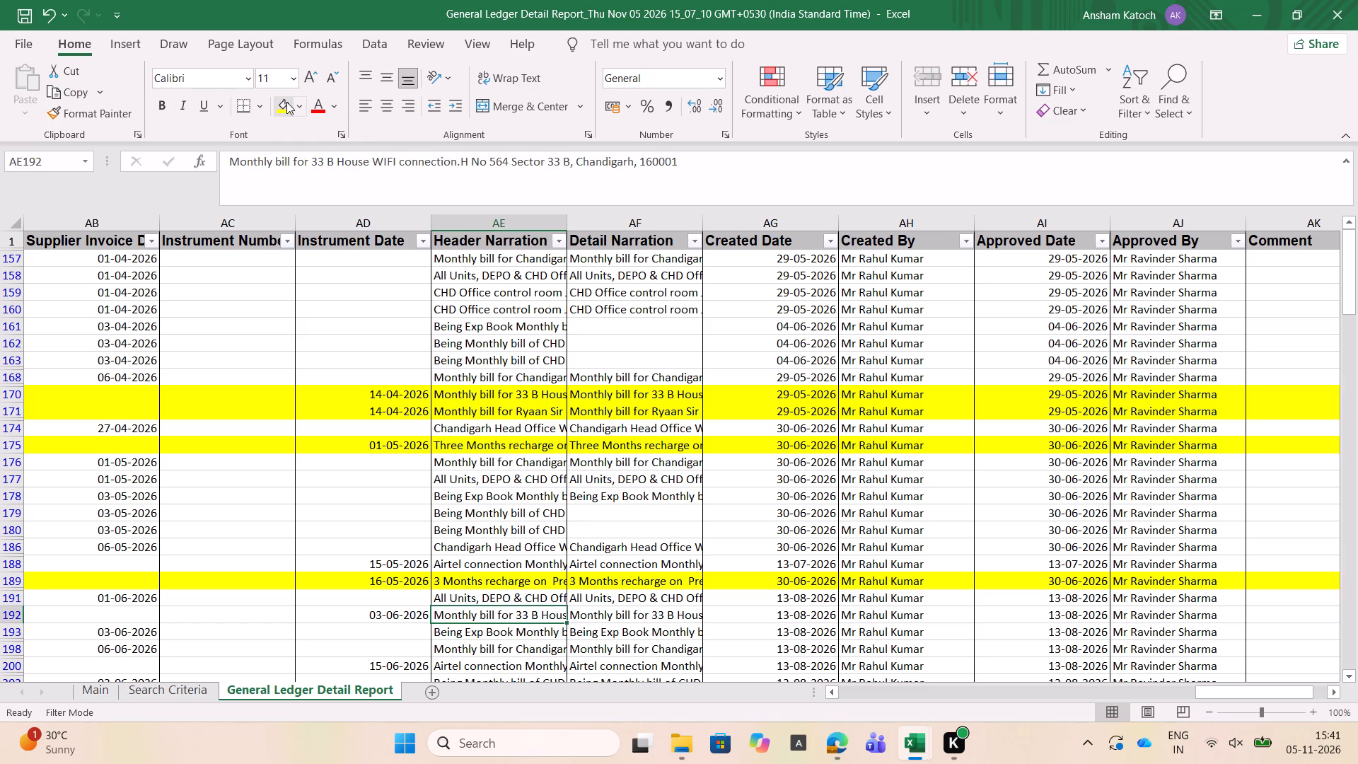
Examine the header narrations of the June 2026 telephone entries from row 192 down to the Airtel bill in row 200.
{"action": "key", "text": "shift+space"}
{"action": "key", "text": "Right"}
{"action": "key", "text": "Left"}
{"action": "key", "text": "Down"}
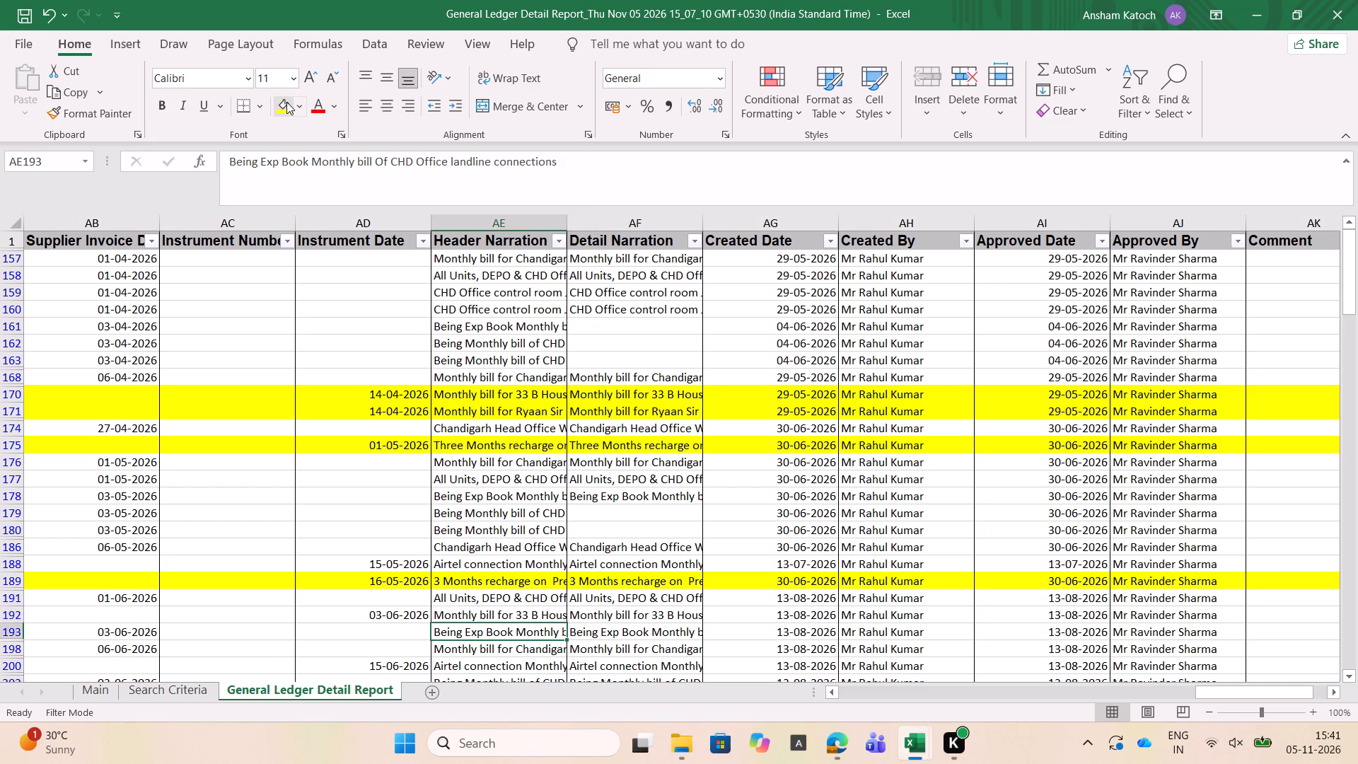
{"action": "key", "text": "Up"}
{"action": "key", "text": "Down"}
{"action": "key", "text": "Down"}
{"action": "key", "text": "Down"}
{"action": "key", "text": "Up"}
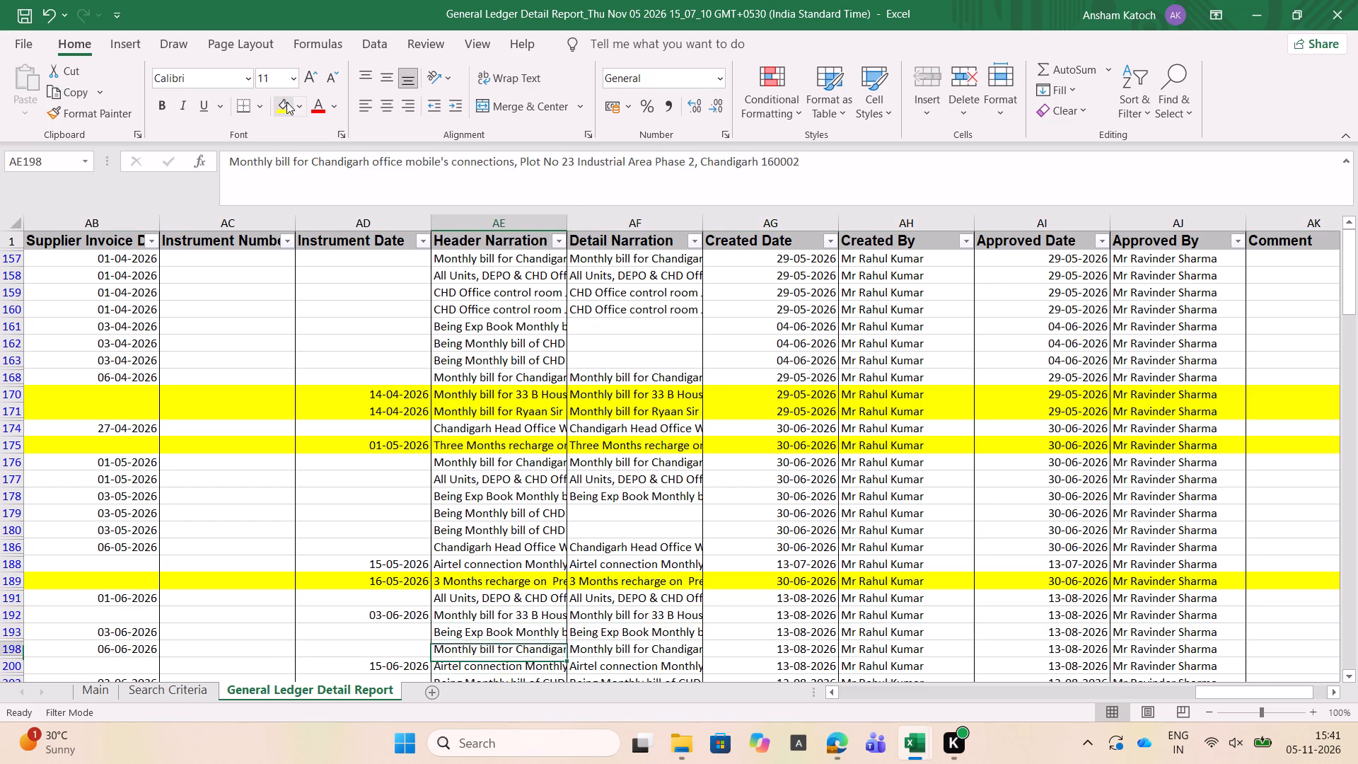
{"action": "key", "text": "Up"}
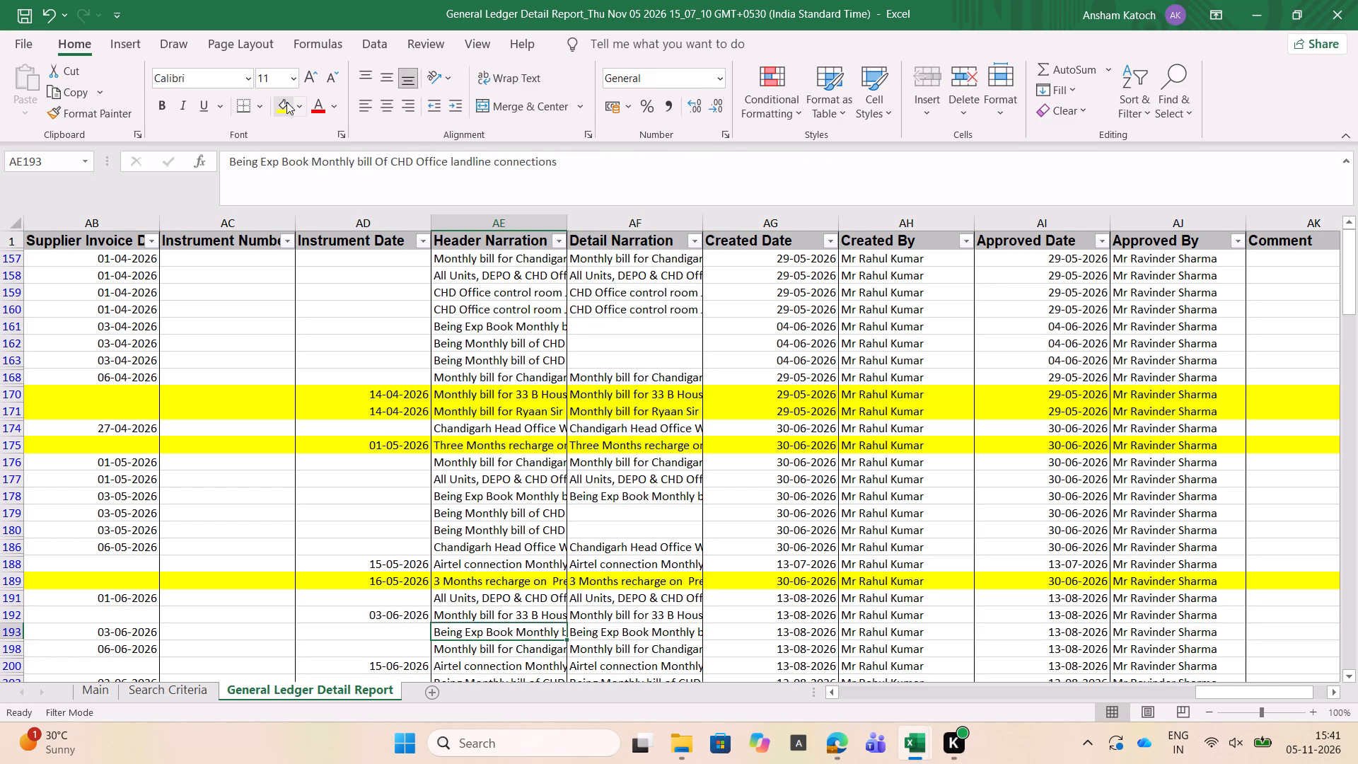
{"action": "key", "text": "Down"}
{"action": "key", "text": "Down"}
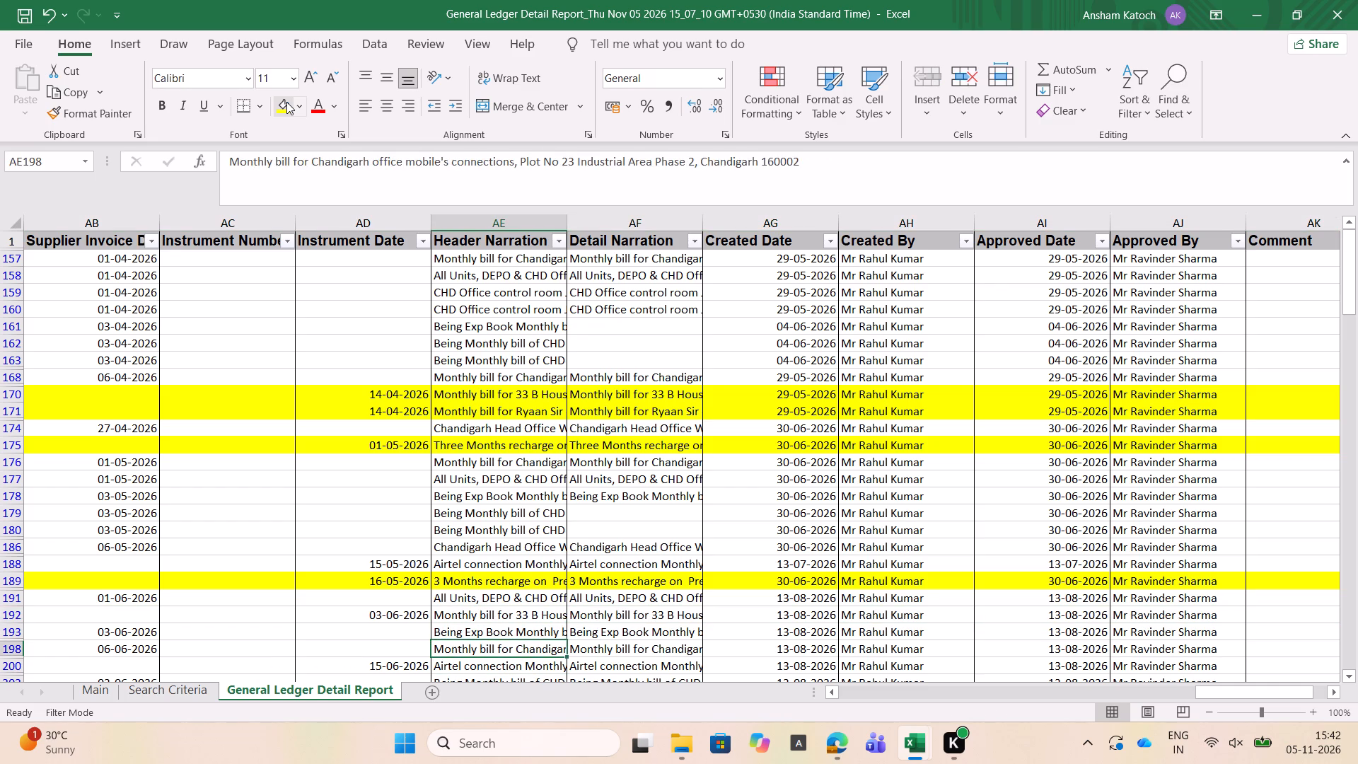
{"action": "key", "text": "Down"}
{"action": "key", "text": "Down"}
{"action": "key", "text": "Up"}
{"action": "key", "text": "Up"}
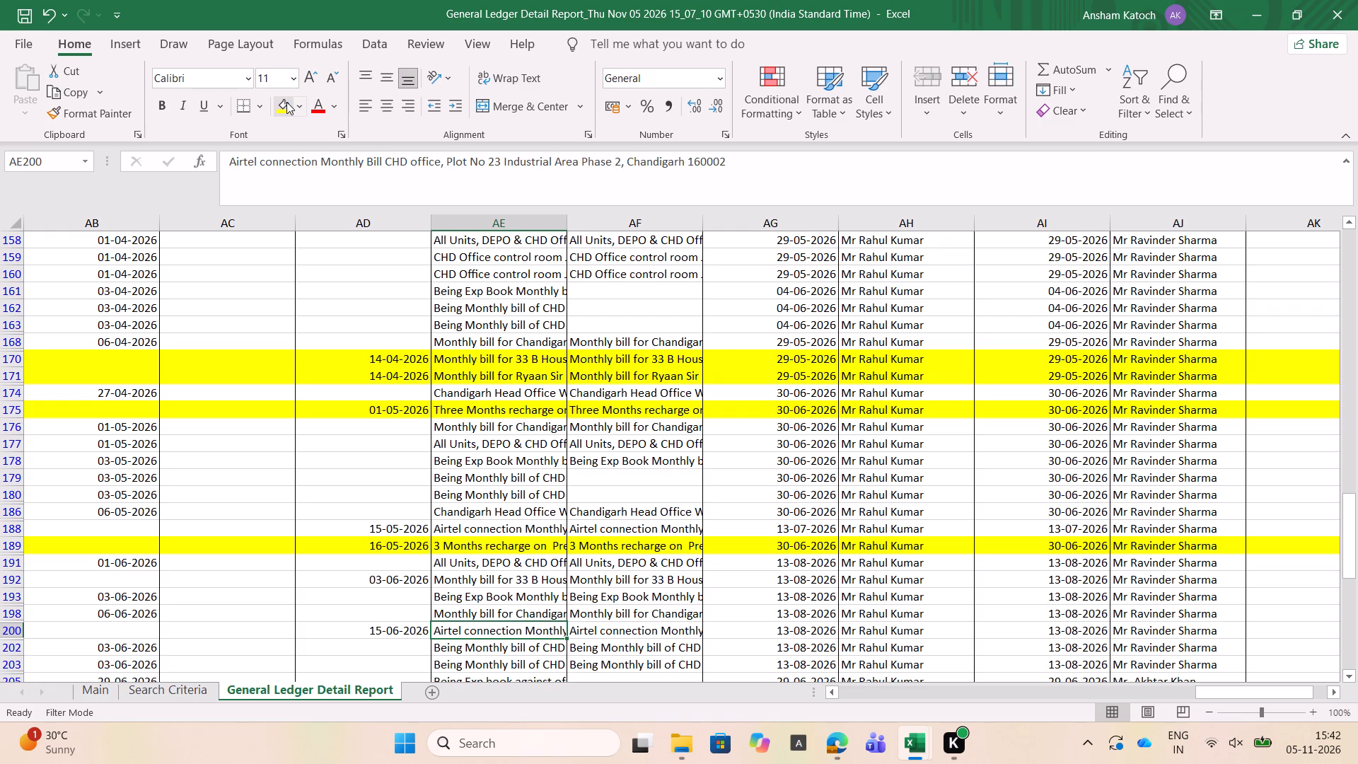
Compare the header narration of the Airtel bill in row 200 with the CHD Office landline bills in rows 202 and 203.
{"action": "key", "text": "Down"}
{"action": "key", "text": "Up"}
{"action": "key", "text": "Down"}
{"action": "key", "text": "Up"}
{"action": "key", "text": "Down"}
{"action": "key", "text": "Down"}
{"action": "key", "text": "Up"}
{"action": "key", "text": "Up"}
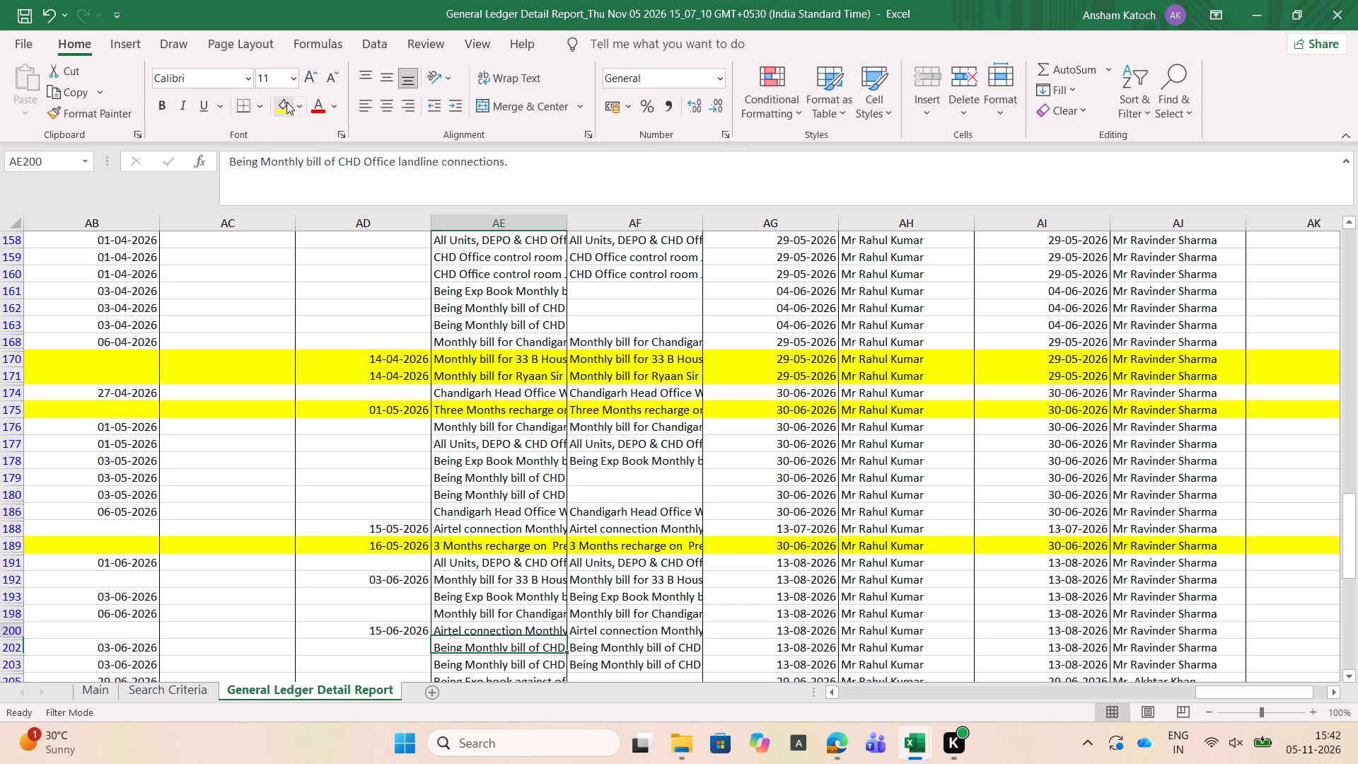
{"action": "key", "text": "Up"}
{"action": "key", "text": "Down"}
{"action": "key", "text": "Down"}
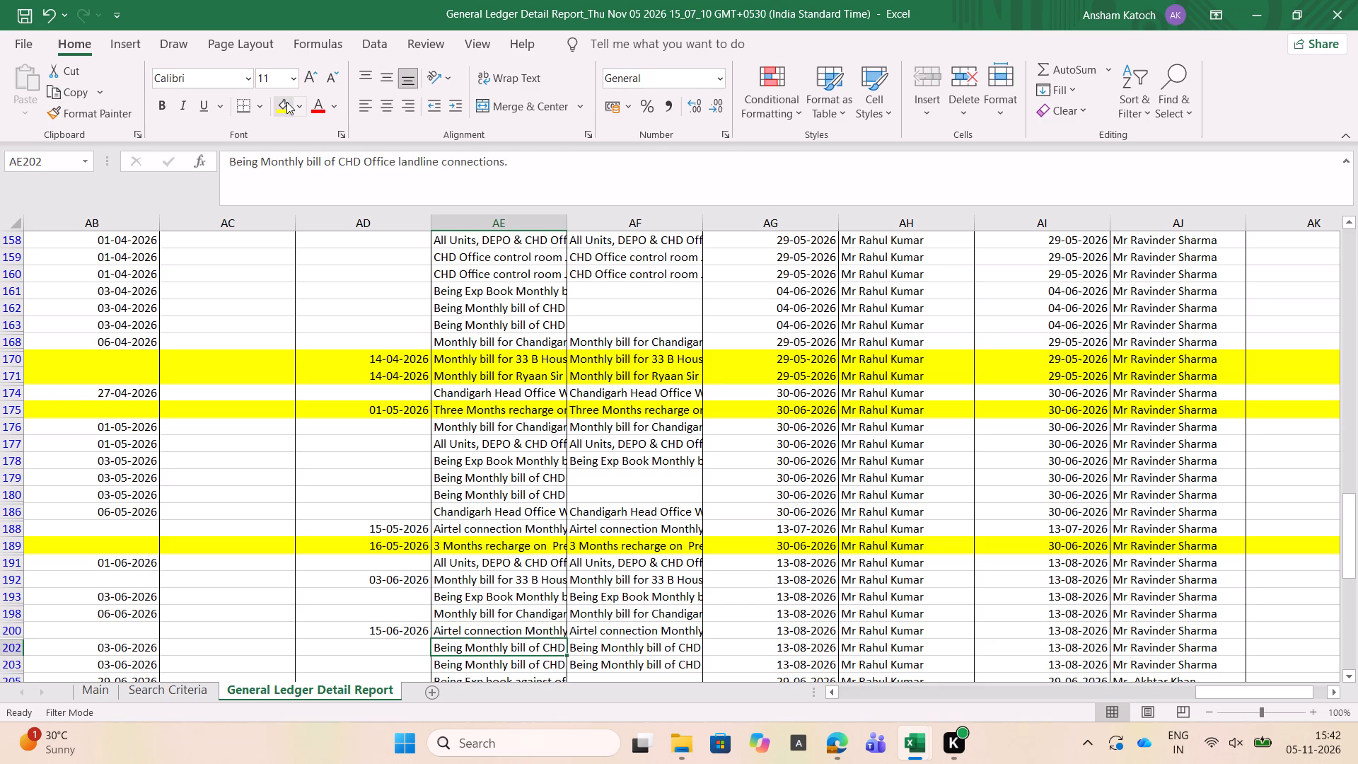
{"action": "key", "text": "Up"}
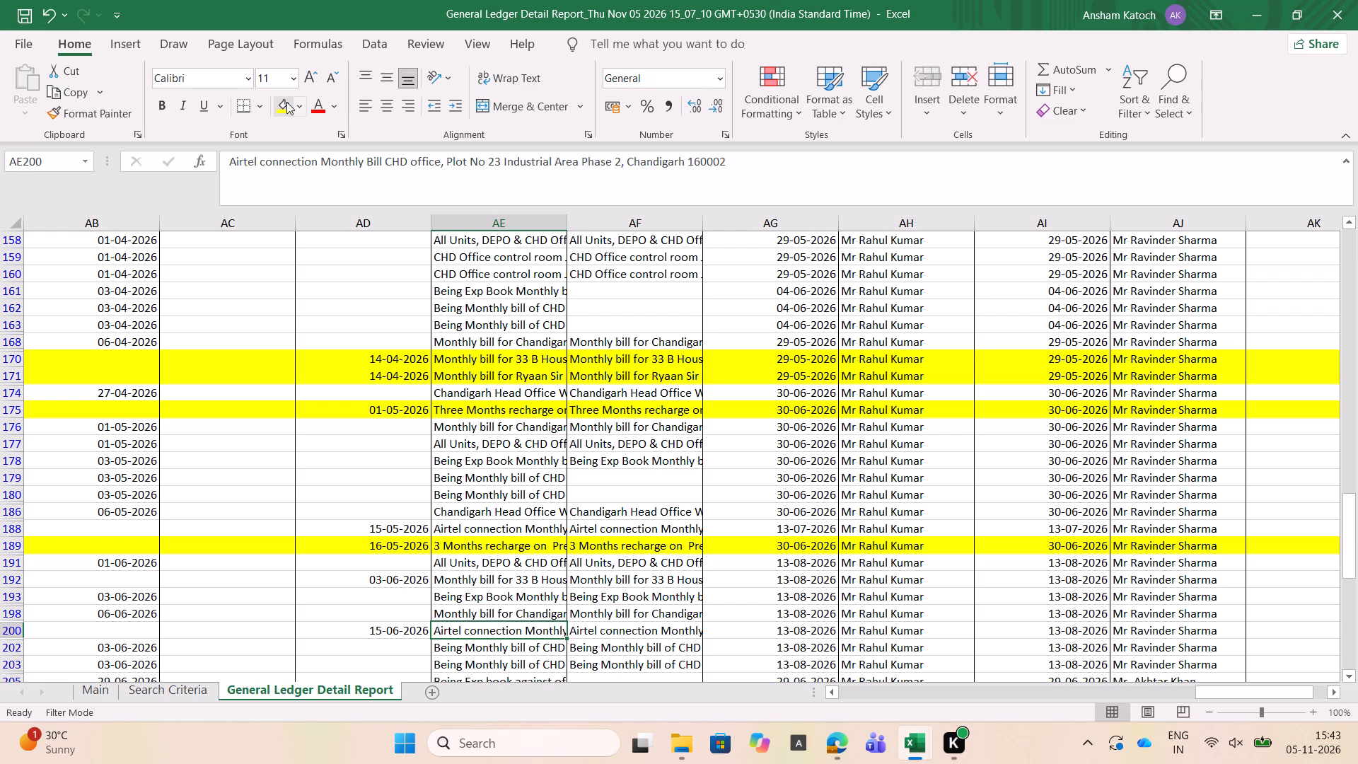
{"action": "key", "text": "Down"}
{"action": "key", "text": "Left"}
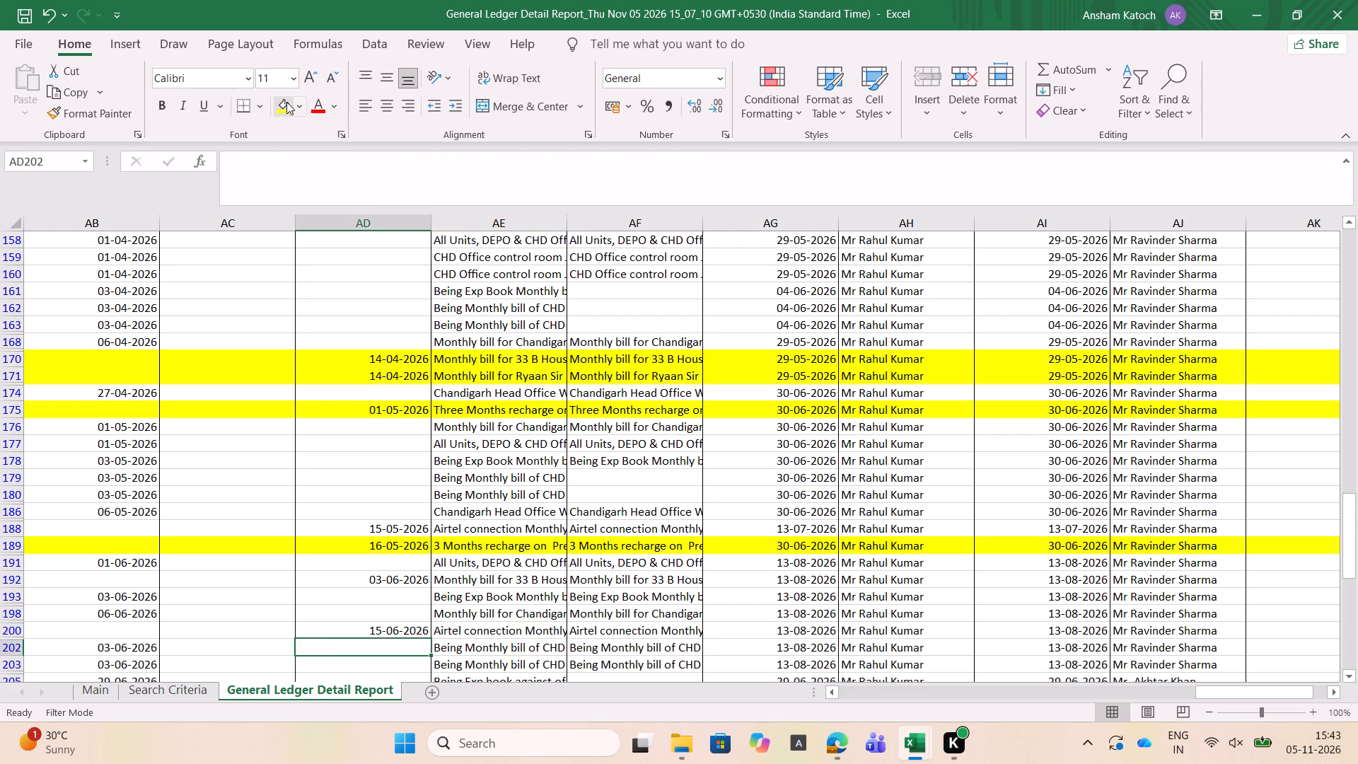
{"action": "key", "text": "Right"}
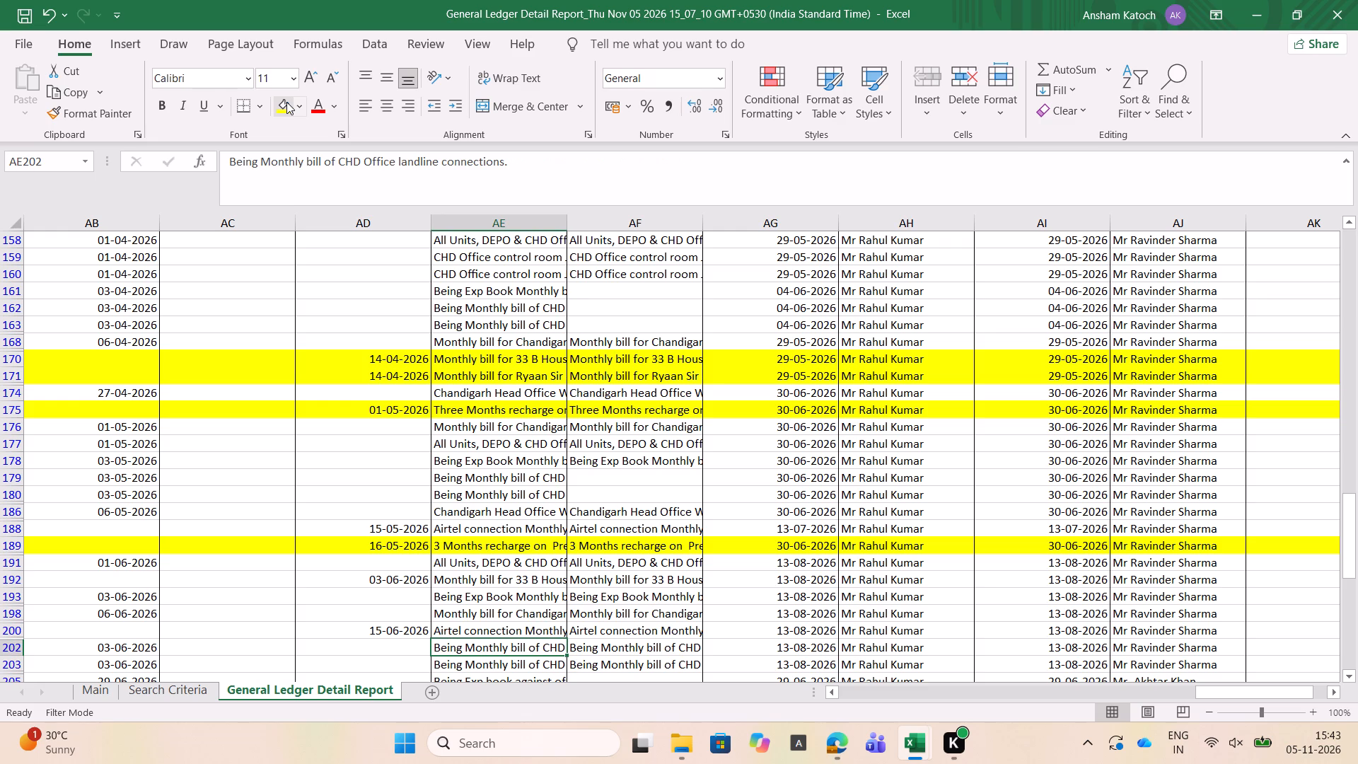
{"action": "key", "text": "Down"}
{"action": "key", "text": "Up"}
{"action": "key", "text": "Up"}
{"action": "key", "text": "Down"}
{"action": "key", "text": "Up"}
{"action": "key", "text": "Up"}
{"action": "key", "text": "Down"}
{"action": "key", "text": "Down"}
Check the header narrations of the June 2026 entries in rows 202 to 205, covering the landline bills and office miscellaneous expense.
{"action": "key", "text": "Down"}
{"action": "key", "text": "Down"}
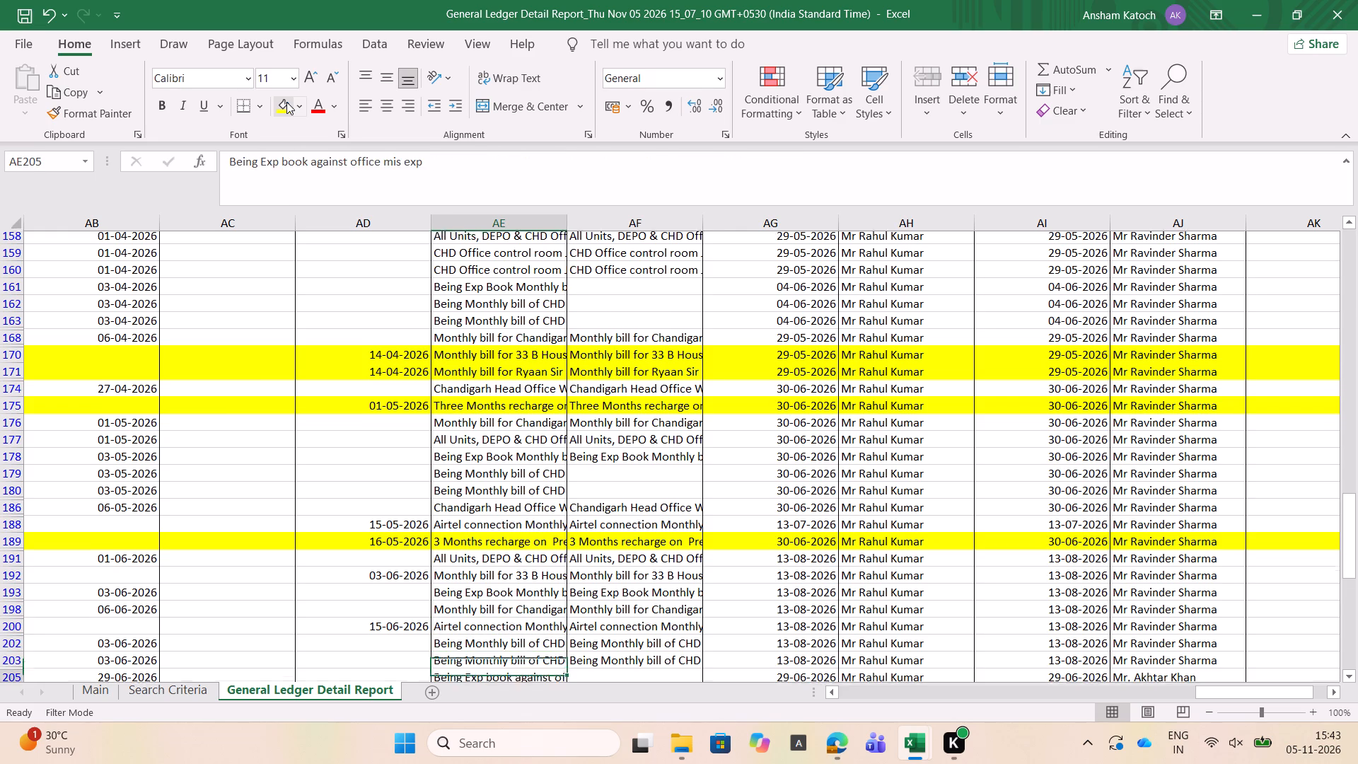
{"action": "key", "text": "Up"}
{"action": "key", "text": "Up"}
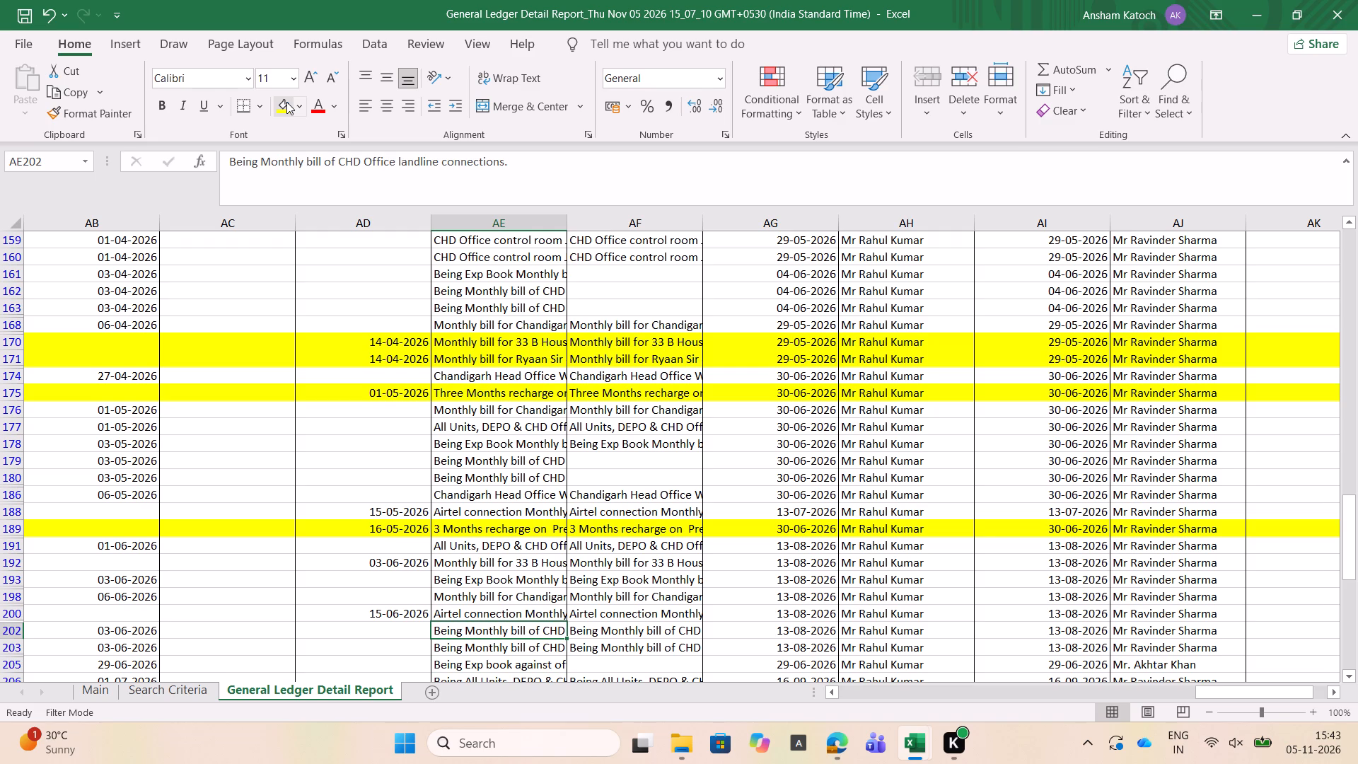
{"action": "key", "text": "Down"}
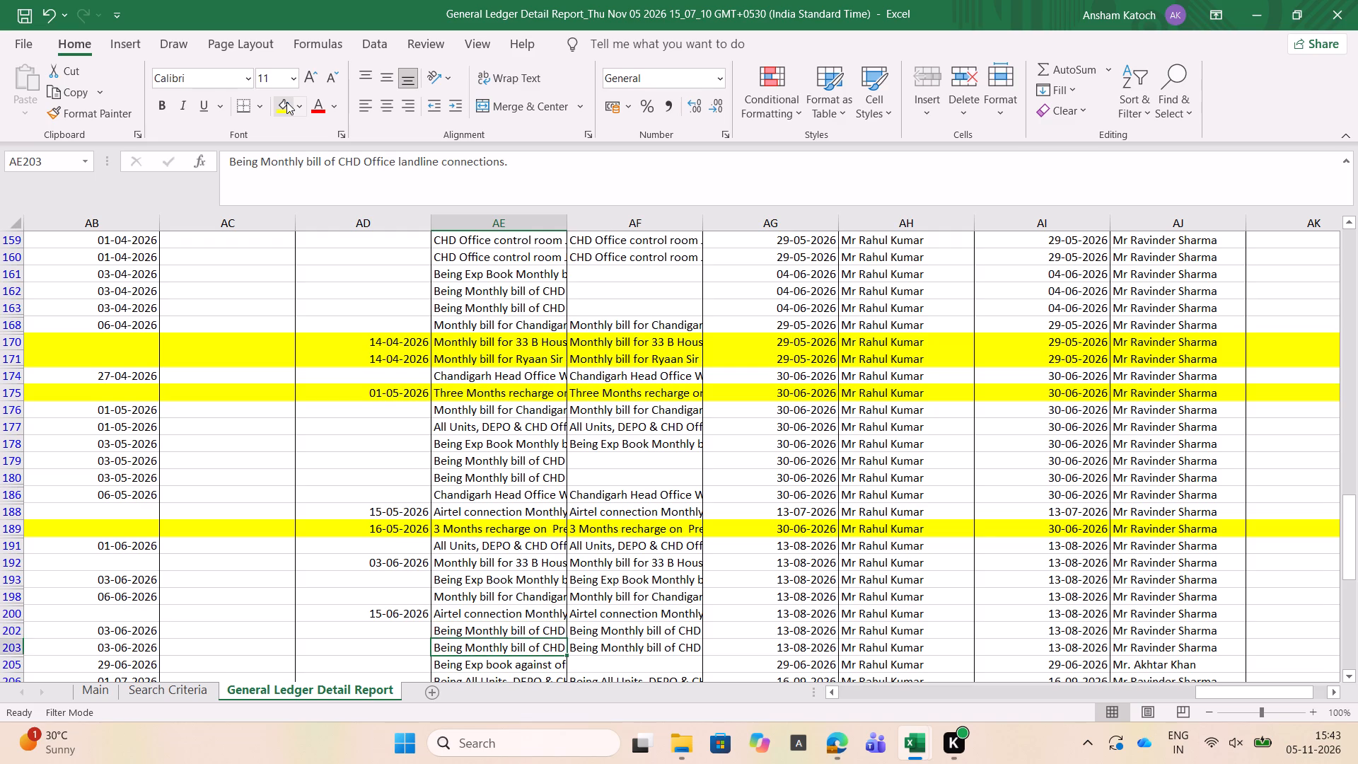
{"action": "key", "text": "Up"}
{"action": "key", "text": "Down"}
{"action": "key", "text": "Down"}
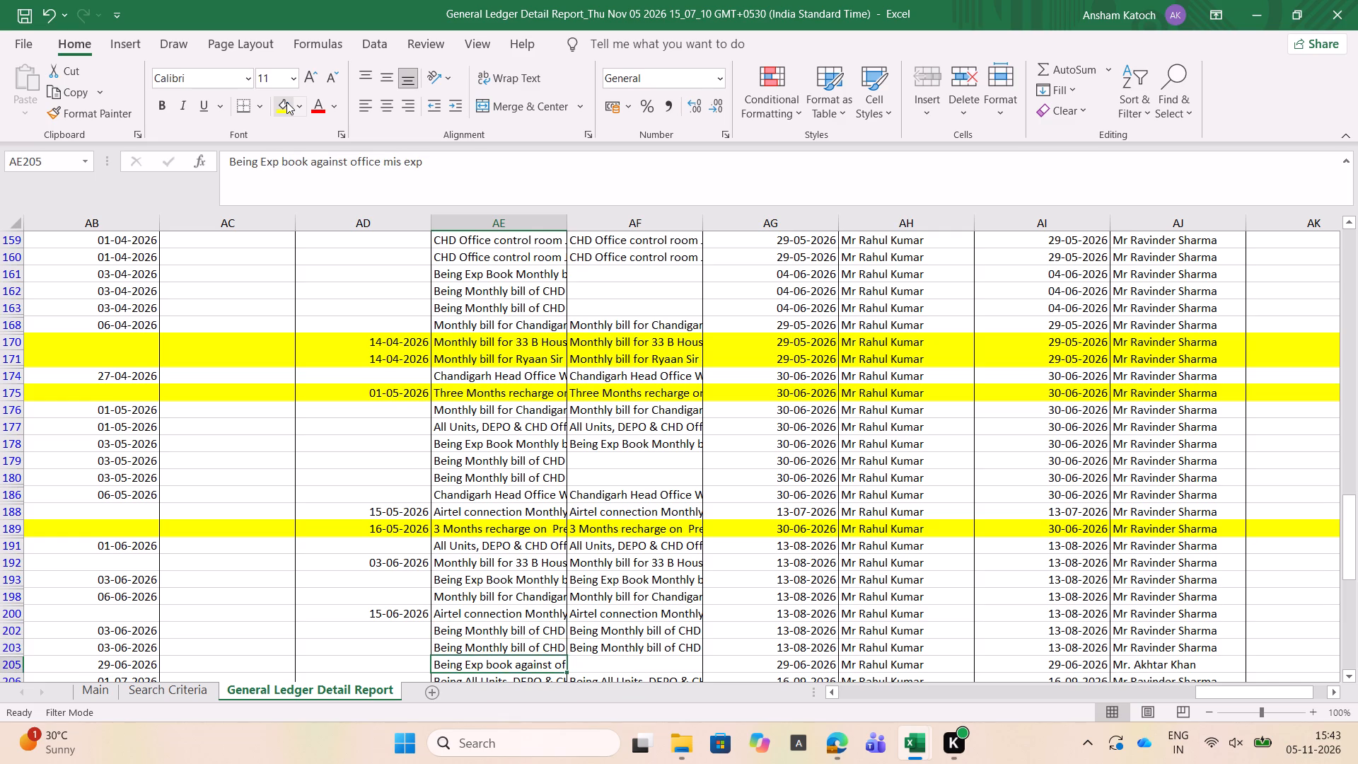
{"action": "key", "text": "Up"}
{"action": "key", "text": "Up"}
{"action": "key", "text": "Down"}
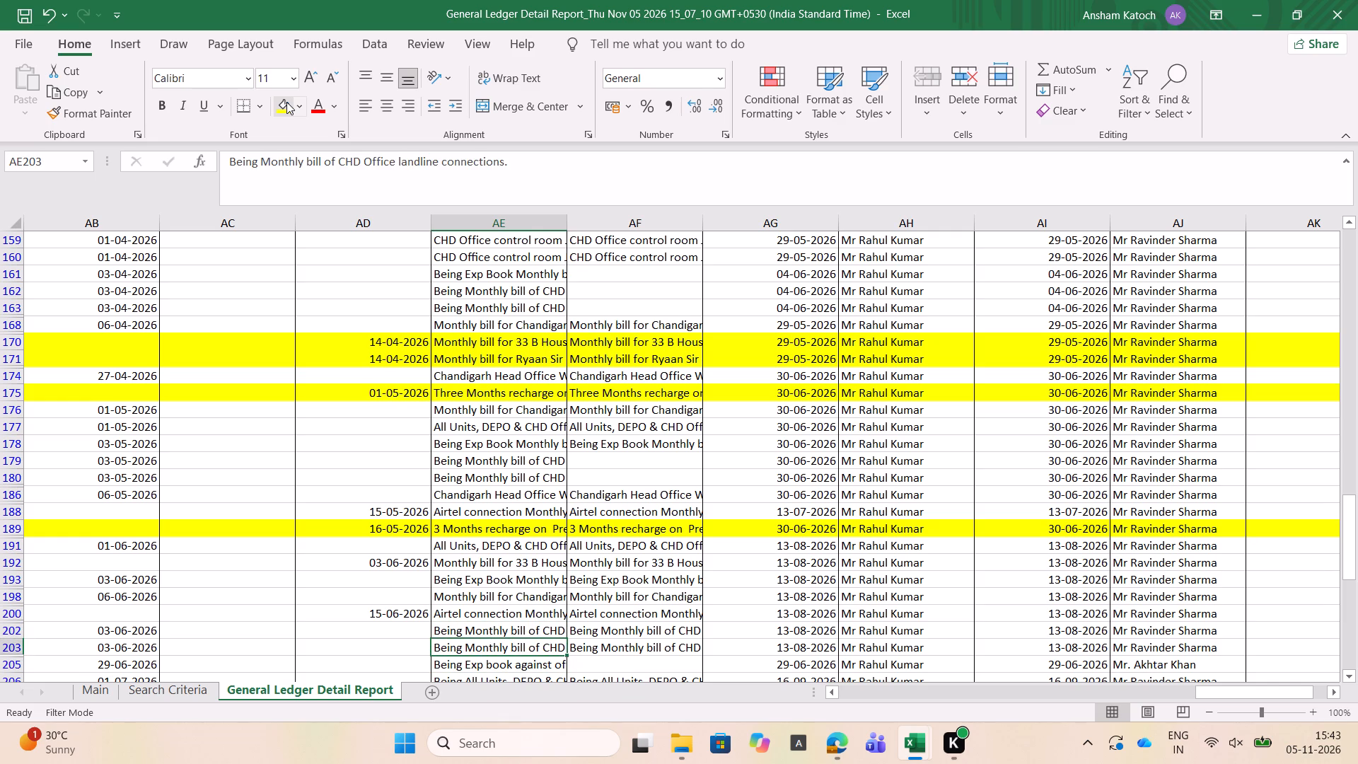
{"action": "key", "text": "Down"}
{"action": "key", "text": "Down"}
{"action": "key", "text": "Up"}
{"action": "key", "text": "Up"}
{"action": "key", "text": "Up"}
{"action": "key", "text": "Down"}
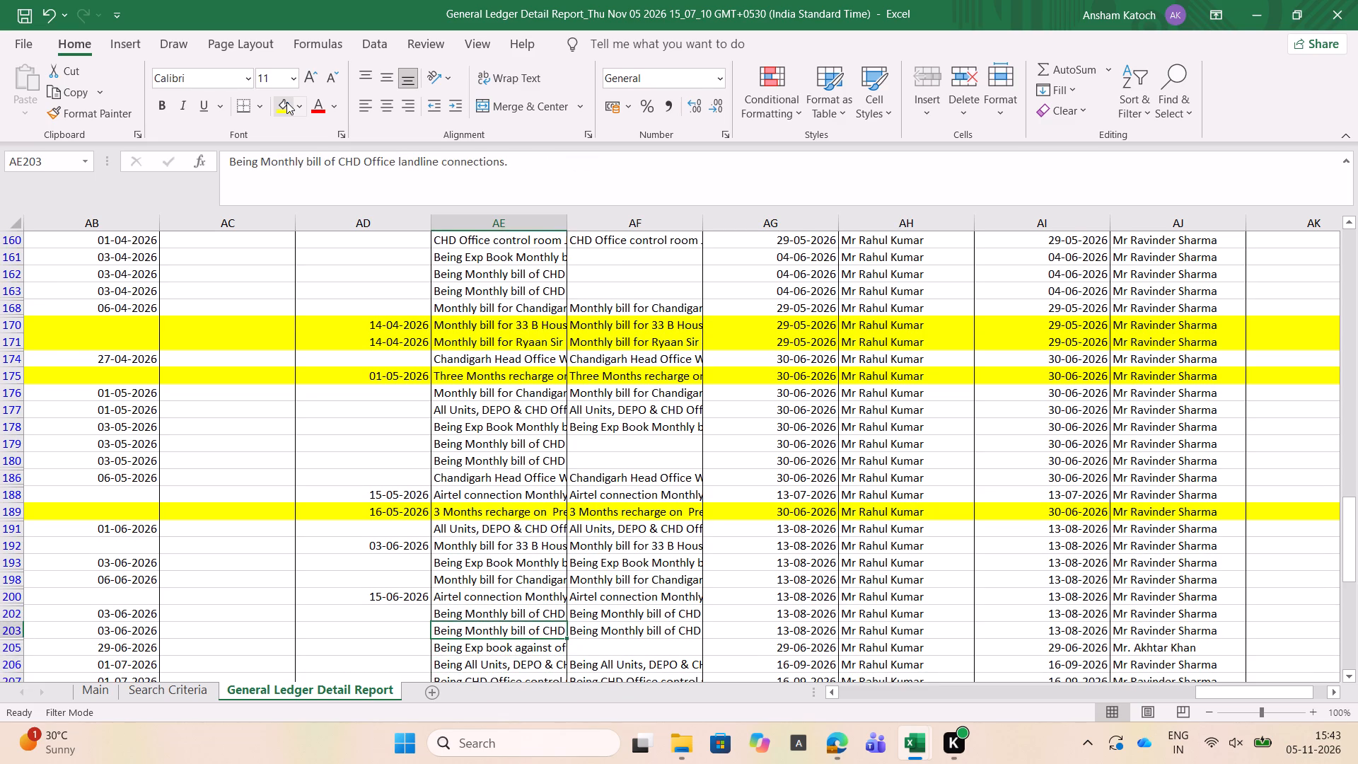
{"action": "key", "text": "Down"}
{"action": "key", "text": "Up"}
{"action": "key", "text": "Up"}
{"action": "key", "text": "Up"}
{"action": "key", "text": "Down"}
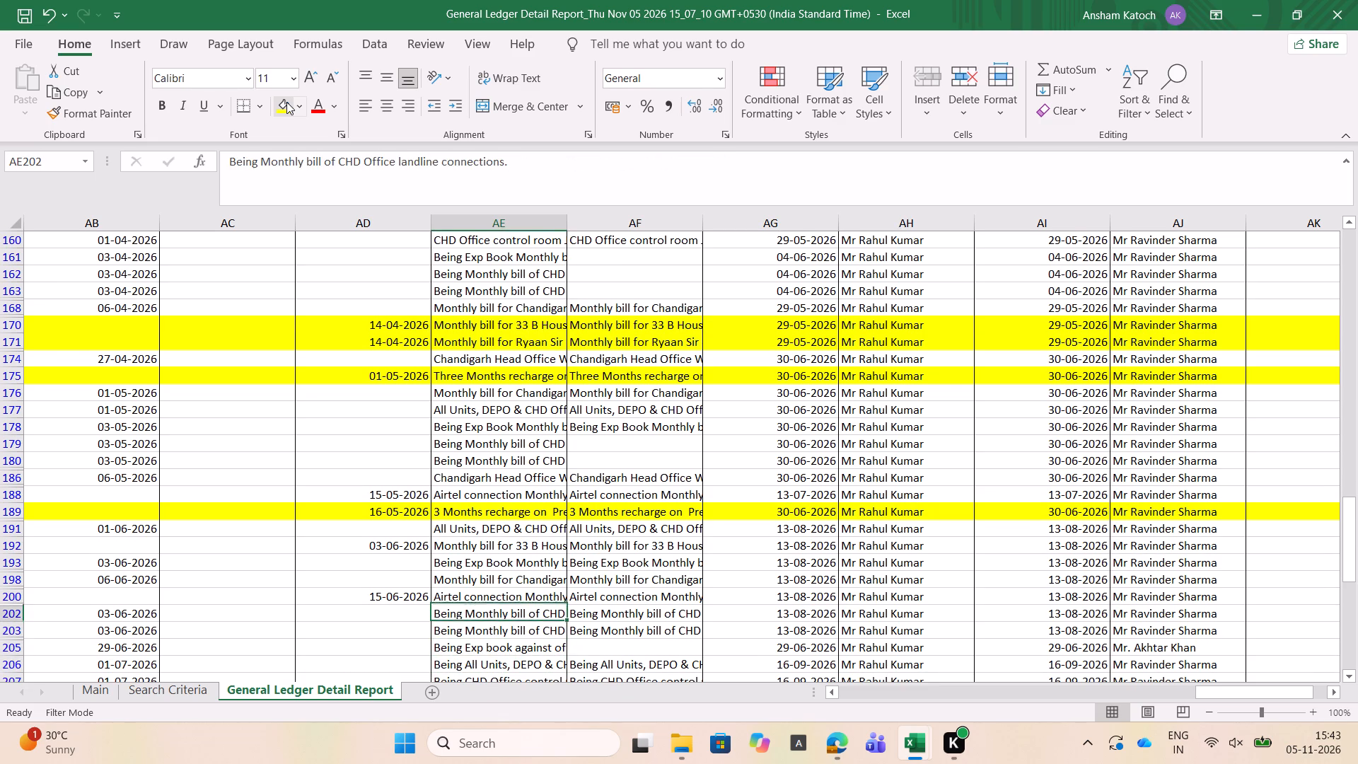
Compare the header narrations of the two CHD Office landline bills dated 03-06-2026 in rows 202 and 203.
{"action": "key", "text": "Up"}
{"action": "key", "text": "Down"}
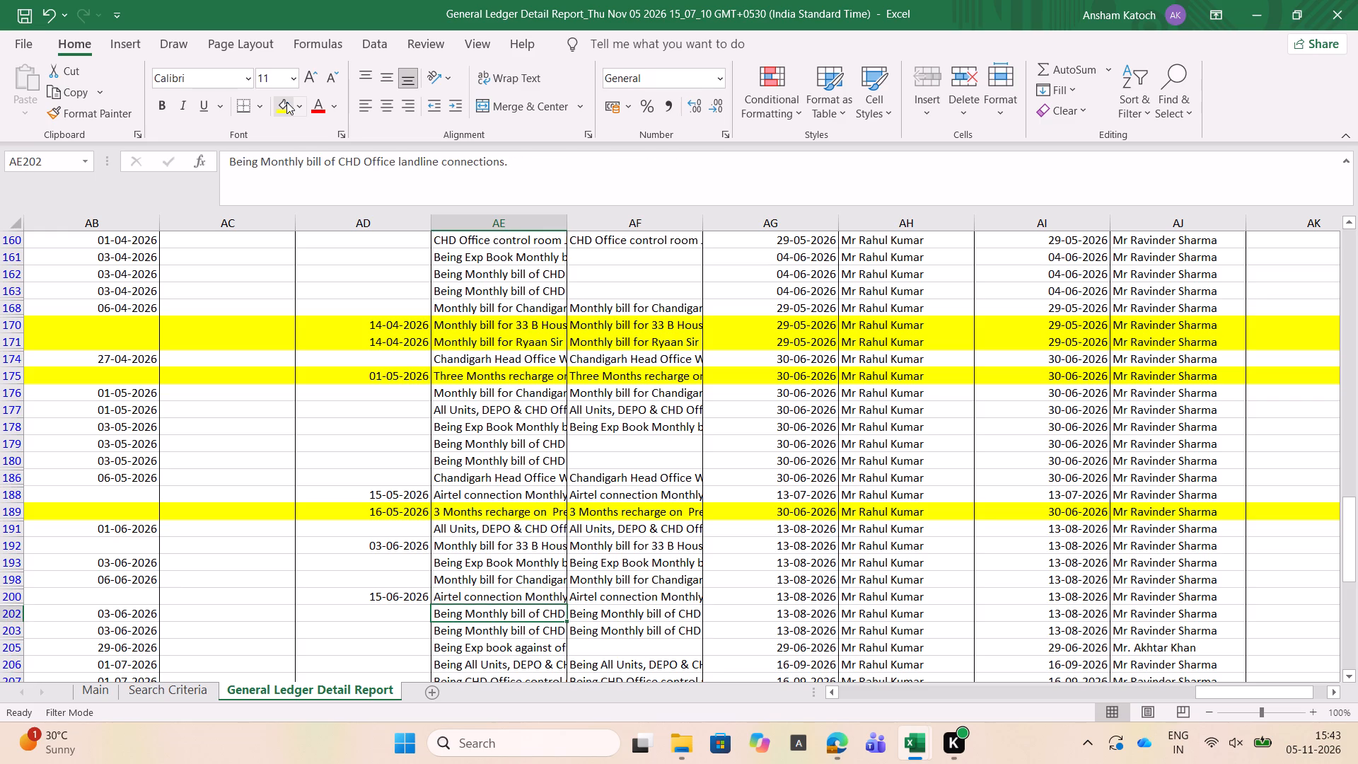
{"action": "key", "text": "Down"}
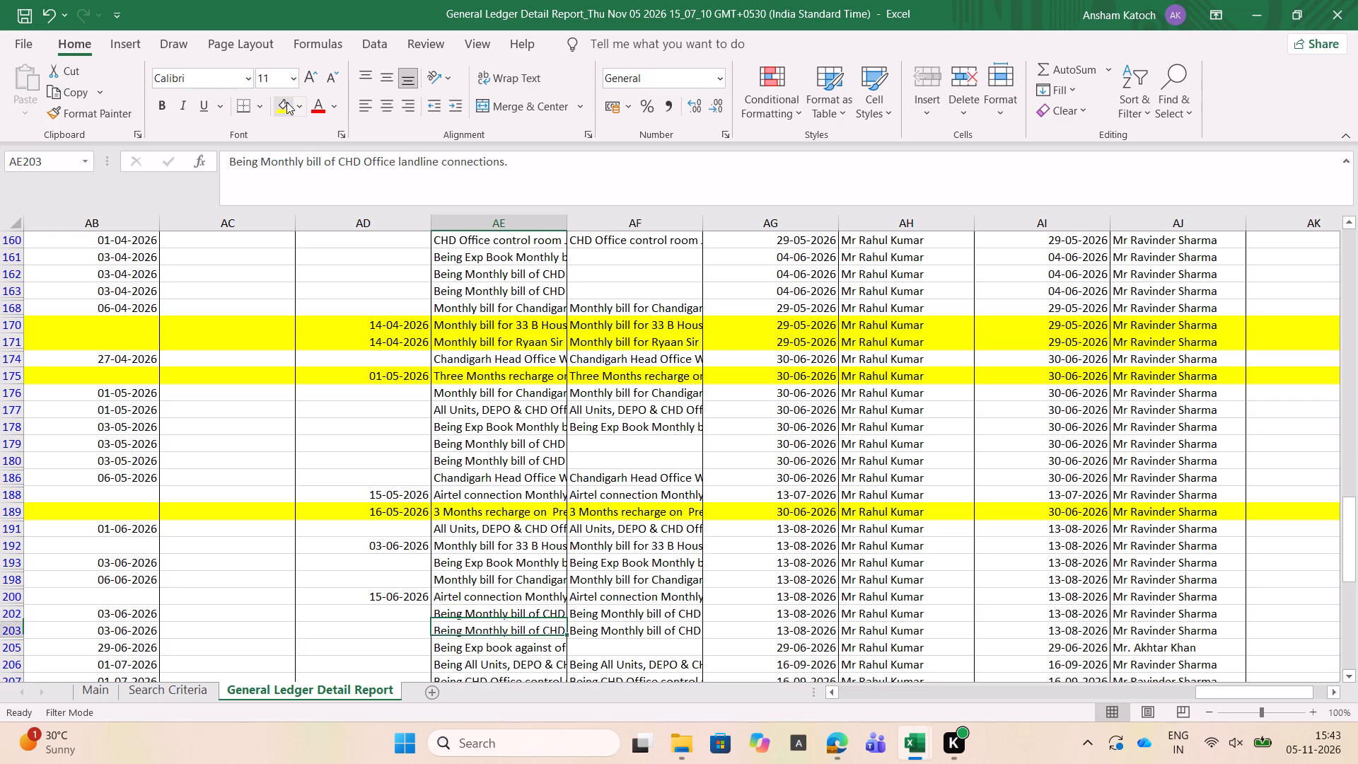
{"action": "key", "text": "Up"}
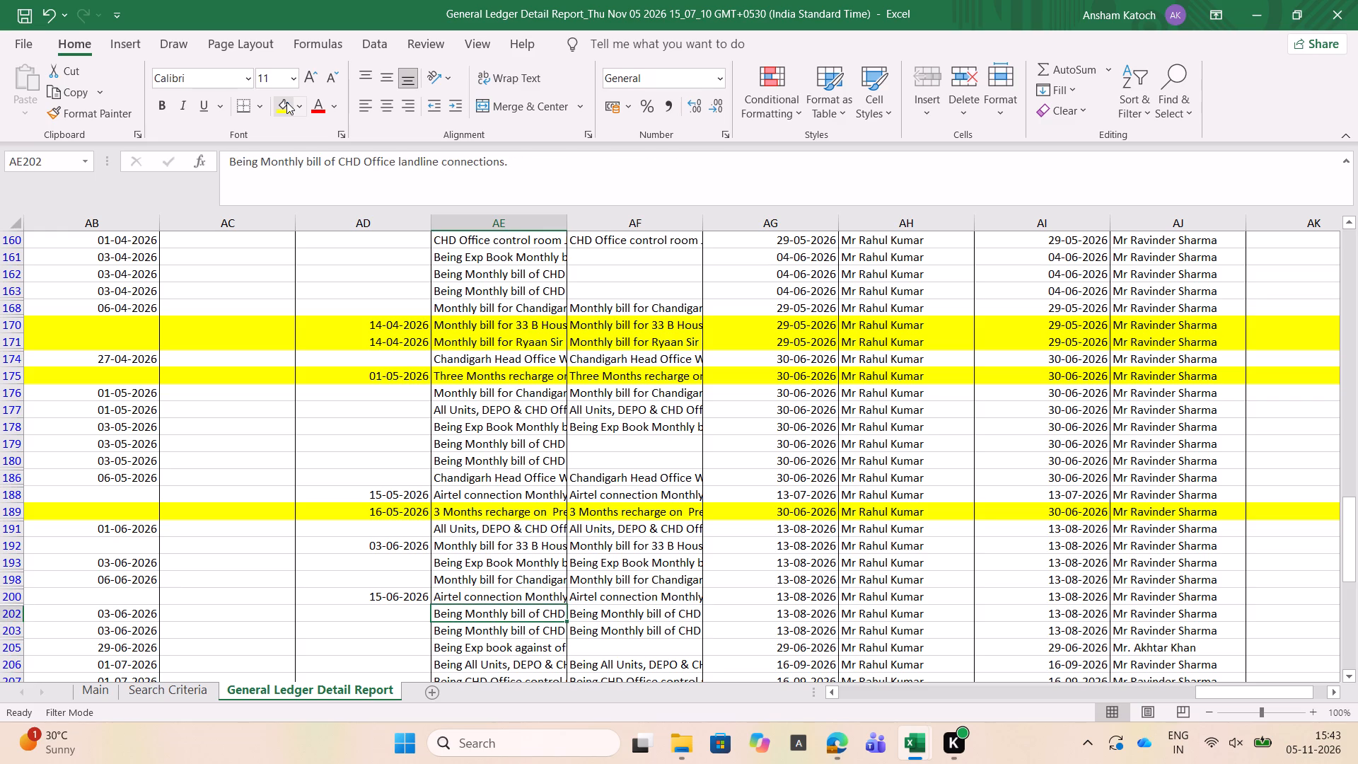
{"action": "key", "text": "Down"}
{"action": "key", "text": "Down"}
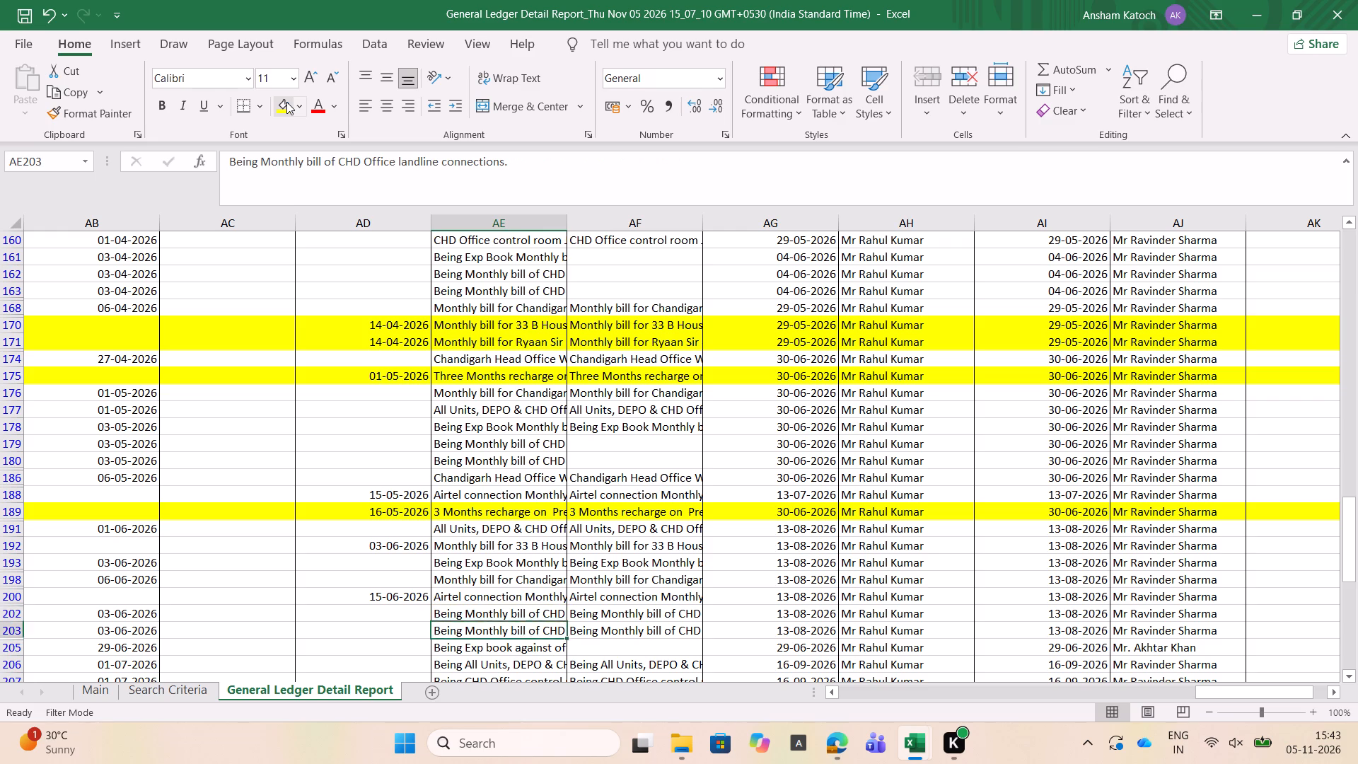
{"action": "key", "text": "Up"}
{"action": "key", "text": "Up"}
{"action": "key", "text": "Up"}
{"action": "key", "text": "Down"}
{"action": "key", "text": "Down"}
{"action": "key", "text": "Up"}
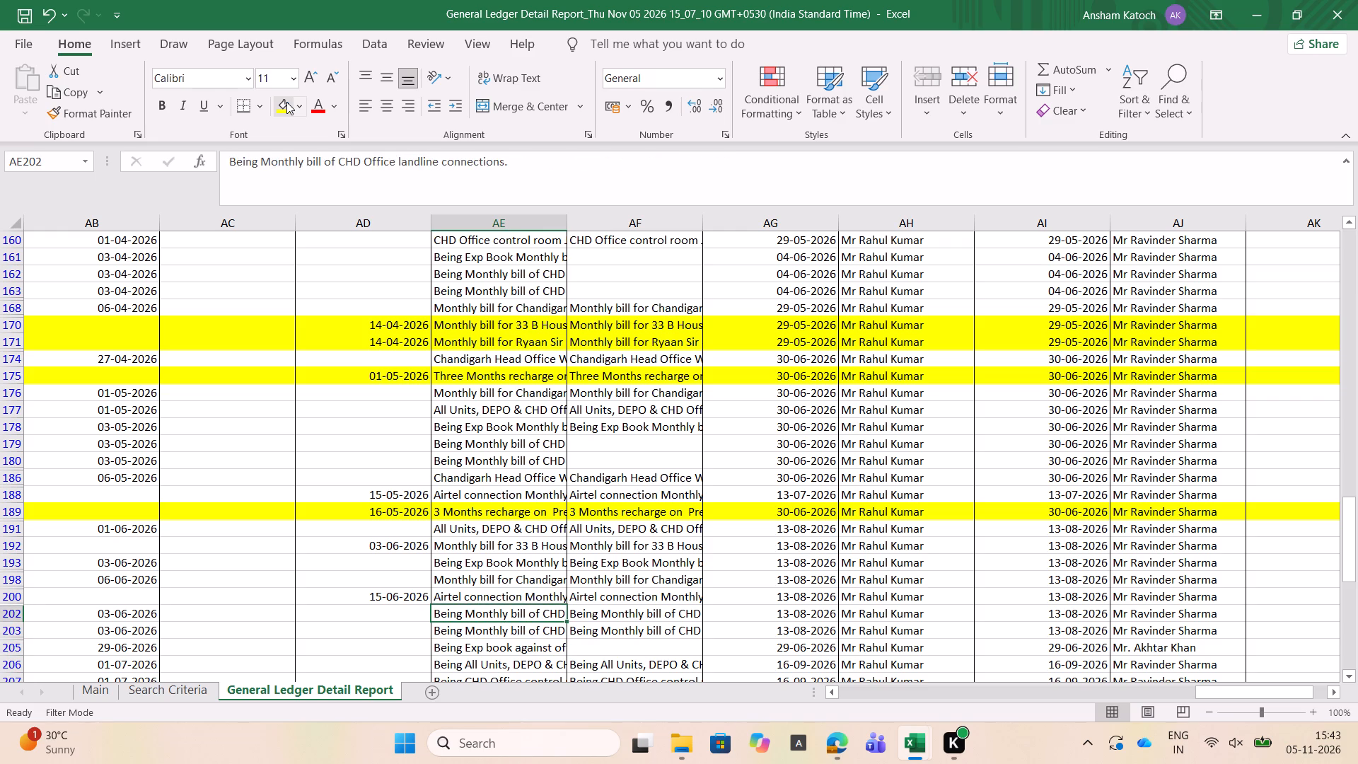
{"action": "key", "text": "Down"}
{"action": "key", "text": "Up"}
{"action": "key", "text": "Down"}
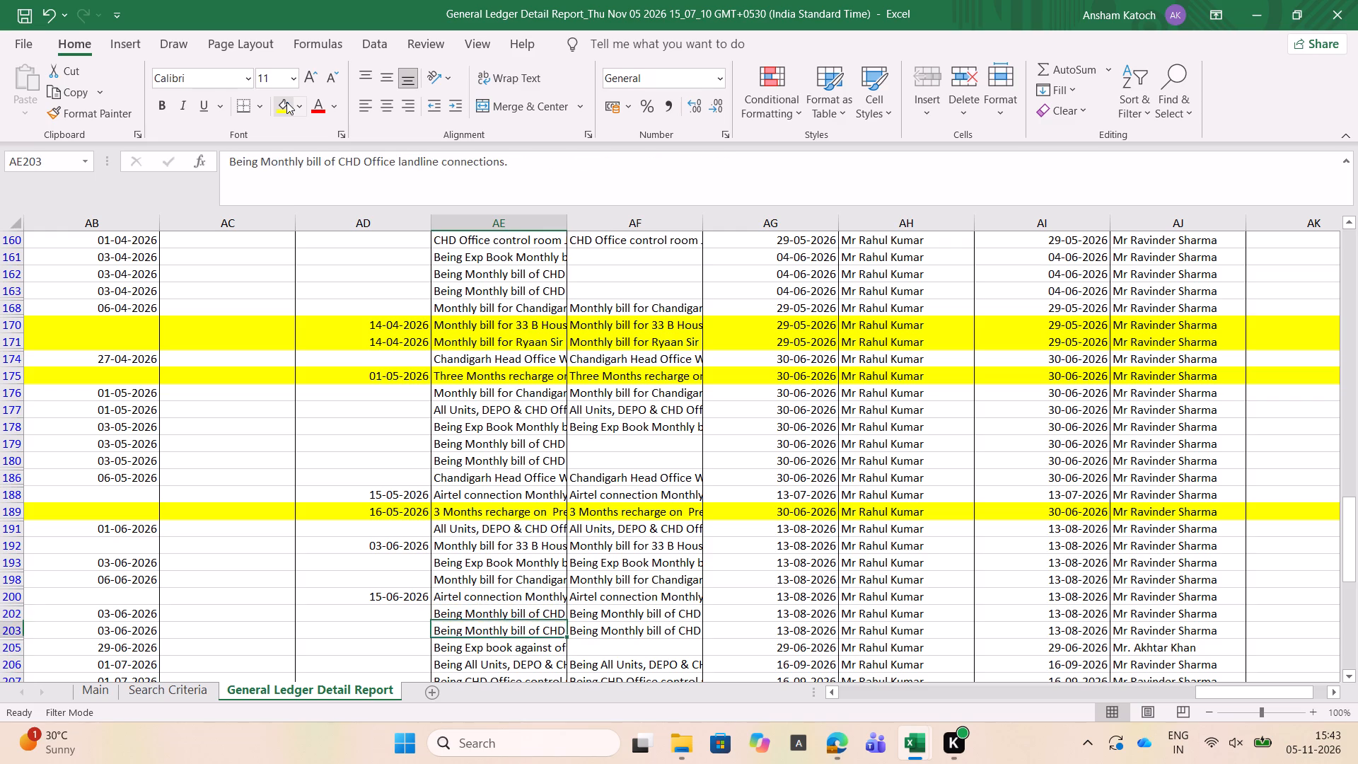
{"action": "key", "text": "Up"}
{"action": "key", "text": "Down"}
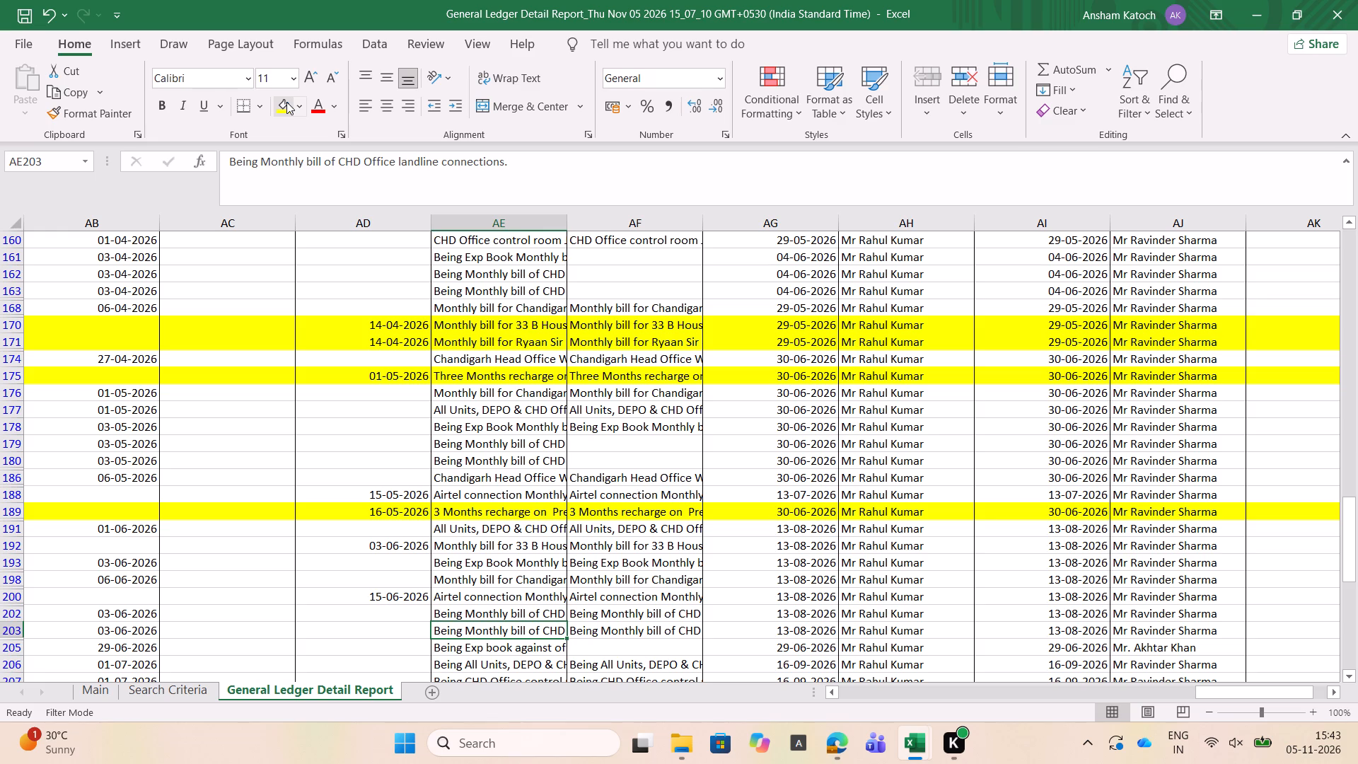
{"action": "key", "text": "Up"}
{"action": "key", "text": "Down"}
{"action": "key", "text": "Up"}
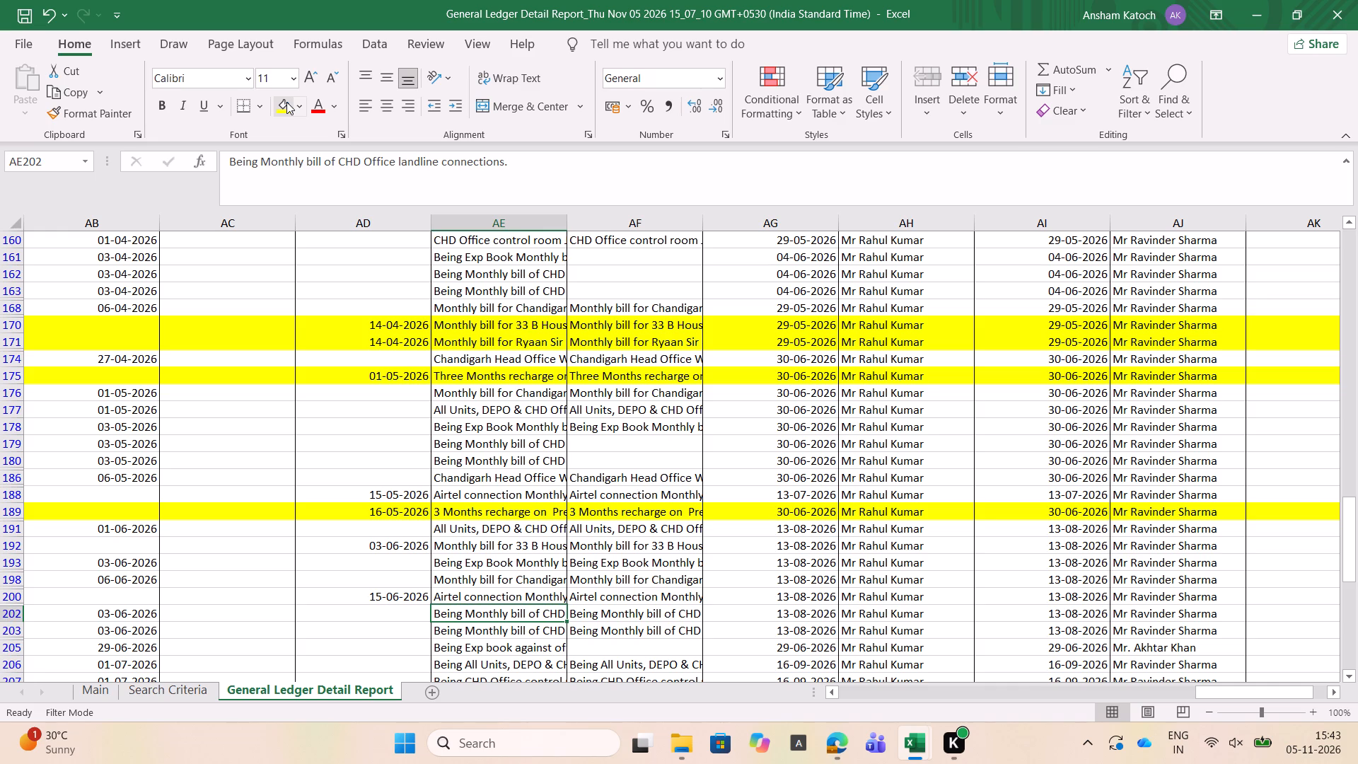
{"action": "key", "text": "Down"}
{"action": "key", "text": "Up"}
{"action": "key", "text": "Down"}
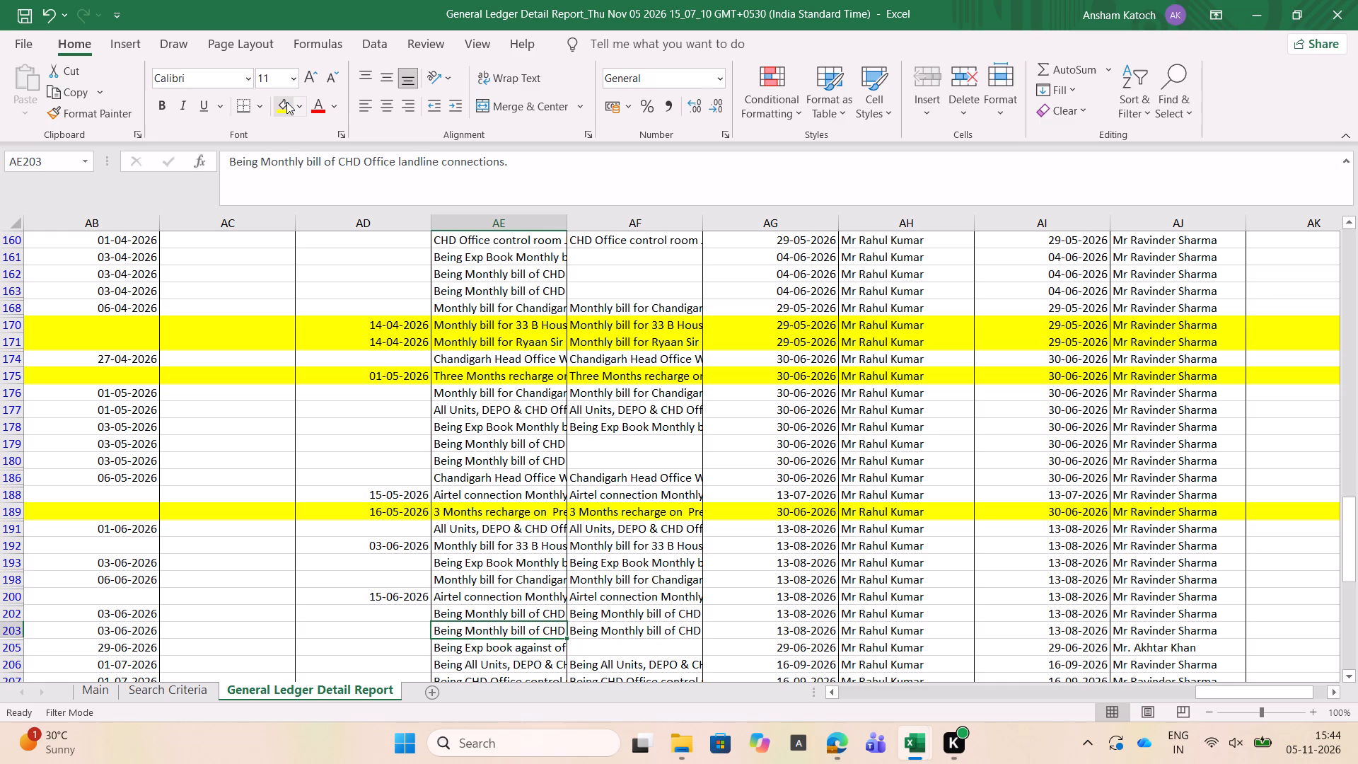
{"action": "key", "text": "Up"}
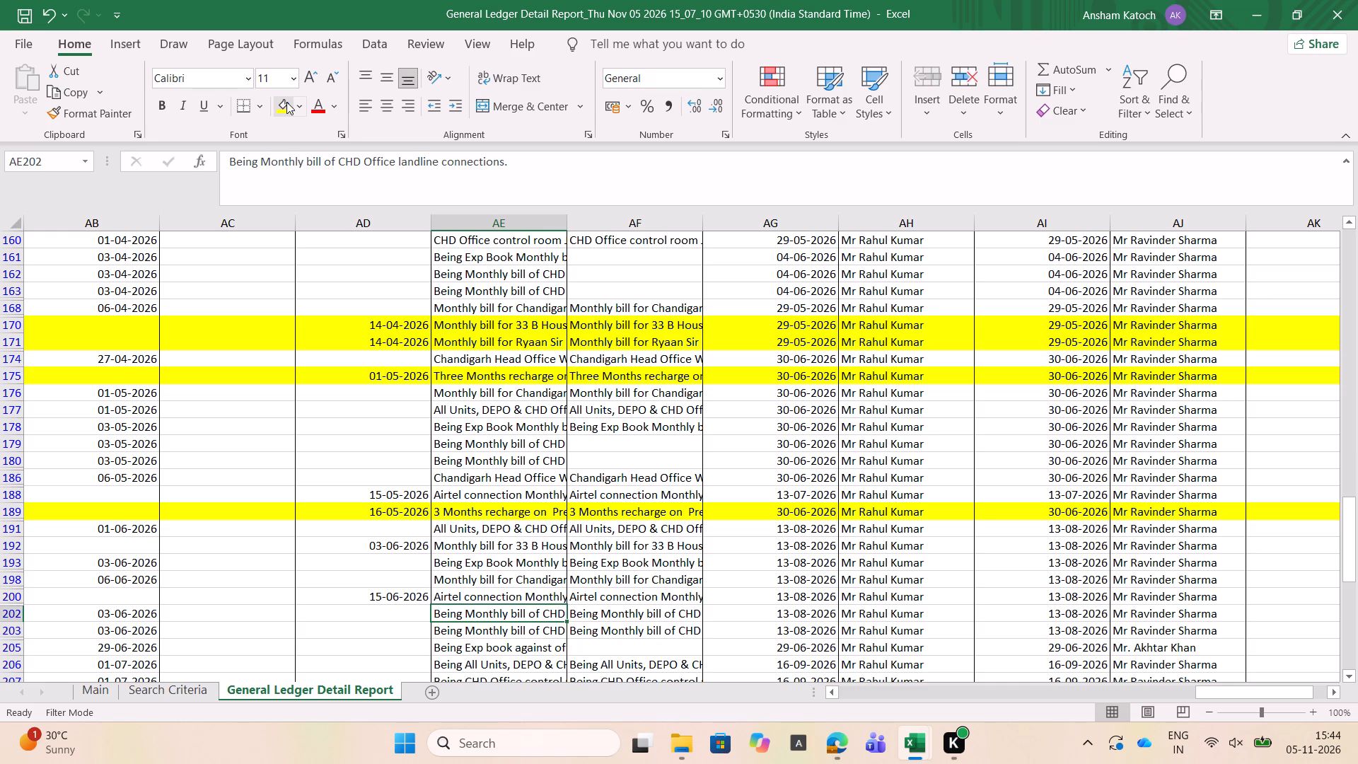
{"action": "key", "text": "Down"}
{"action": "key", "text": "Up"}
{"action": "key", "text": "Down"}
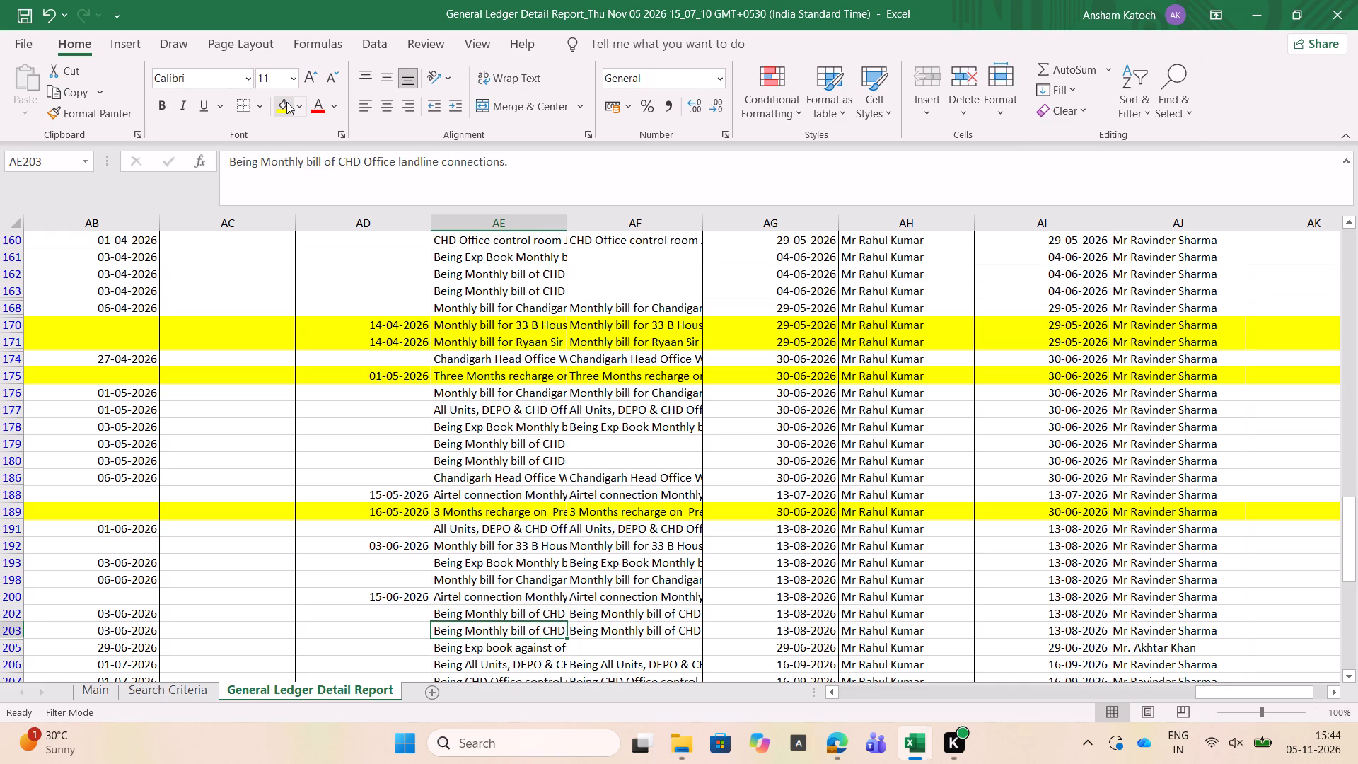
{"action": "key", "text": "Up"}
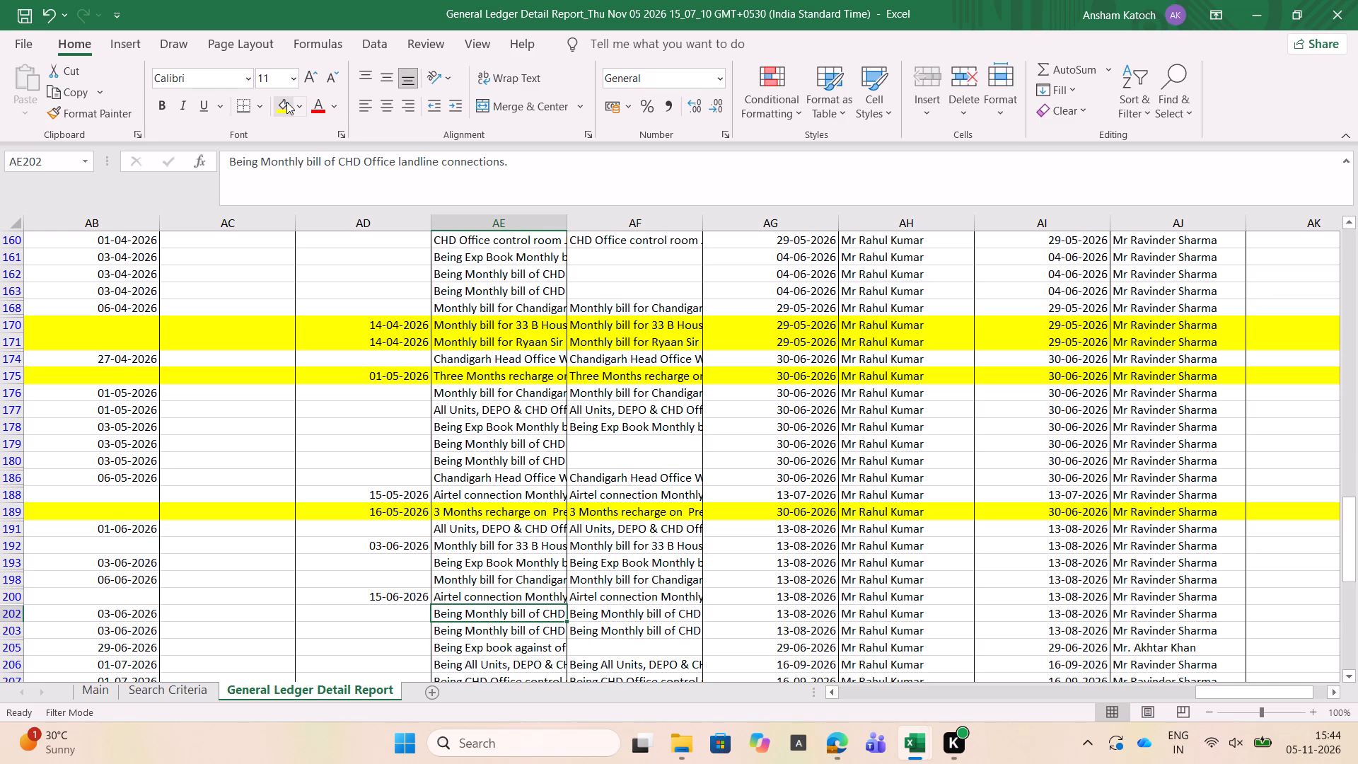
{"action": "key", "text": "Down"}
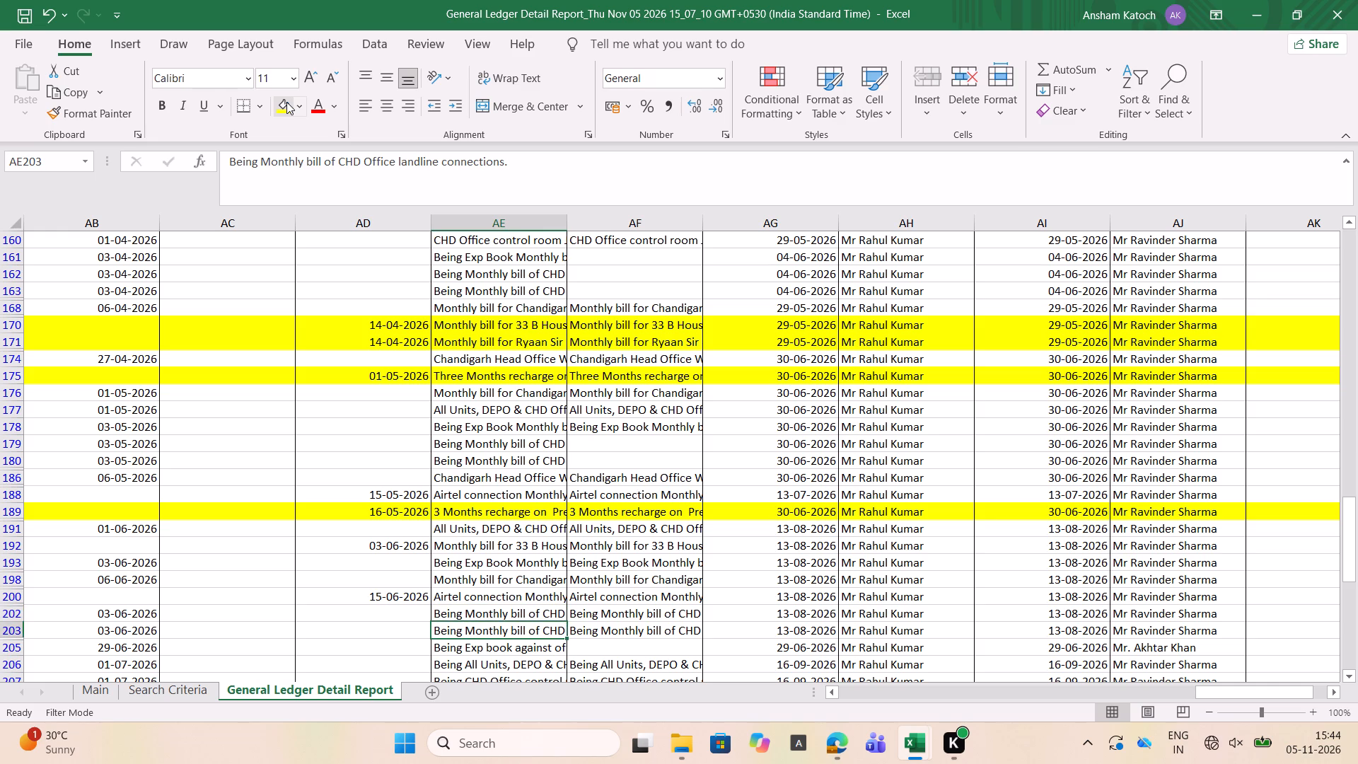
{"action": "key", "text": "Down"}
{"action": "key", "text": "Up"}
{"action": "key", "text": "Up"}
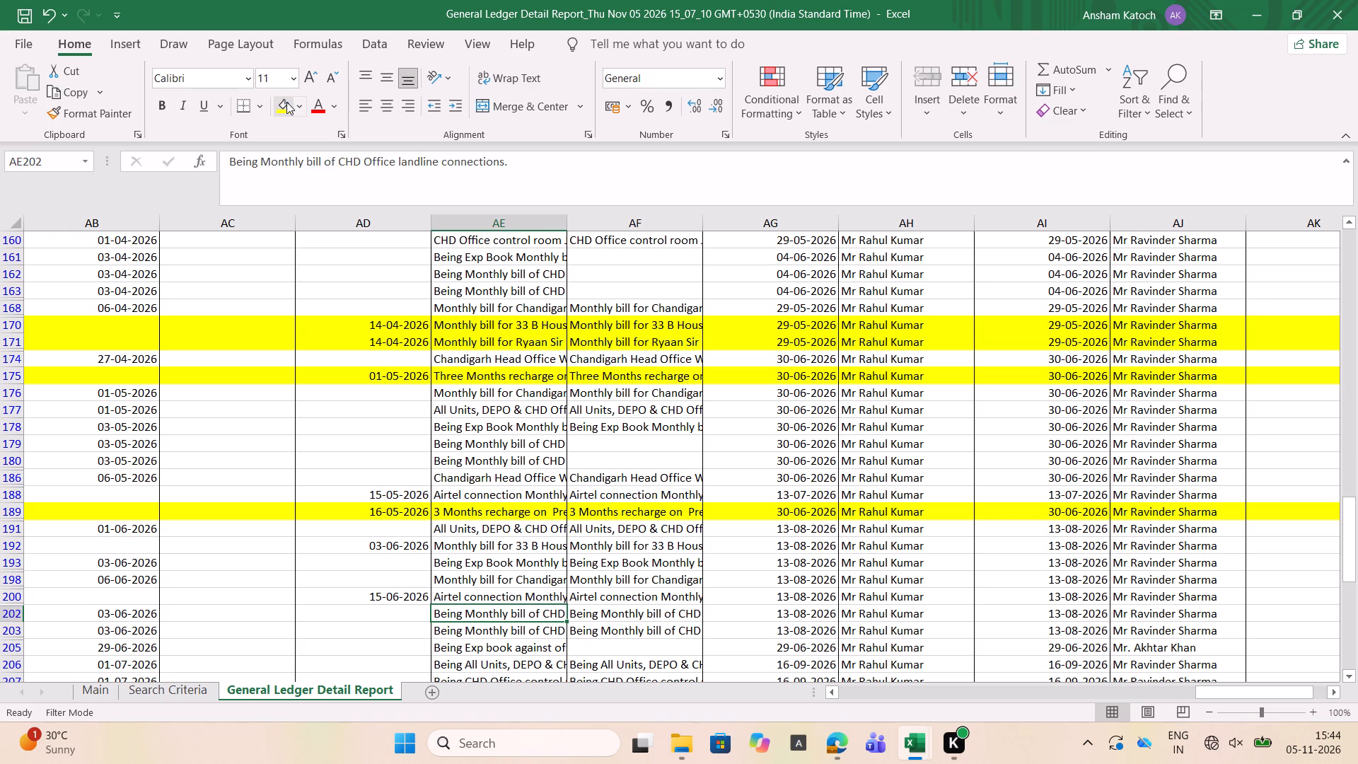
{"action": "key", "text": "Down"}
{"action": "key", "text": "Up"}
{"action": "key", "text": "Down"}
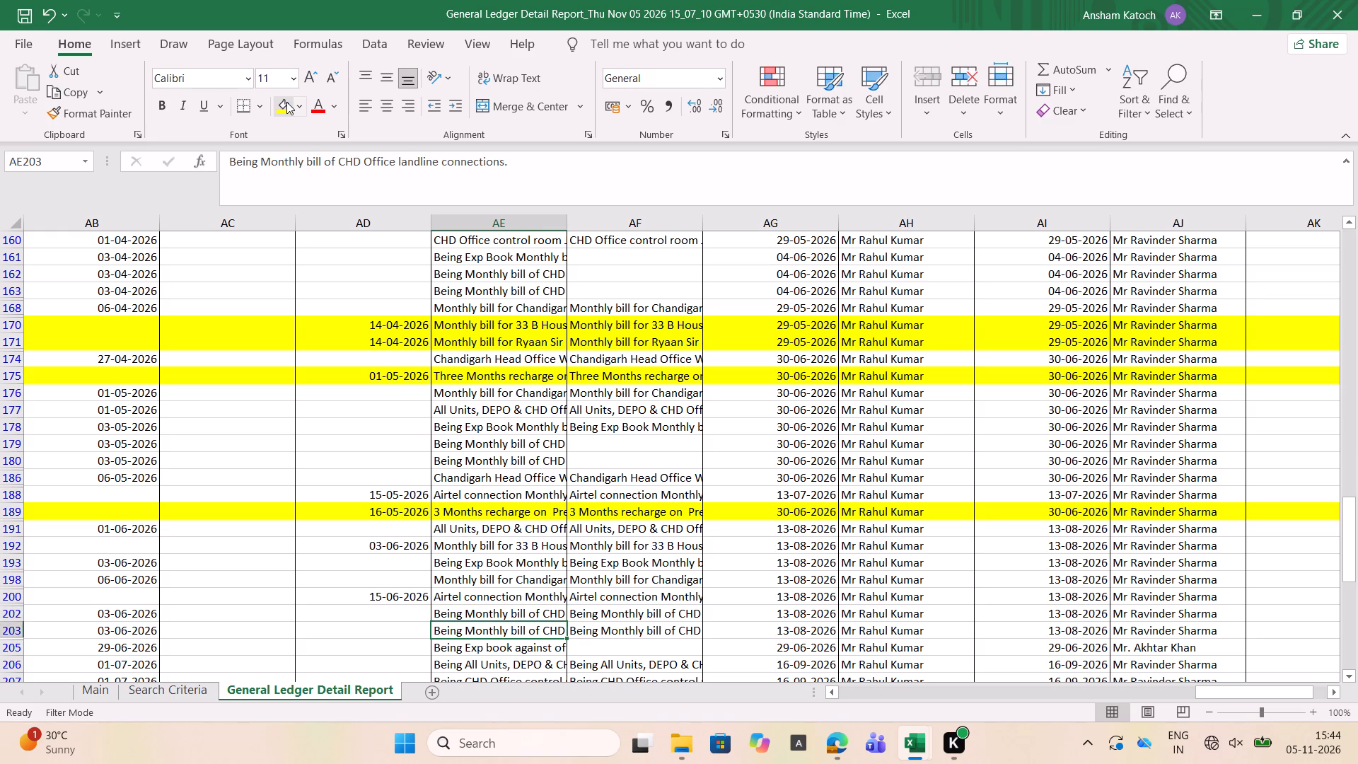
{"action": "key", "text": "Up"}
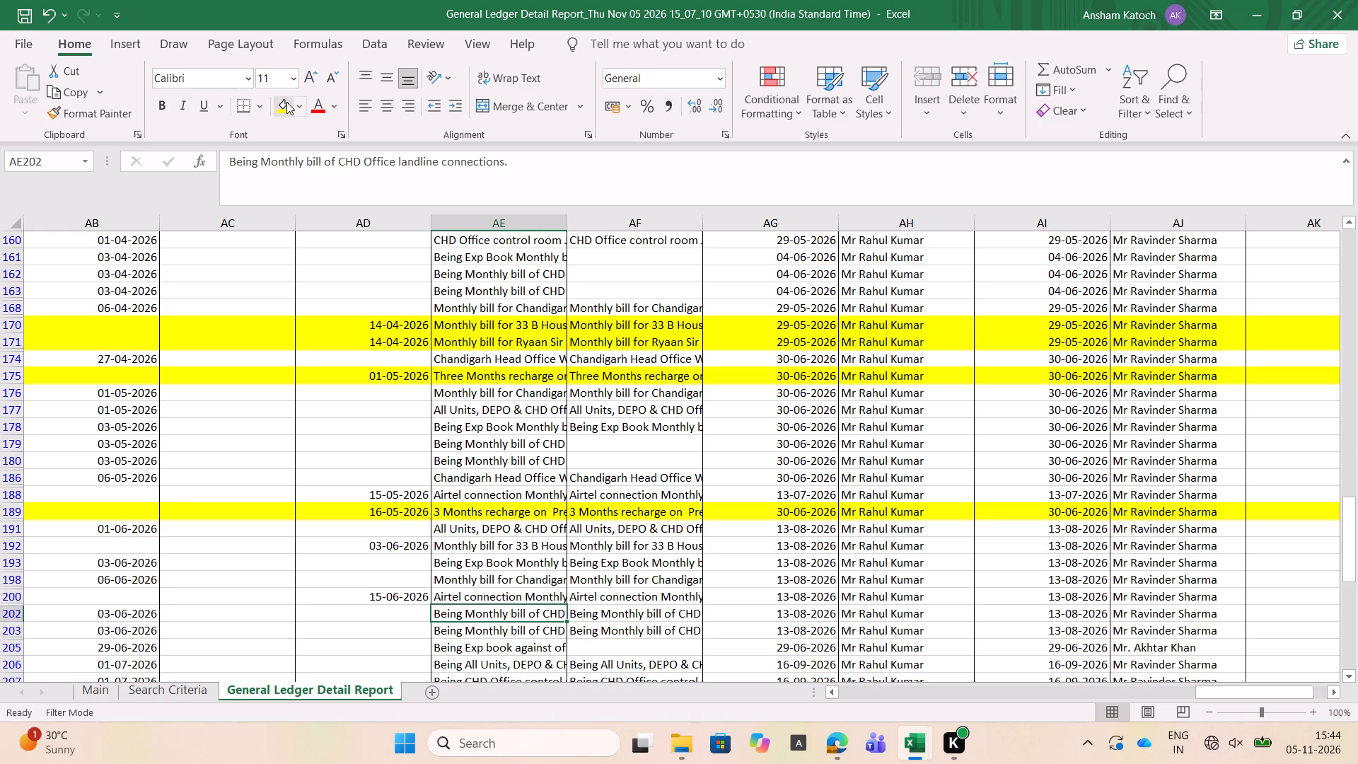
{"action": "key", "text": "Down"}
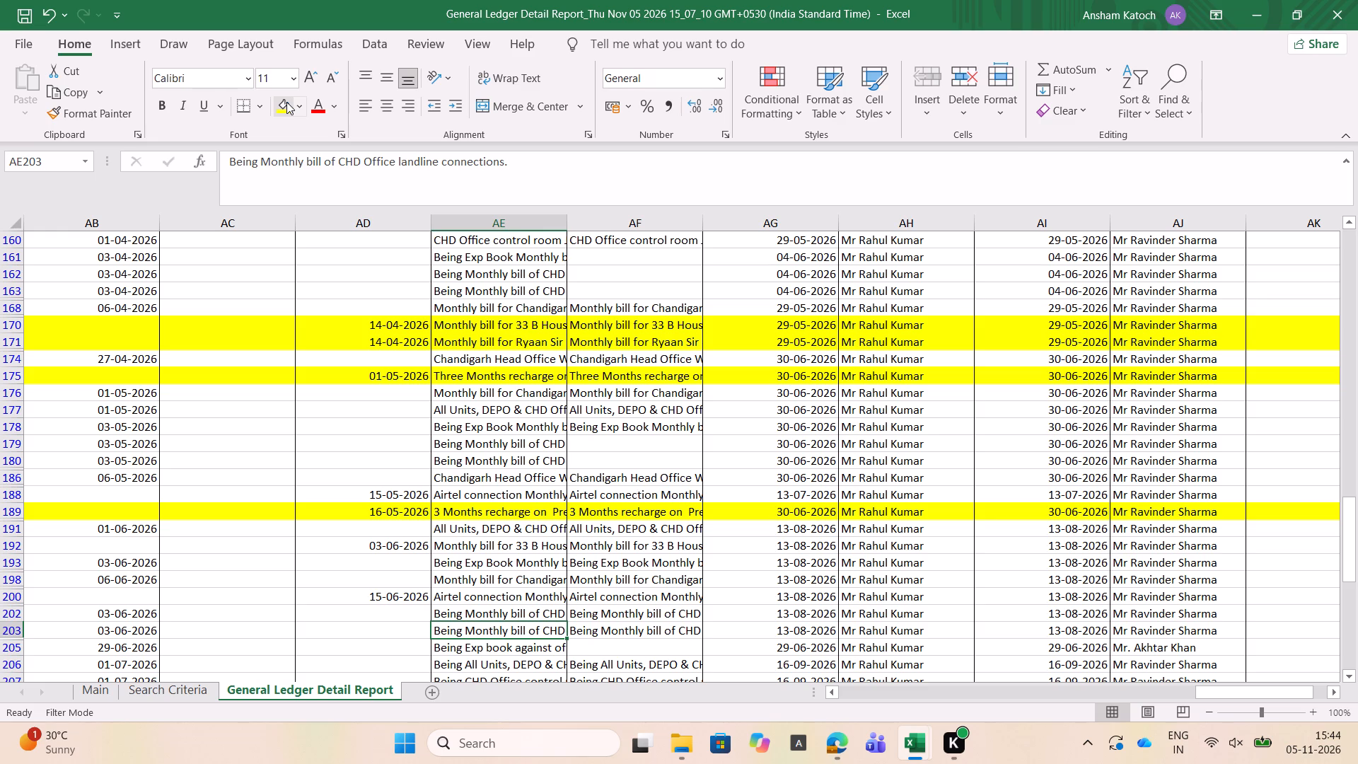
{"action": "key", "text": "Up"}
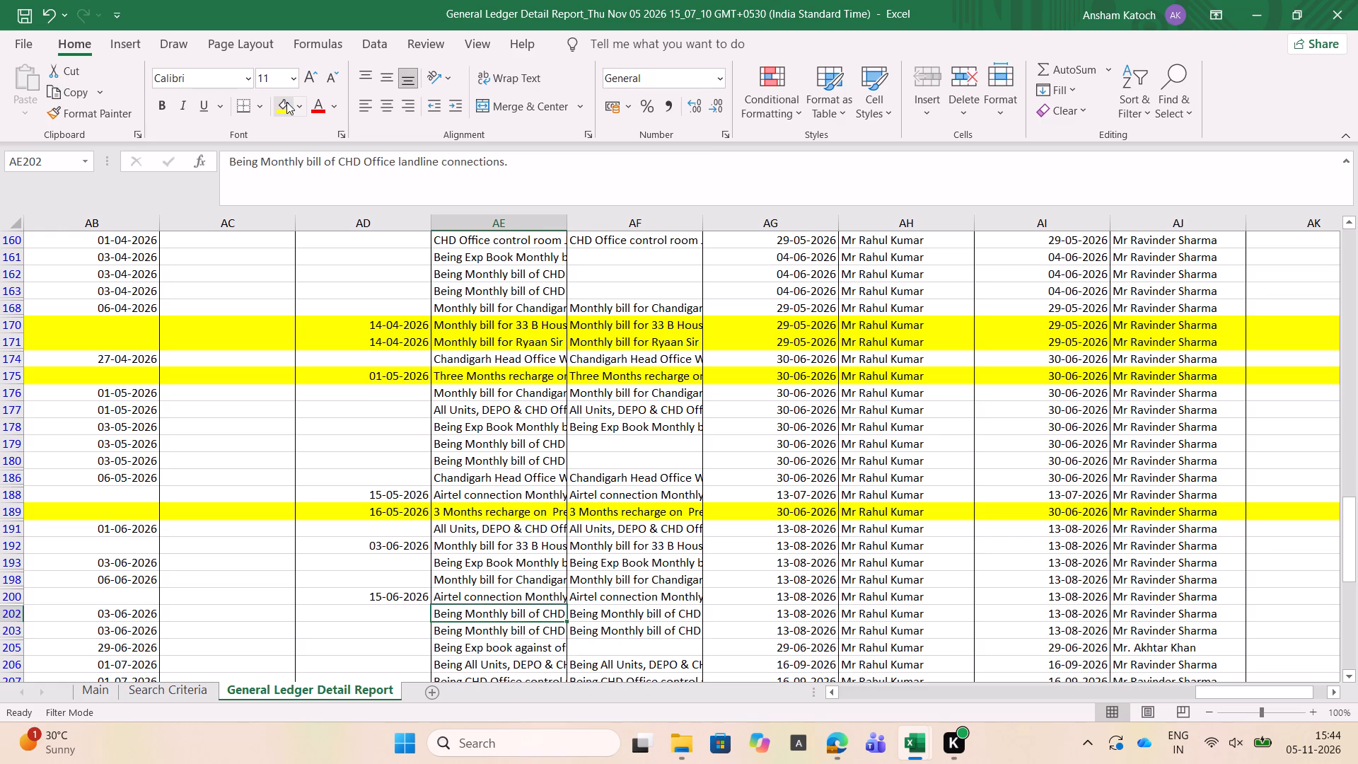
Examine the header narrations from the Airtel bill in row 200 down through the July 2026 telephone entries to row 211.
{"action": "key", "text": "Up"}
{"action": "key", "text": "Down"}
{"action": "key", "text": "Down"}
{"action": "key", "text": "Down"}
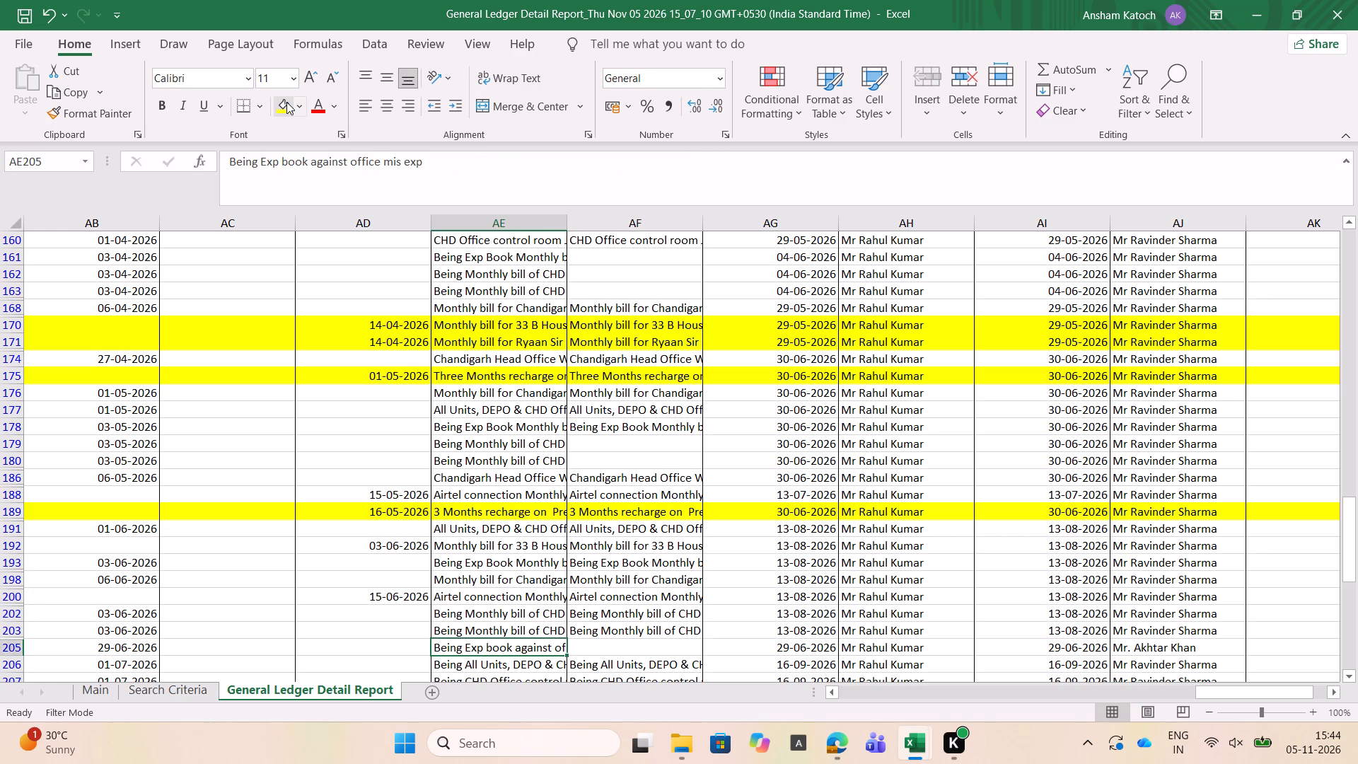
{"action": "key", "text": "Down"}
{"action": "key", "text": "Down"}
{"action": "key", "text": "Down"}
{"action": "key", "text": "Down"}
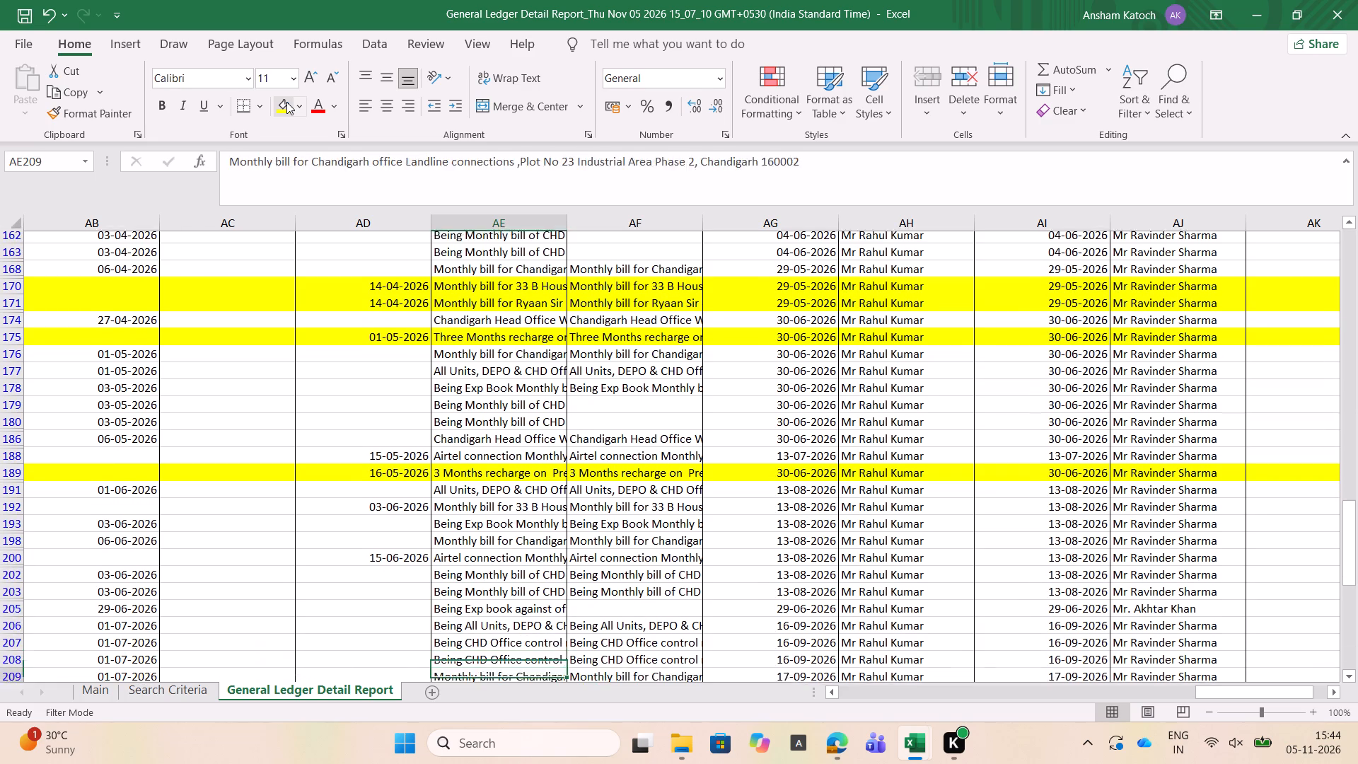
{"action": "key", "text": "Down"}
{"action": "key", "text": "Up"}
{"action": "key", "text": "Up"}
{"action": "key", "text": "Up"}
{"action": "key", "text": "Up"}
{"action": "key", "text": "Down"}
{"action": "key", "text": "Up"}
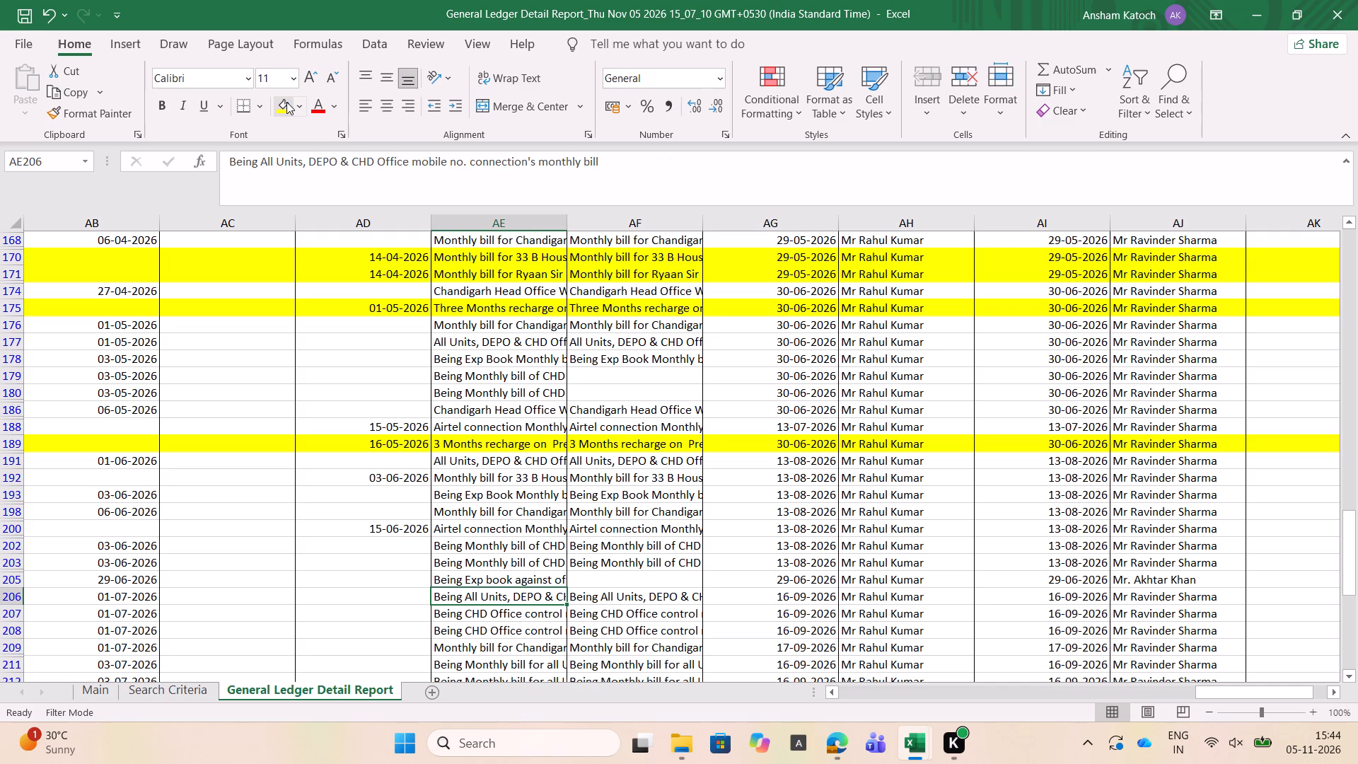
Compare the header narration of the all-units mobile bill in row 206 with the CHD Office control room Jio WIFI bill in row 207.
{"action": "key", "text": "Down"}
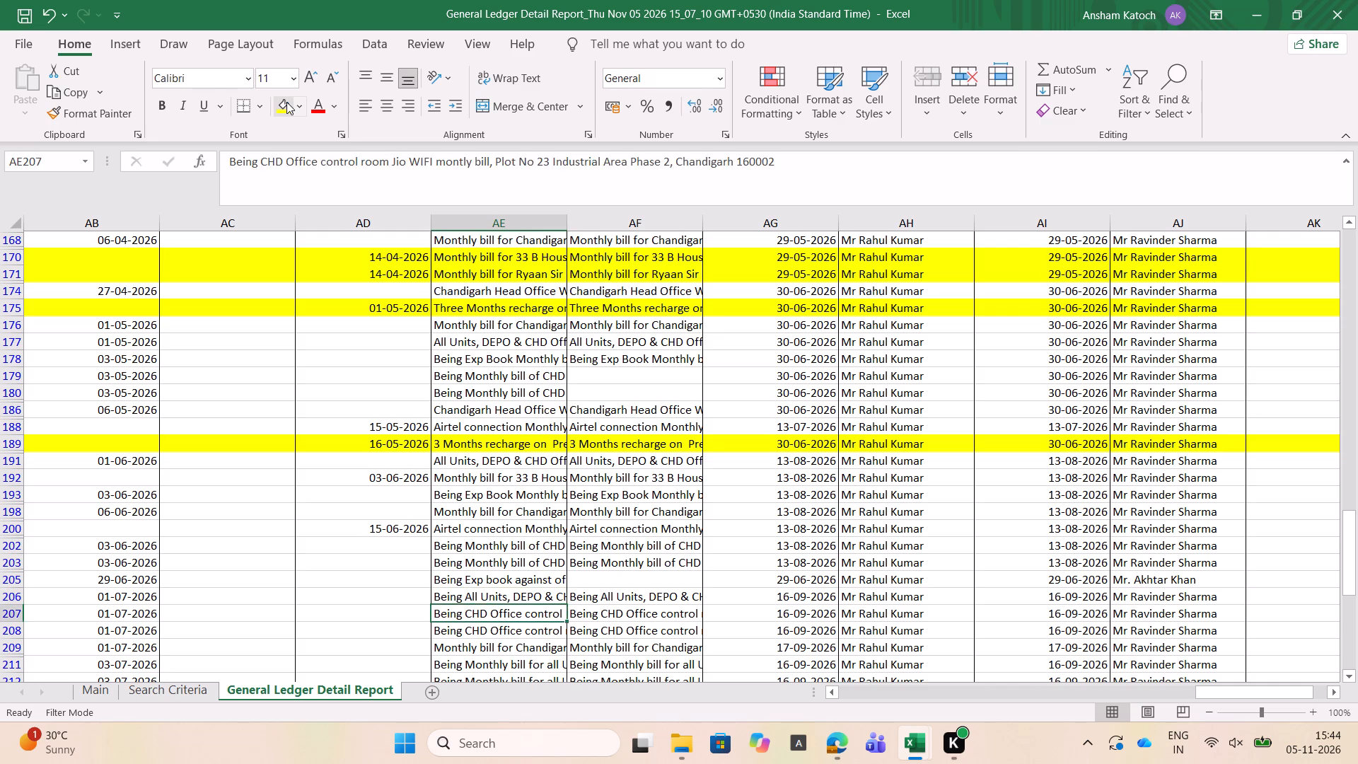
{"action": "key", "text": "Up"}
{"action": "key", "text": "Up"}
{"action": "key", "text": "Down"}
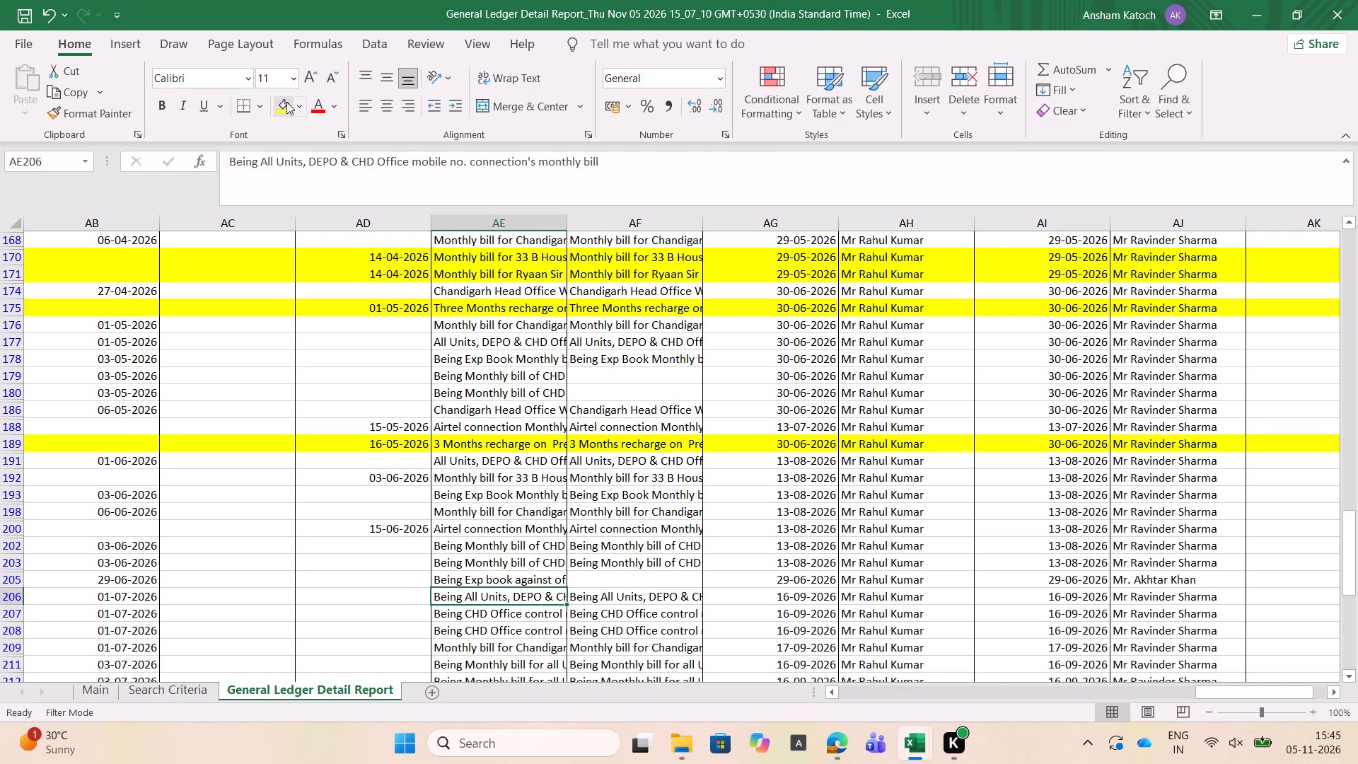
{"action": "key", "text": "Down"}
{"action": "key", "text": "Up"}
{"action": "key", "text": "Down"}
{"action": "key", "text": "Up"}
{"action": "key", "text": "Down"}
{"action": "key", "text": "Down"}
{"action": "key", "text": "Up"}
{"action": "key", "text": "Up"}
{"action": "key", "text": "Down"}
{"action": "key", "text": "Up"}
{"action": "key", "text": "Down"}
{"action": "key", "text": "Up"}
Compare the header narrations of the 01-07-2026 mobile and CHD Office control room Jio WIFI bills in rows 206 to 208.
{"action": "key", "text": "Down"}
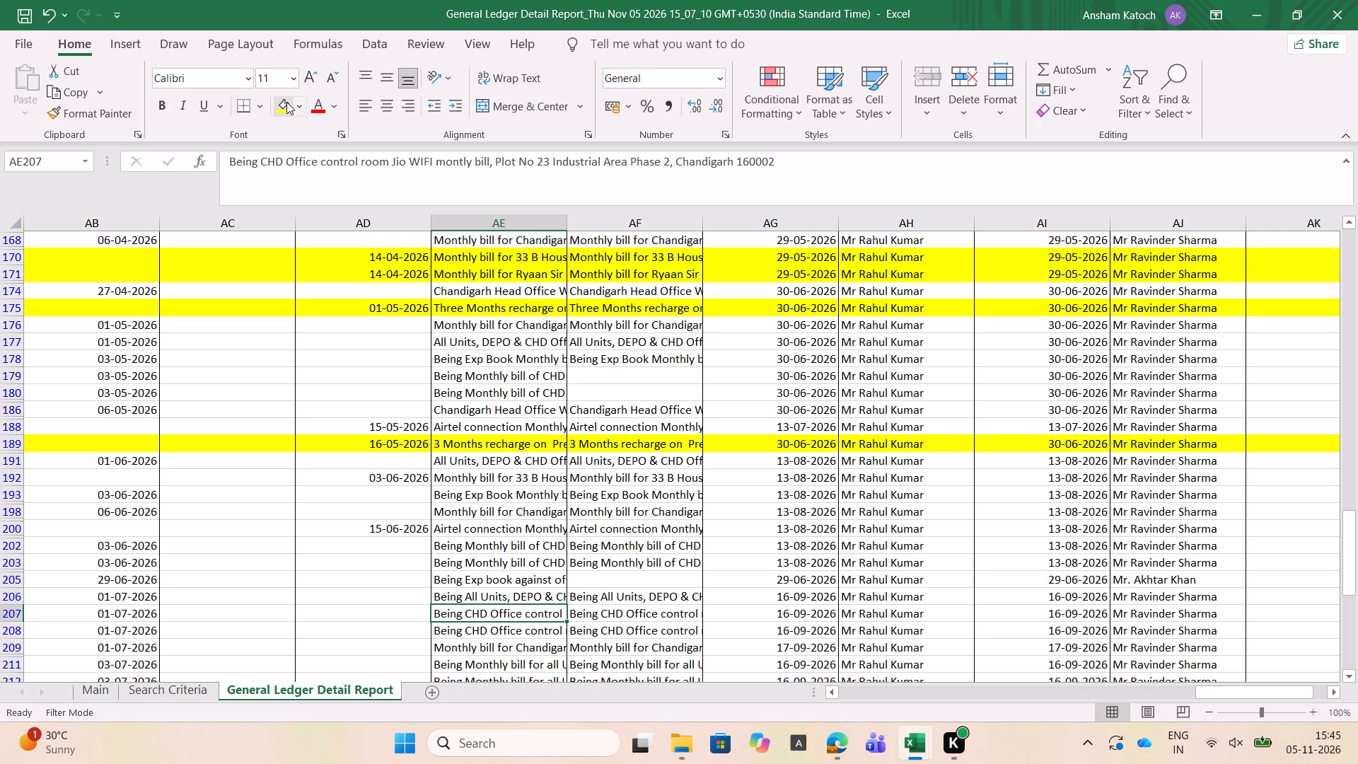
{"action": "key", "text": "Up"}
{"action": "key", "text": "Down"}
{"action": "key", "text": "Up"}
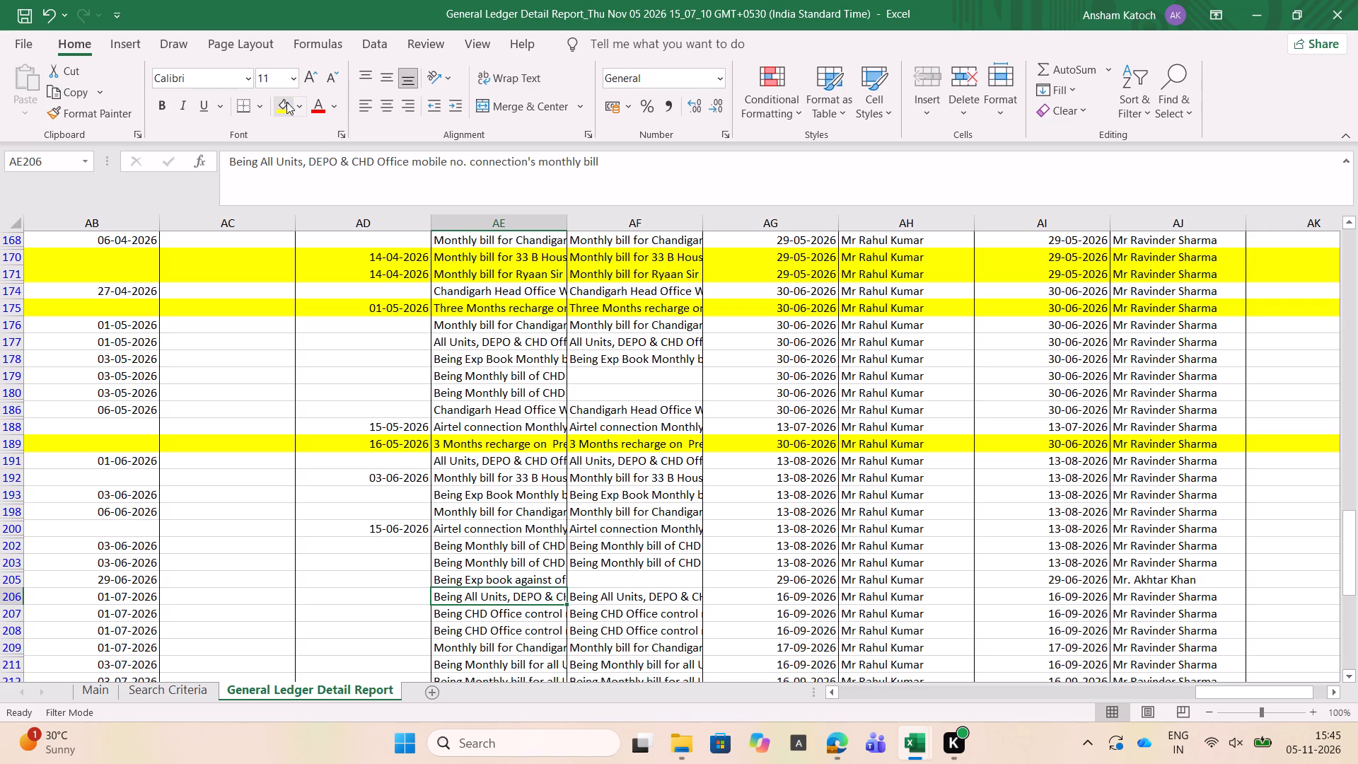
{"action": "key", "text": "Down"}
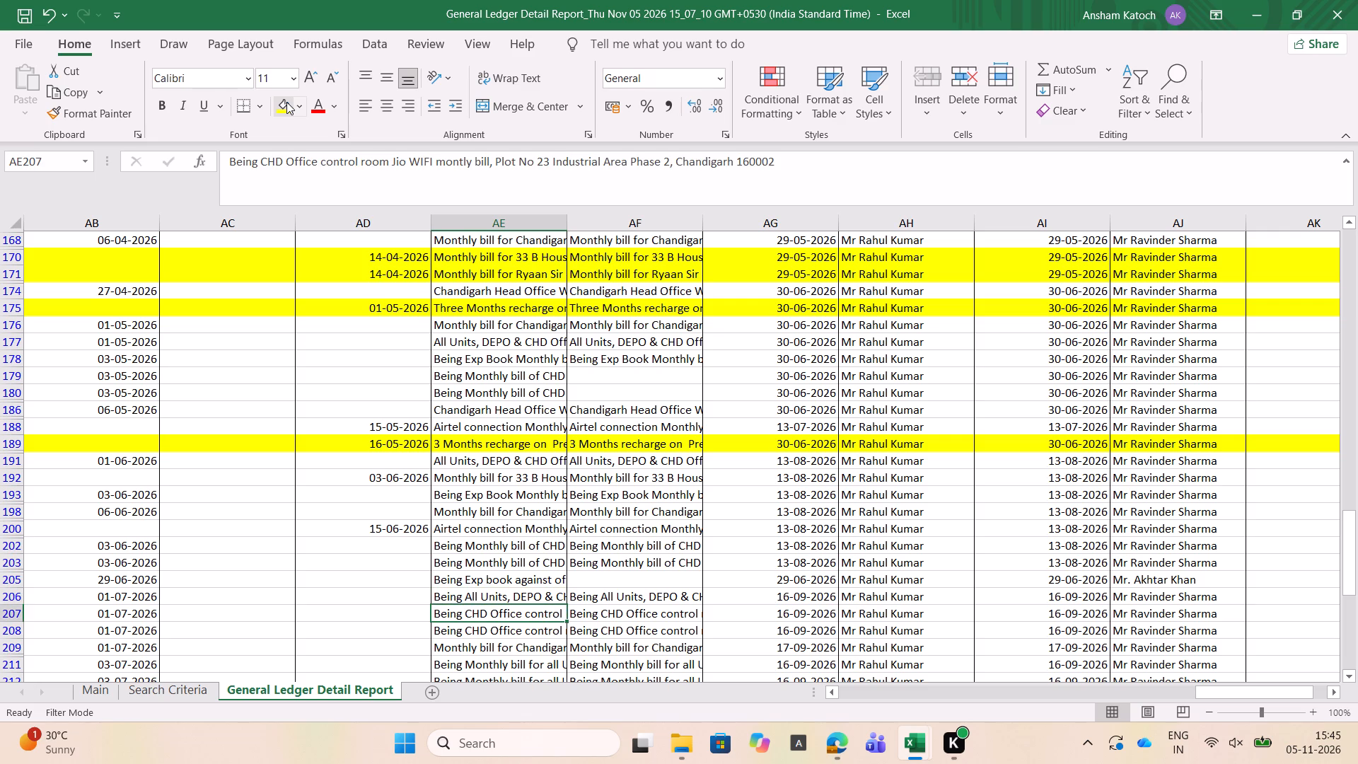
{"action": "key", "text": "Down"}
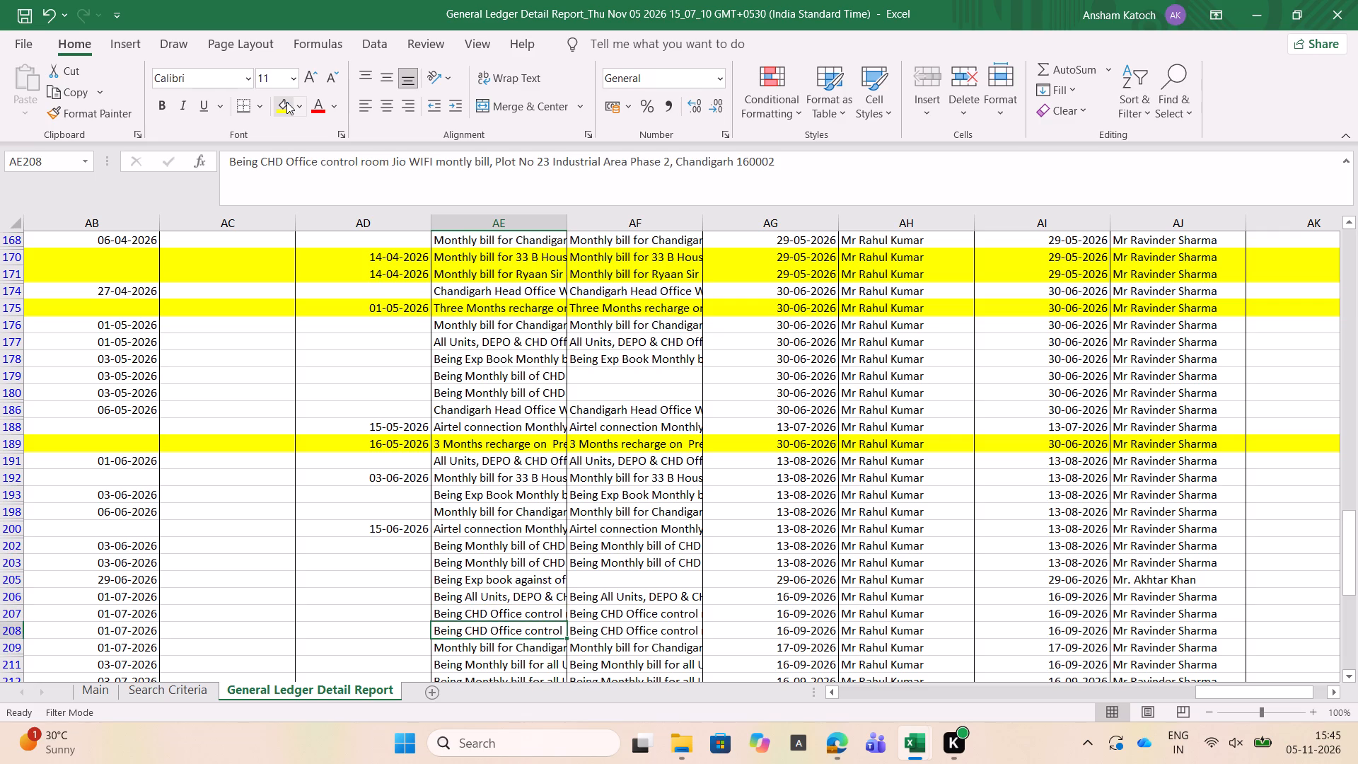
{"action": "key", "text": "Up"}
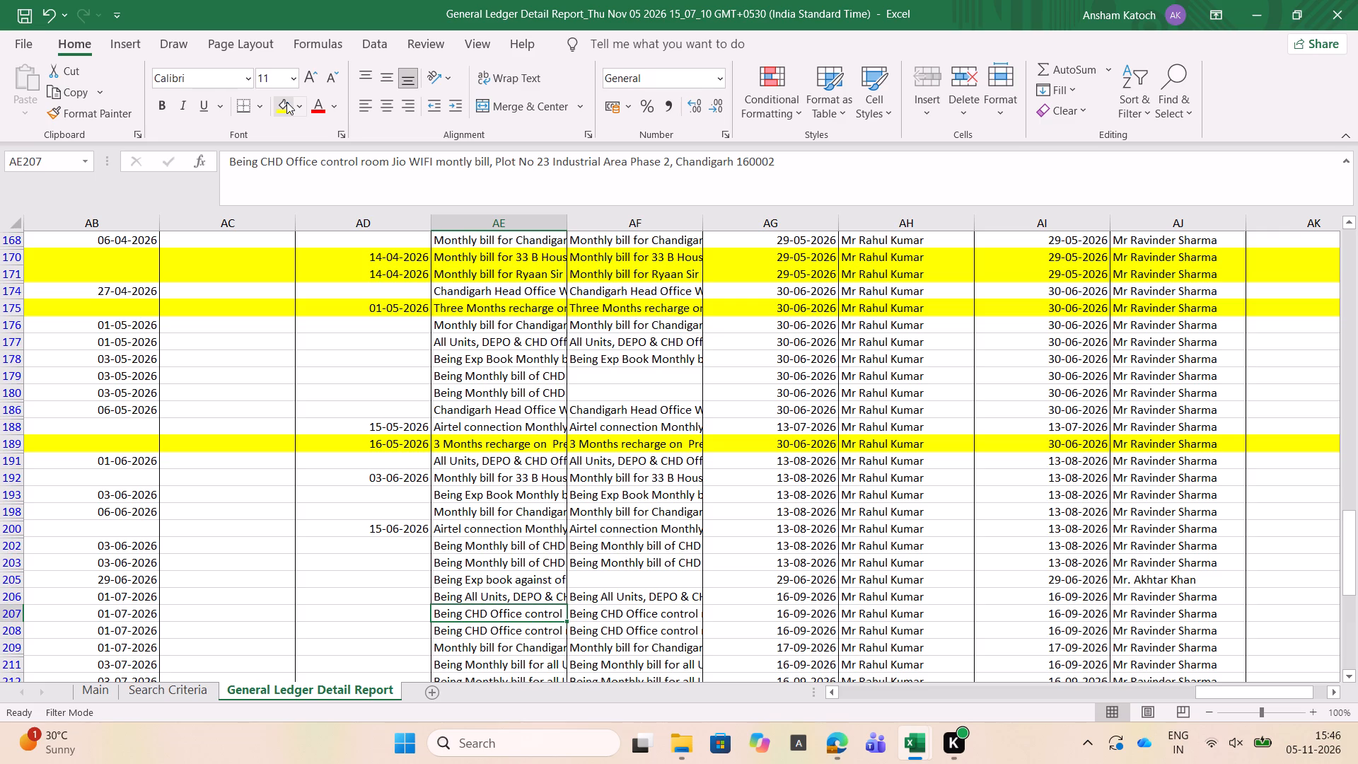
Check the header narrations in rows 205 to 208, covering the office miscellaneous expense, all-units mobile bill and Jio WIFI bills.
{"action": "key", "text": "Up"}
{"action": "key", "text": "Up"}
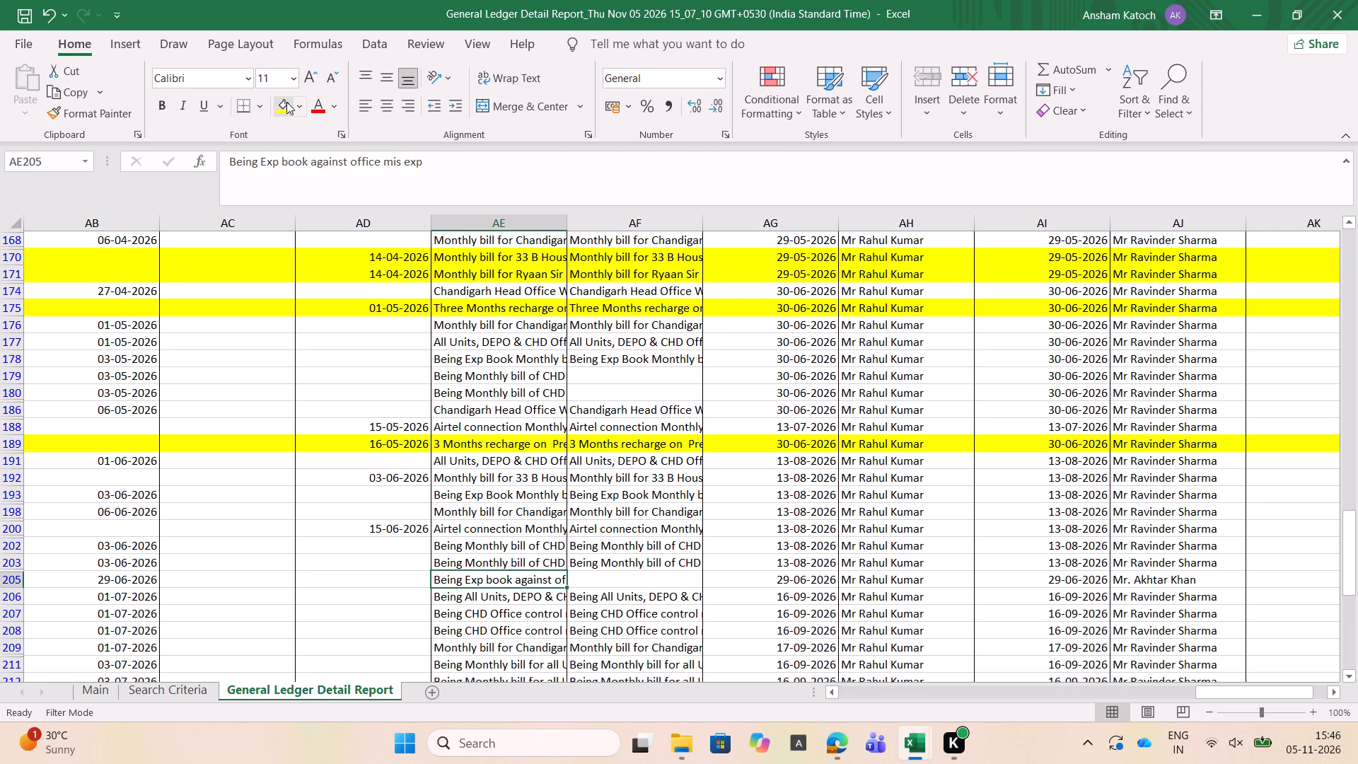
{"action": "key", "text": "Down"}
{"action": "key", "text": "Up"}
{"action": "key", "text": "Down"}
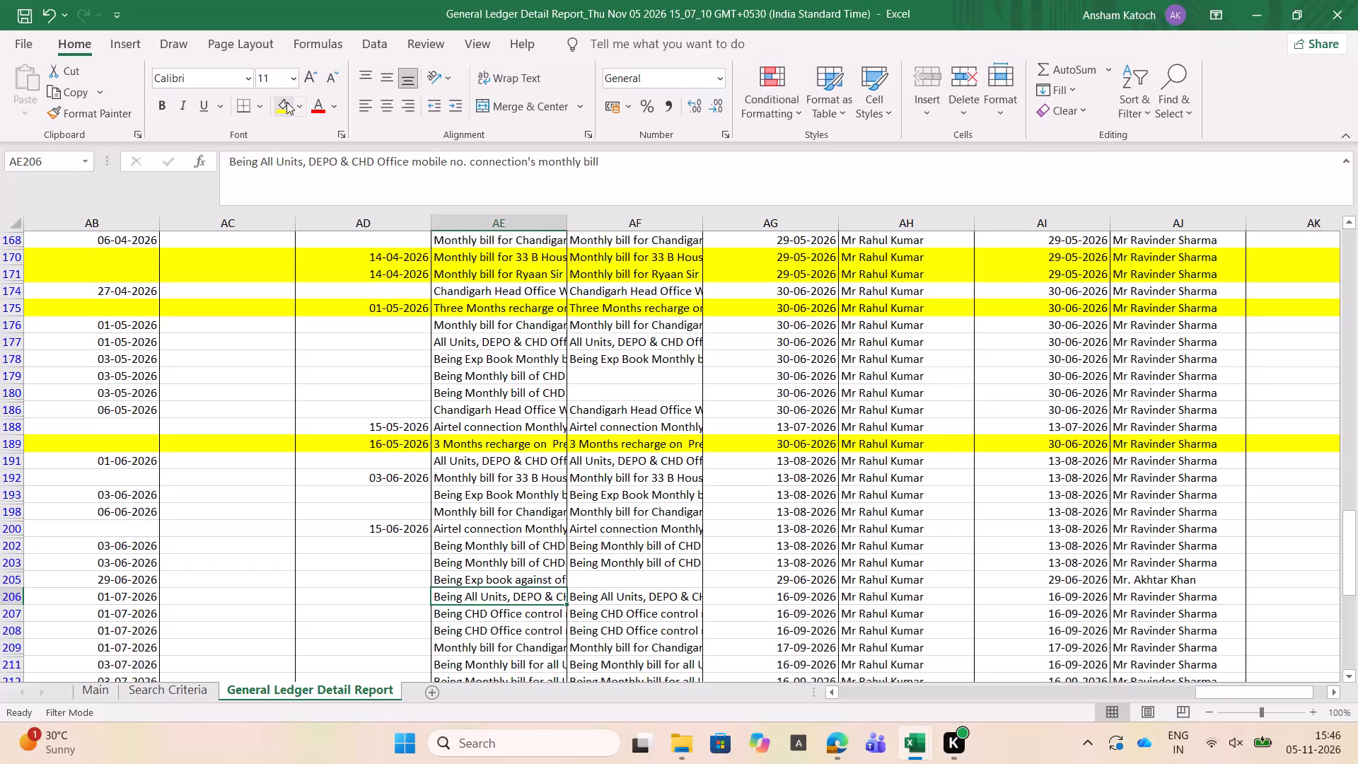
{"action": "key", "text": "Down"}
{"action": "key", "text": "Down"}
{"action": "key", "text": "Up"}
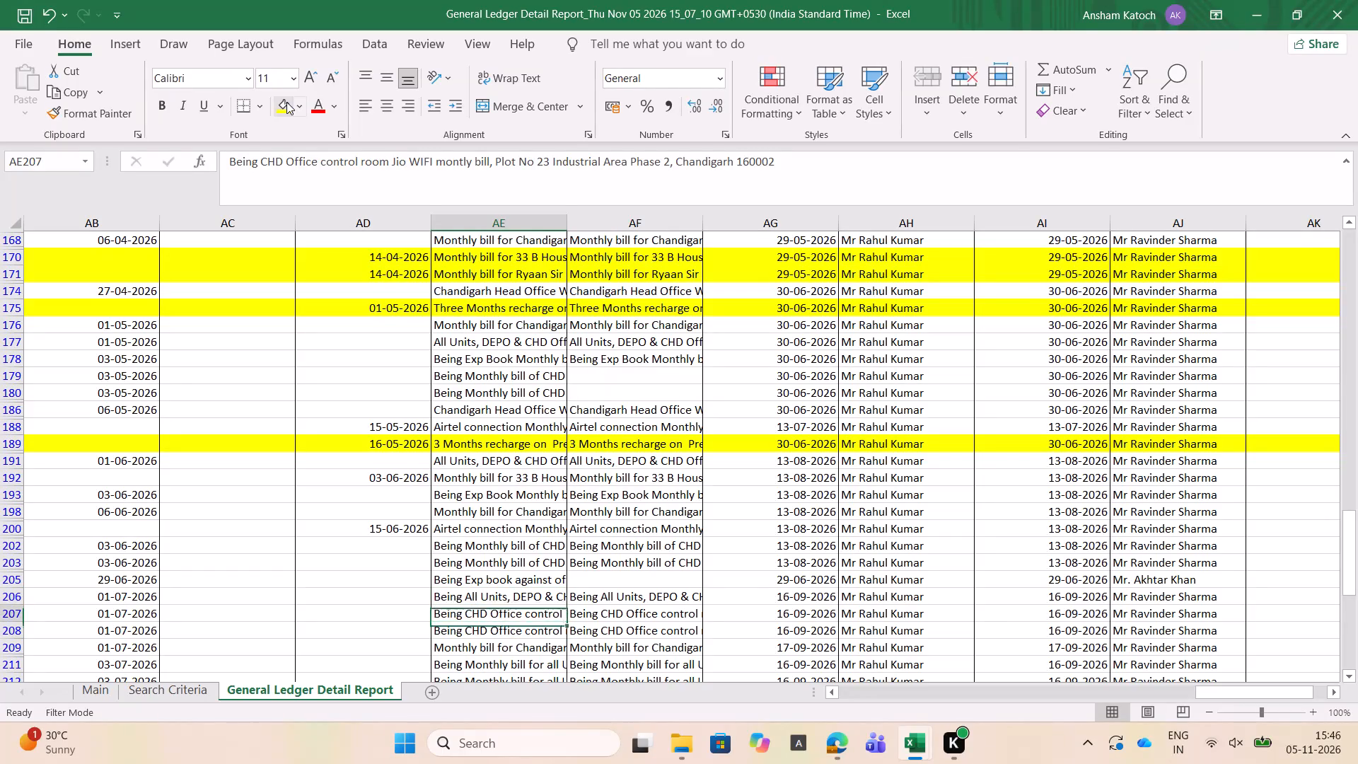
{"action": "key", "text": "Up"}
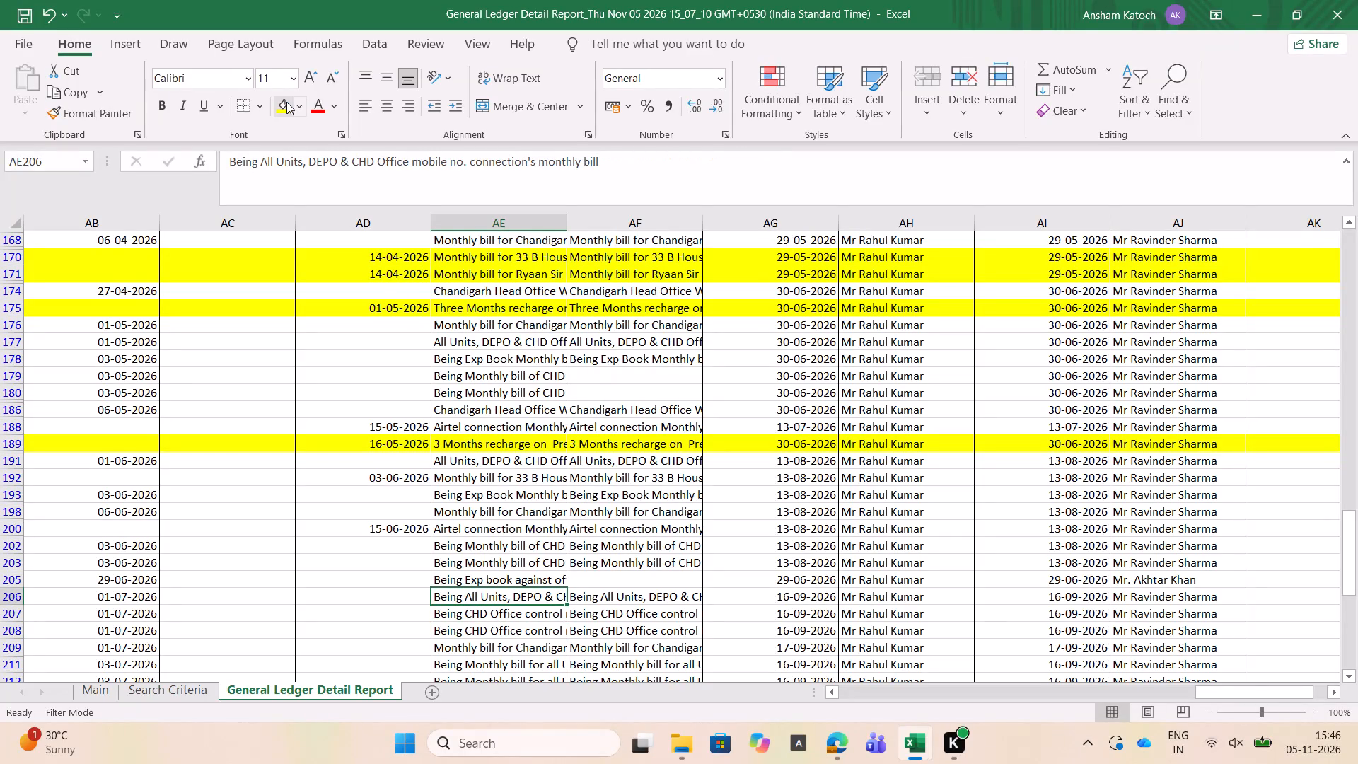
{"action": "key", "text": "Up"}
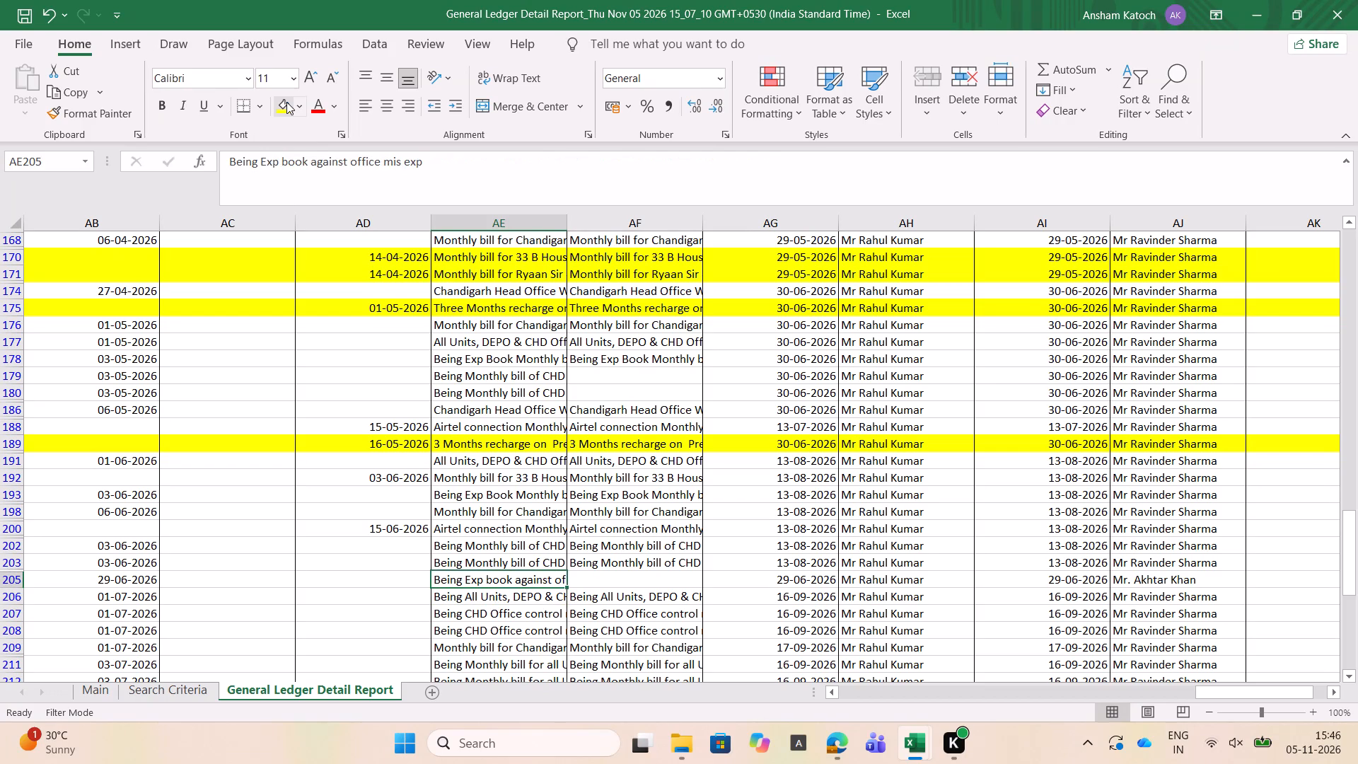
{"action": "key", "text": "Down"}
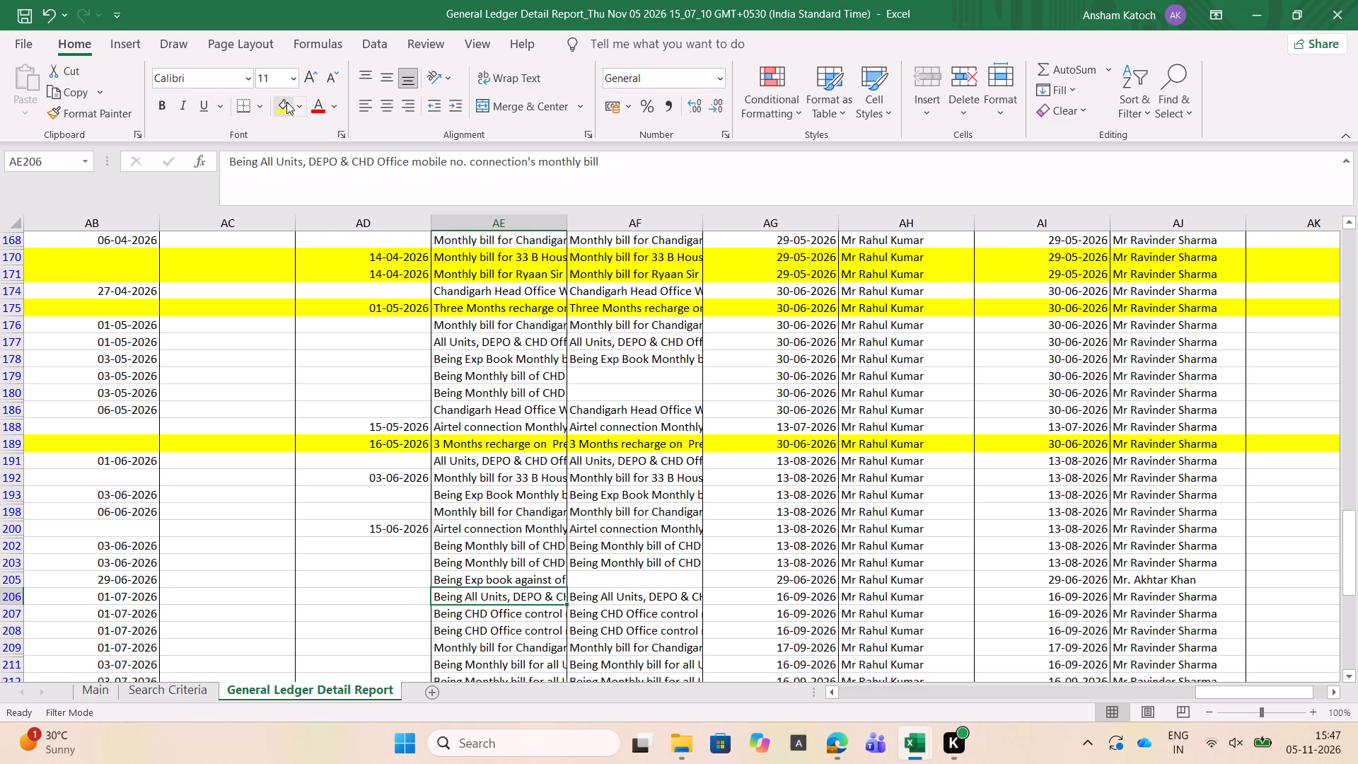
{"action": "key", "text": "Down"}
{"action": "key", "text": "Up"}
{"action": "key", "text": "Up"}
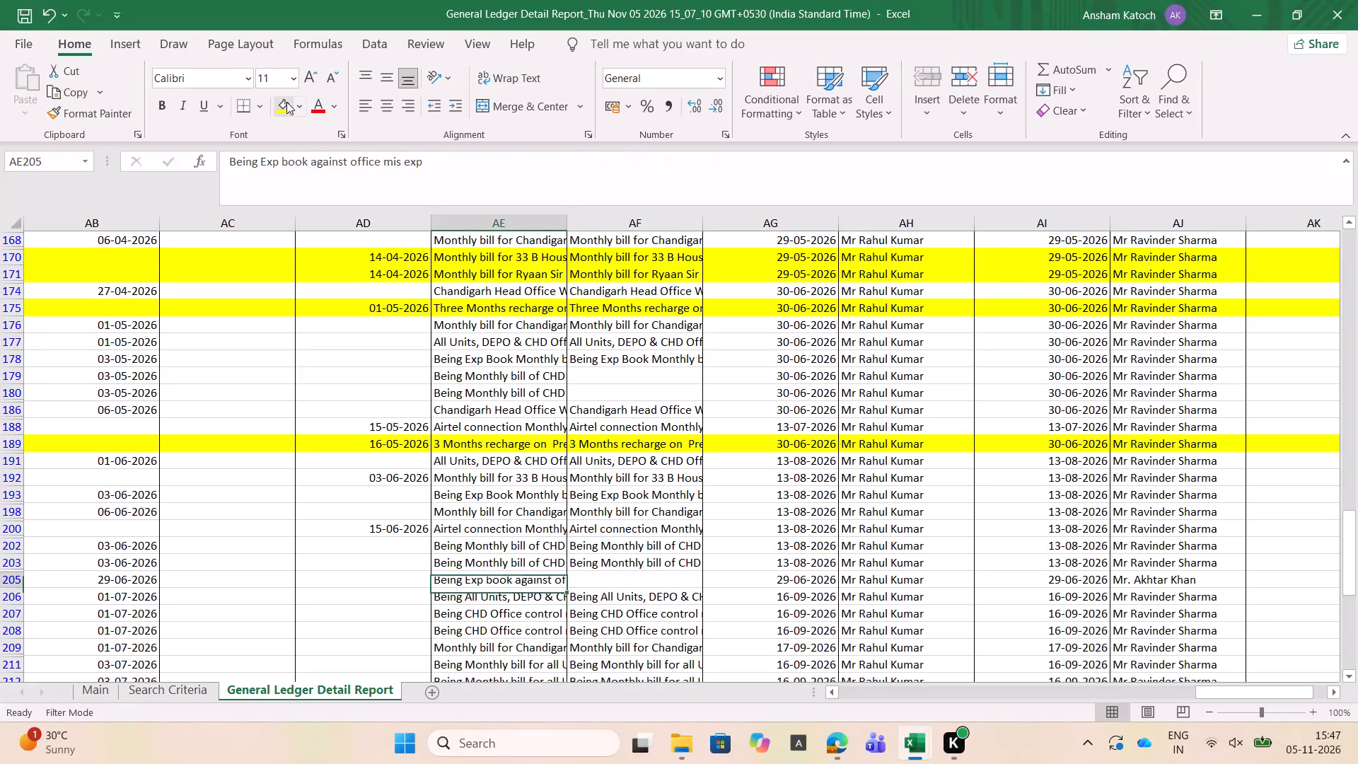
{"action": "key", "text": "Down"}
{"action": "key", "text": "Down"}
{"action": "key", "text": "Up"}
{"action": "key", "text": "Down"}
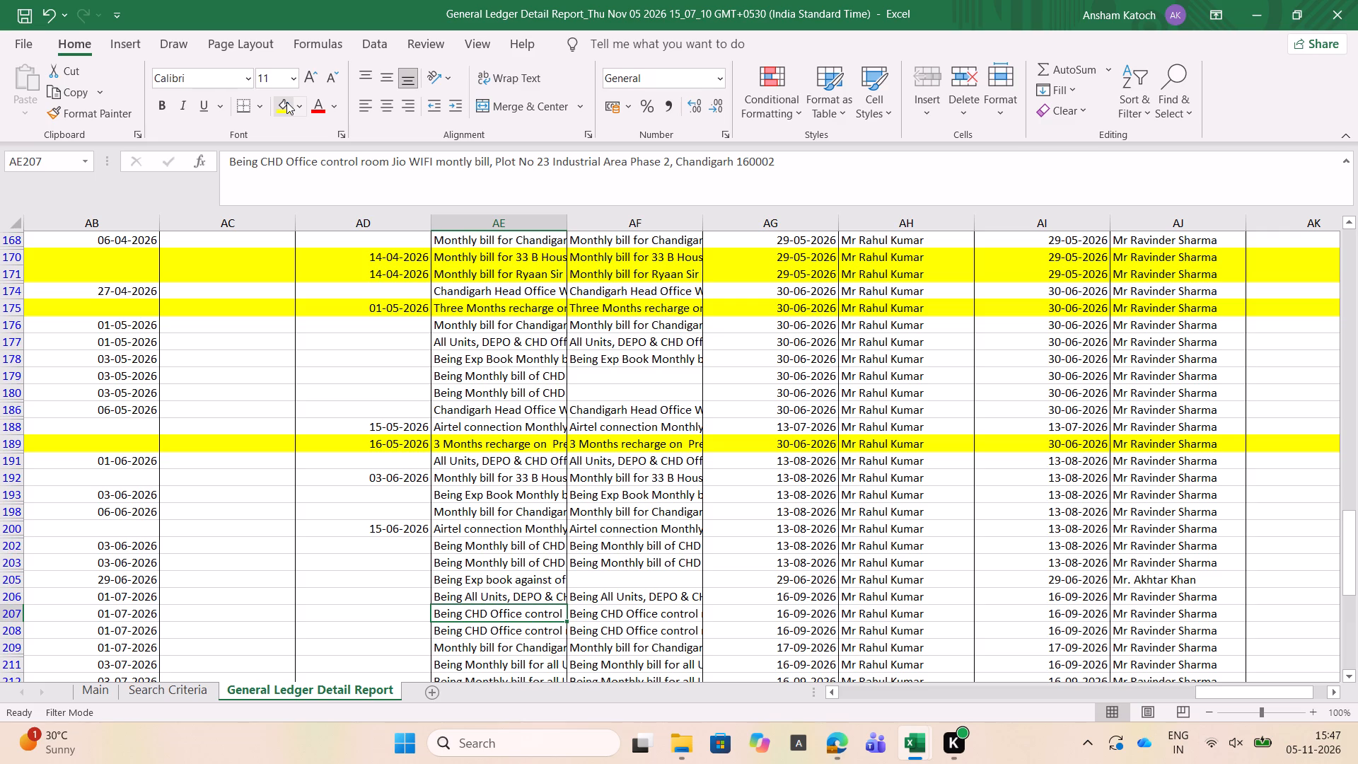
Compare the two control room Jio WIFI narrations dated 01-07-2026 in rows 207 and 208 with the landline bills down to row 212.
{"action": "key", "text": "Down"}
{"action": "key", "text": "Down"}
{"action": "key", "text": "Up"}
{"action": "key", "text": "Up"}
{"action": "key", "text": "Down"}
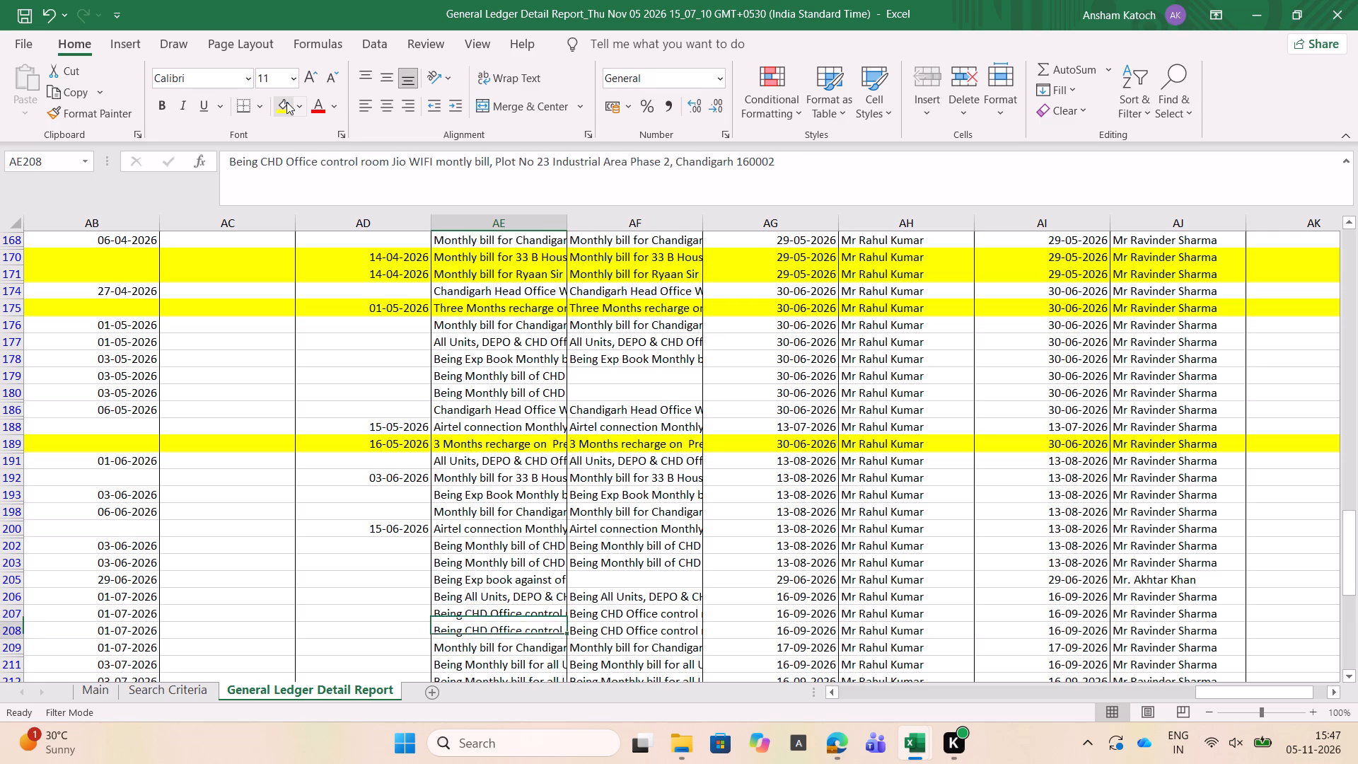
{"action": "key", "text": "Up"}
{"action": "key", "text": "Down"}
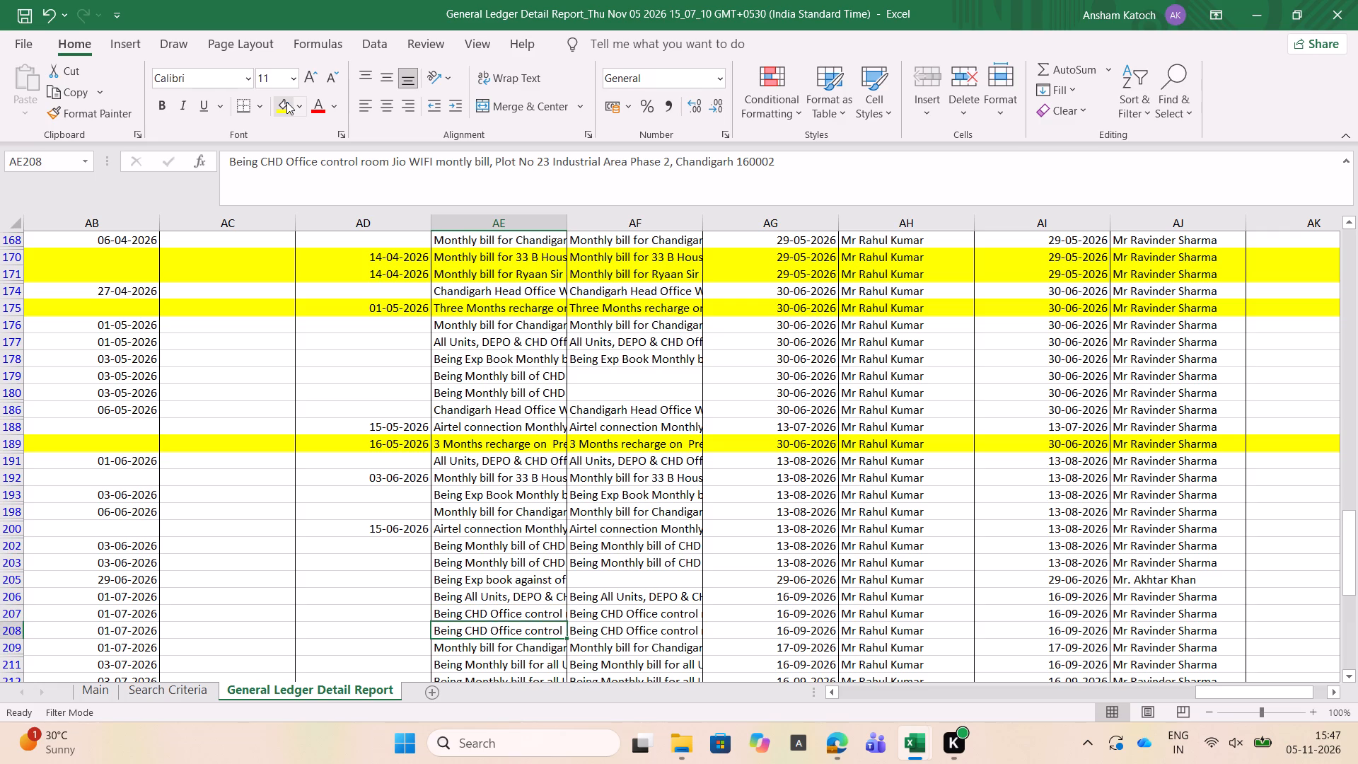
{"action": "key", "text": "Down"}
{"action": "key", "text": "Down"}
{"action": "key", "text": "Down"}
{"action": "key", "text": "Up"}
{"action": "key", "text": "Up"}
{"action": "key", "text": "Up"}
{"action": "key", "text": "Up"}
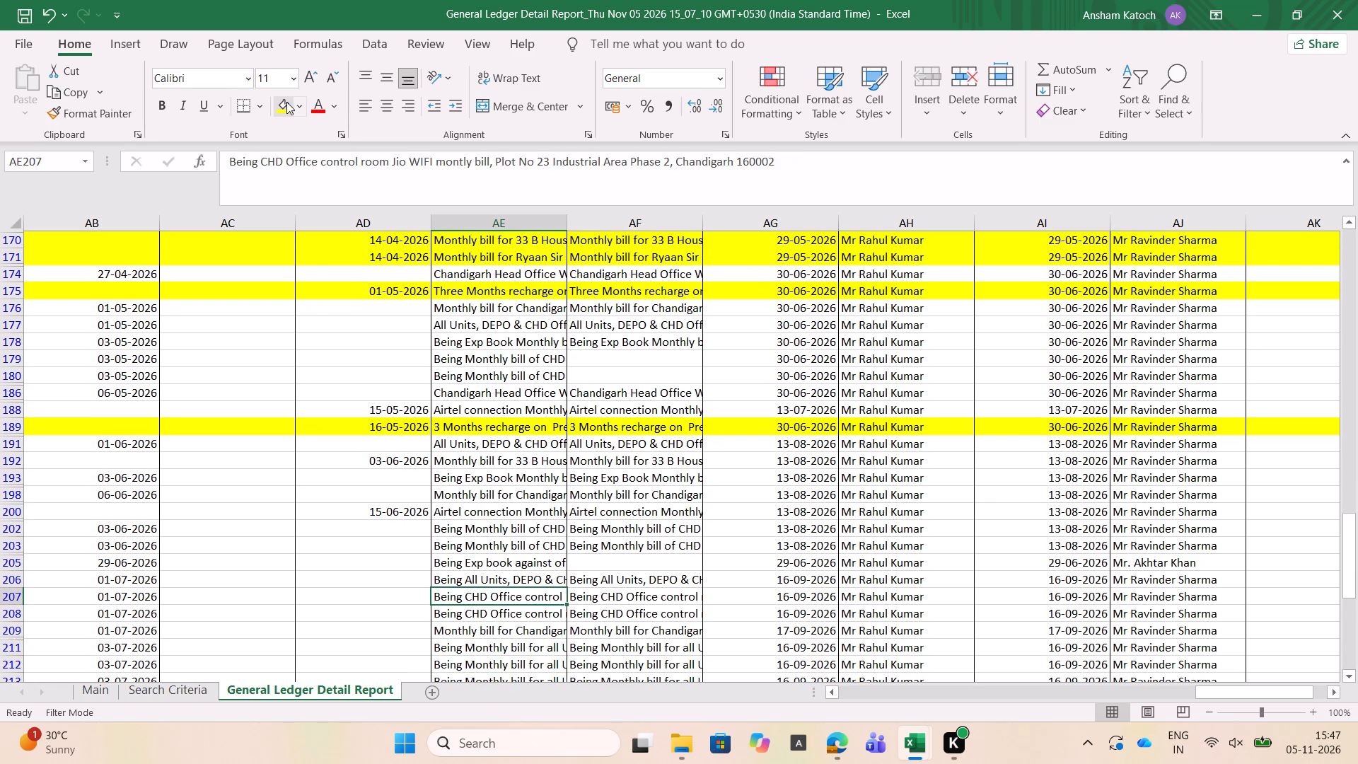
{"action": "key", "text": "Down"}
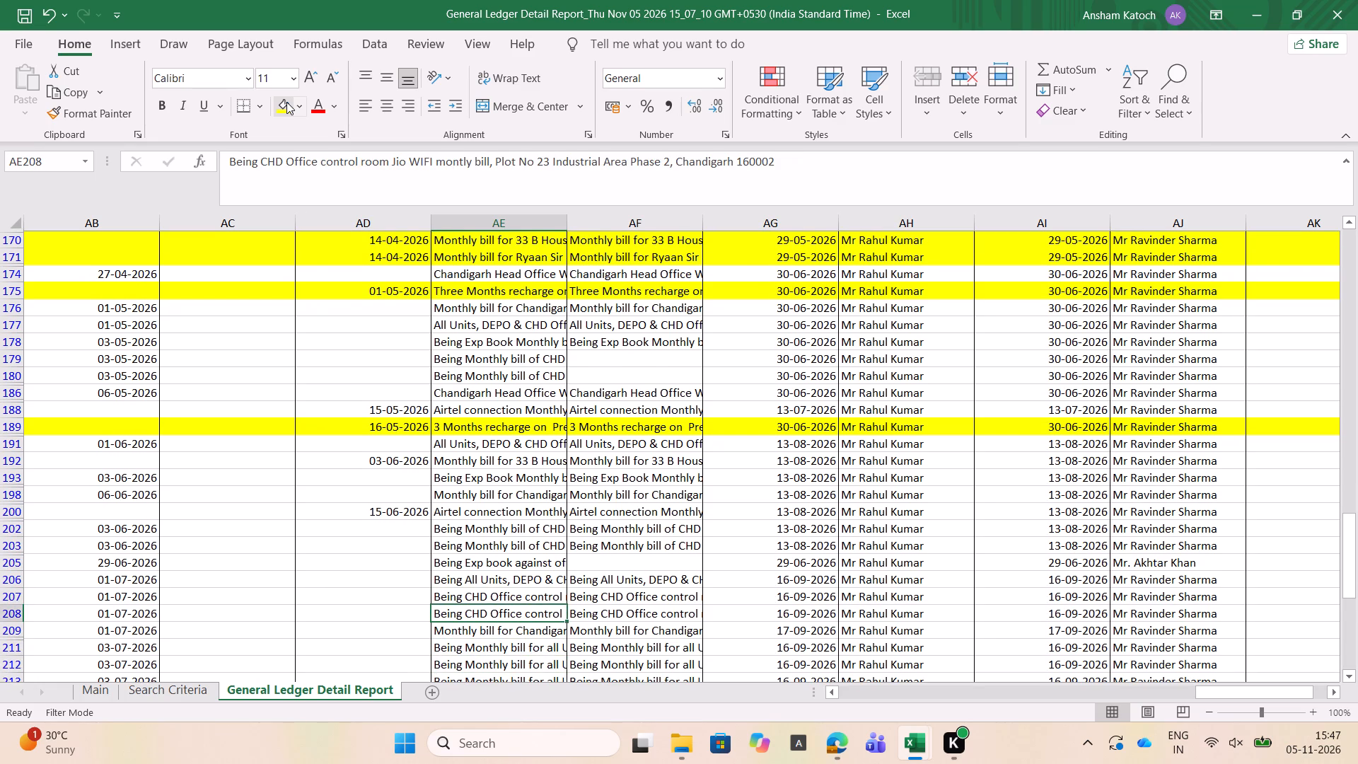
Recheck the header narrations of the CHD Office landline bills in rows 202 and 203 against the entries in rows 205 and 206.
{"action": "key", "text": "Up"}
{"action": "key", "text": "Up"}
{"action": "key", "text": "Up"}
{"action": "key", "text": "Down"}
{"action": "key", "text": "Up"}
{"action": "key", "text": "Up"}
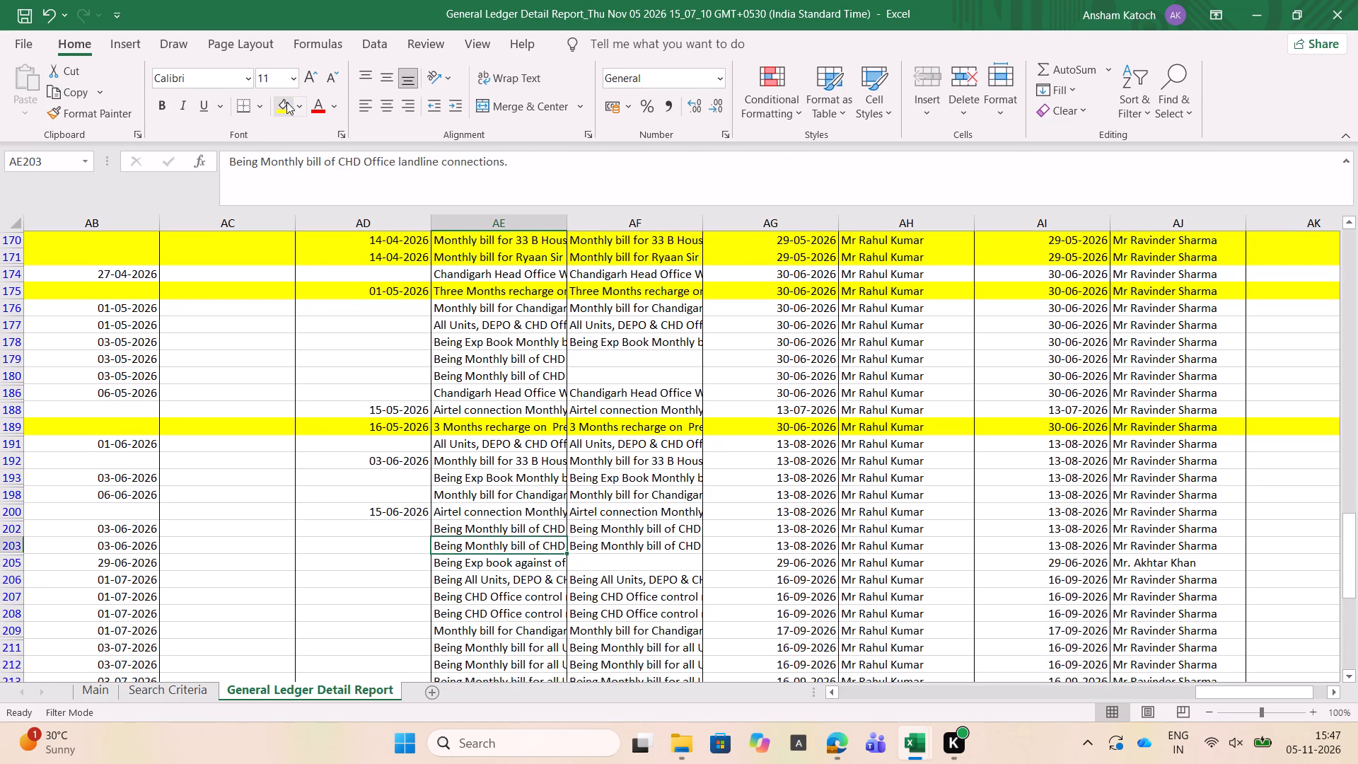
{"action": "key", "text": "Up"}
{"action": "key", "text": "Down"}
{"action": "key", "text": "Down"}
{"action": "key", "text": "Up"}
{"action": "key", "text": "Up"}
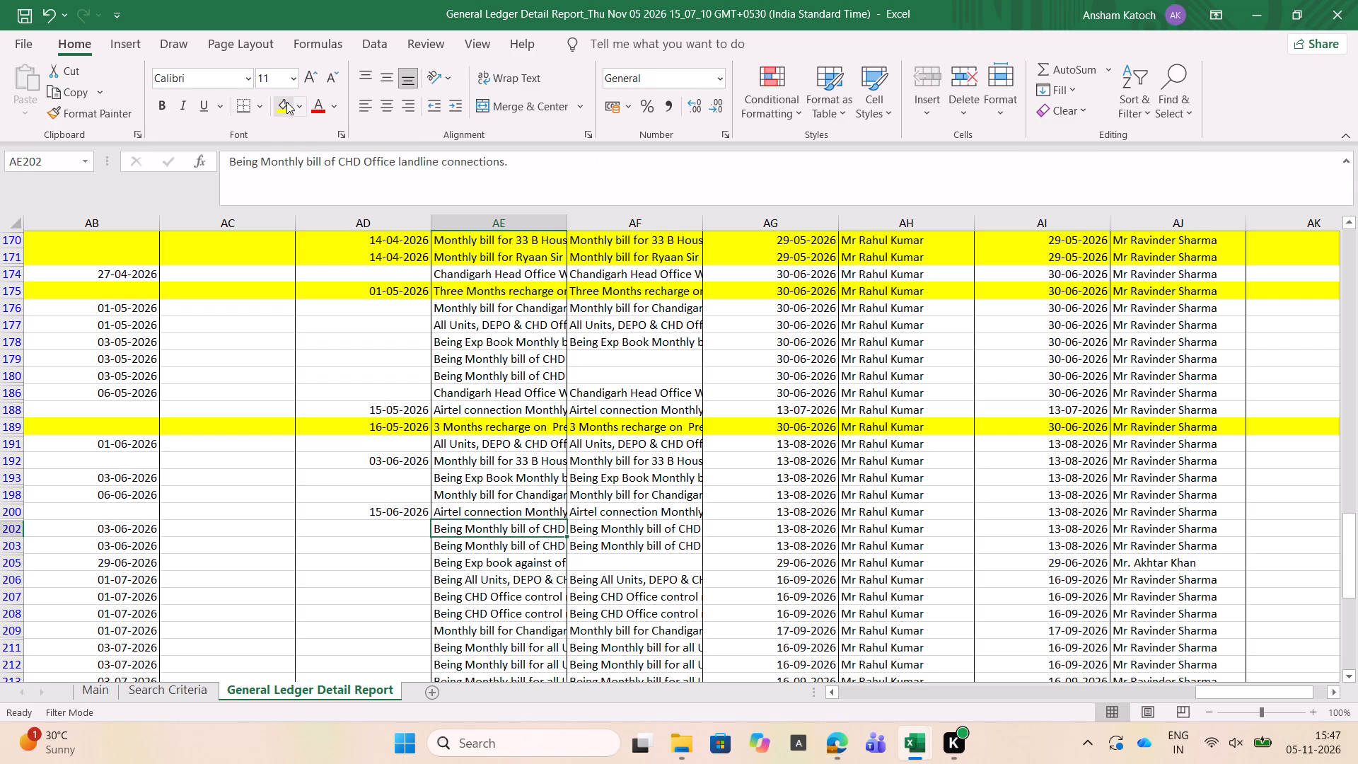
Examine the header narrations of the July 2026 telephone entries down to row 221 and back up to the Jio WIFI bill in row 207.
{"action": "key", "text": "Down"}
{"action": "key", "text": "Down"}
{"action": "key", "text": "Down"}
{"action": "key", "text": "Down"}
{"action": "key", "text": "Down"}
{"action": "key", "text": "Down"}
{"action": "key", "text": "Down"}
{"action": "key", "text": "Down"}
{"action": "key", "text": "Down"}
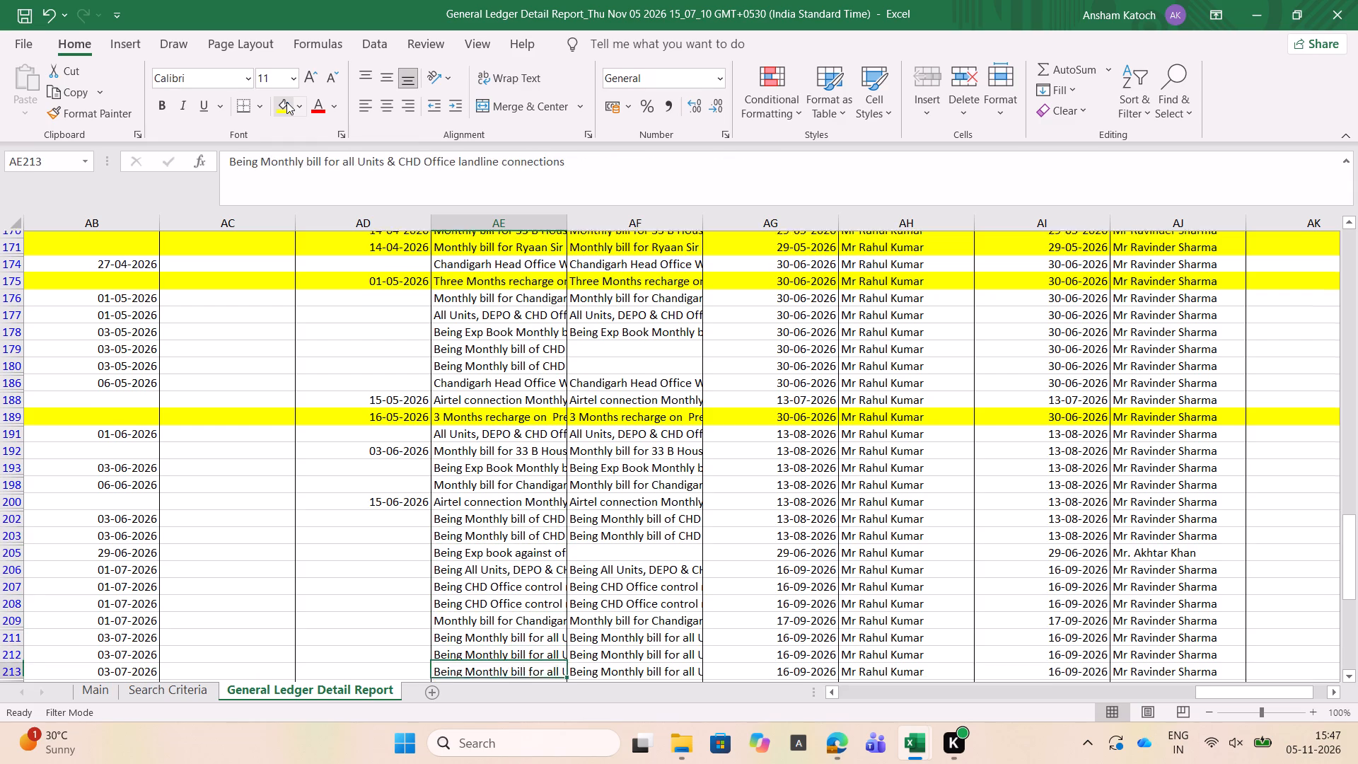
{"action": "key", "text": "Down"}
{"action": "key", "text": "Down"}
{"action": "key", "text": "Down"}
{"action": "key", "text": "Up"}
{"action": "key", "text": "Up"}
{"action": "key", "text": "Up"}
{"action": "key", "text": "Up"}
{"action": "key", "text": "Up"}
{"action": "key", "text": "Up"}
{"action": "key", "text": "Up"}
{"action": "key", "text": "Up"}
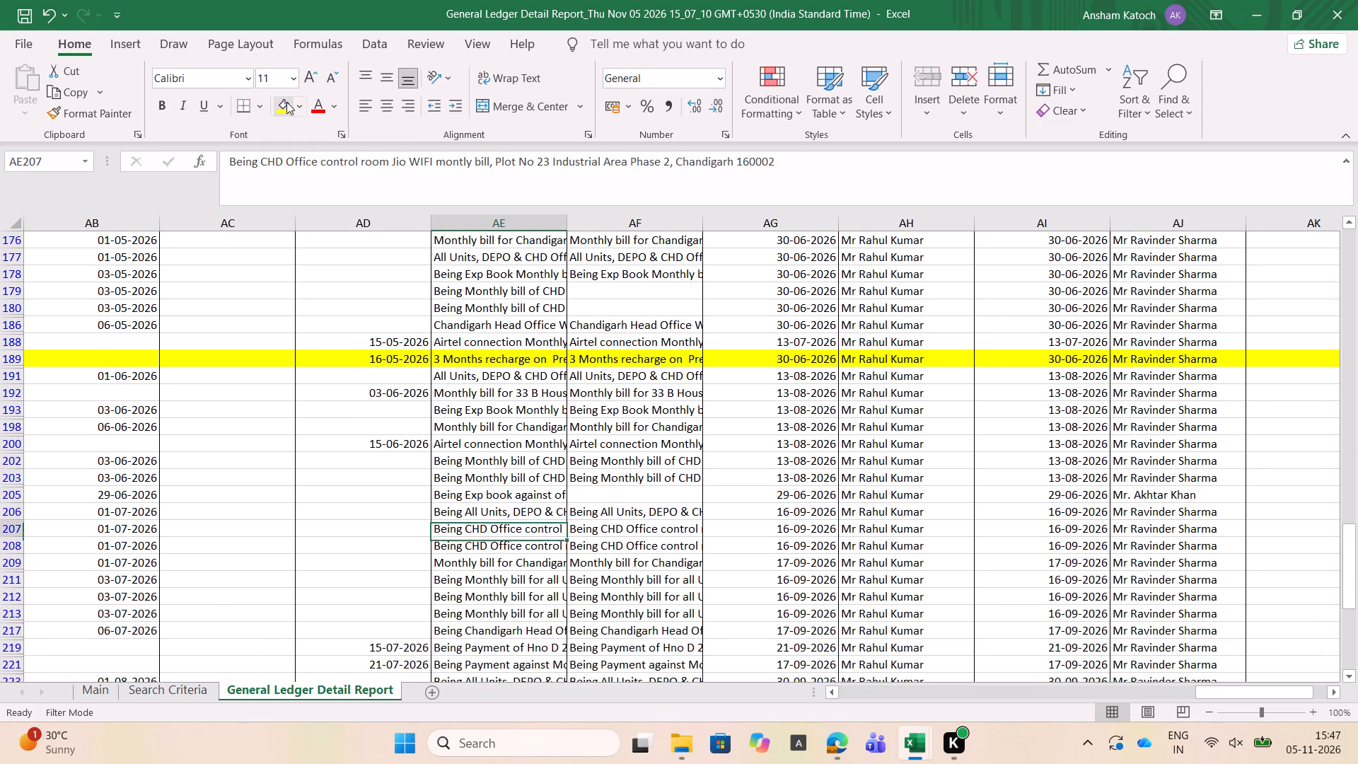
Compare the all-units mobile bill narration in row 206 with the June 2026 narrations in rows 200 to 205.
{"action": "key", "text": "Up"}
{"action": "key", "text": "Up"}
{"action": "key", "text": "Down"}
{"action": "key", "text": "Up"}
{"action": "key", "text": "Up"}
{"action": "key", "text": "Up"}
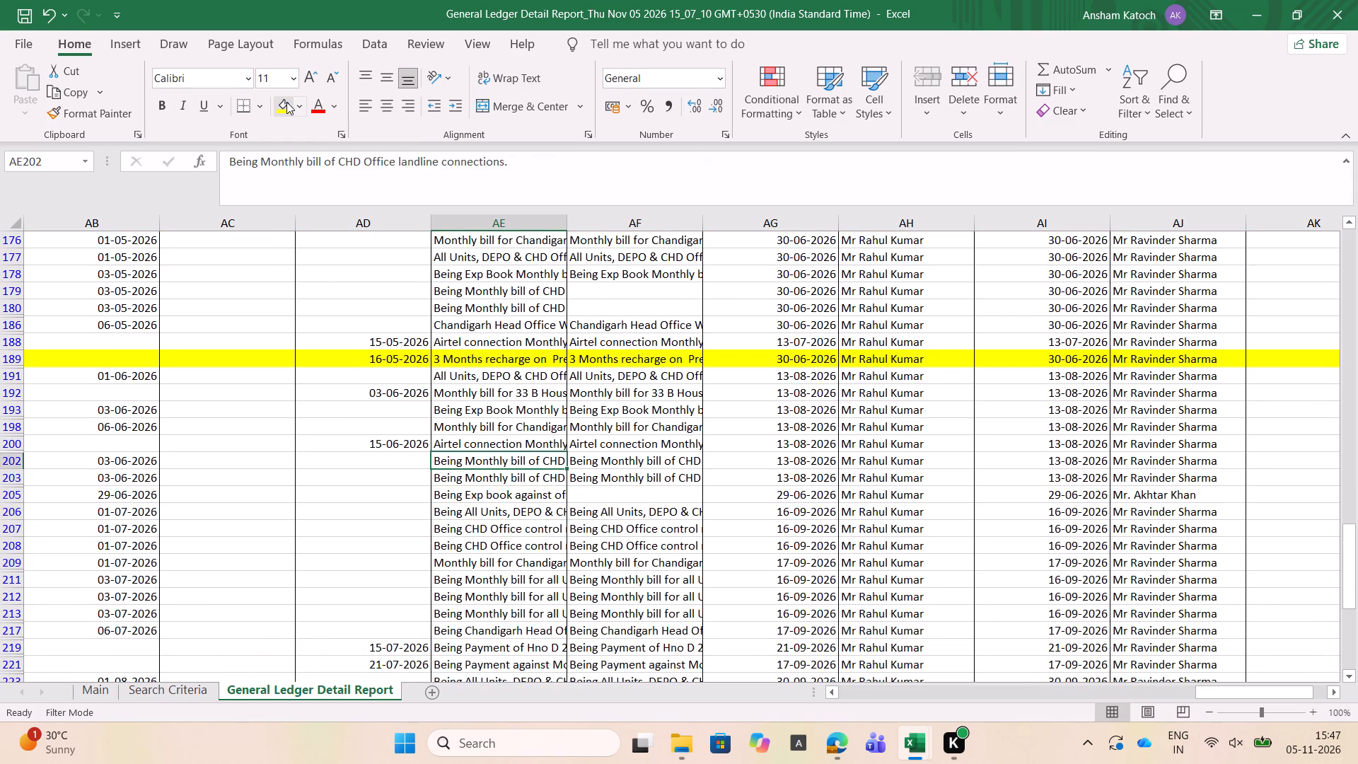
{"action": "key", "text": "Down"}
{"action": "key", "text": "Down"}
{"action": "key", "text": "Down"}
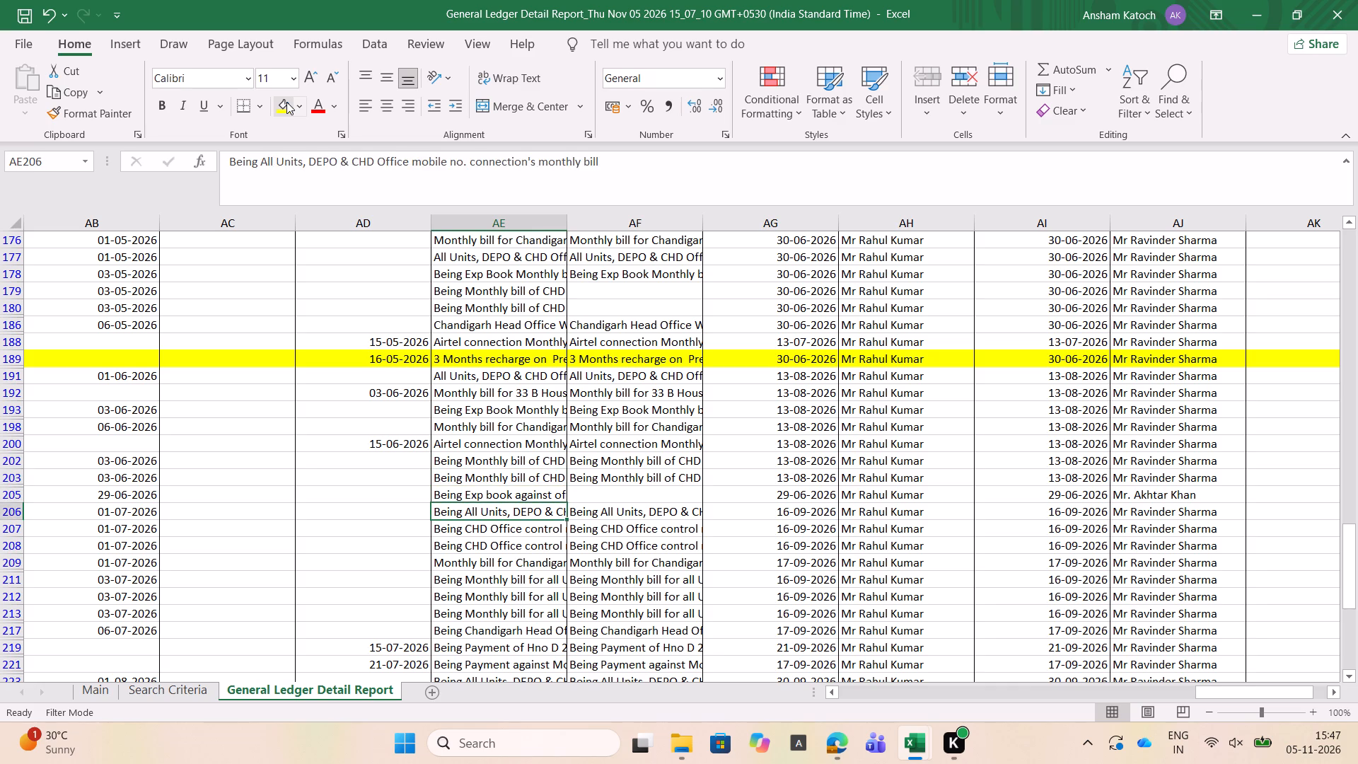
{"action": "key", "text": "Up"}
{"action": "key", "text": "Up"}
{"action": "key", "text": "Up"}
{"action": "key", "text": "Down"}
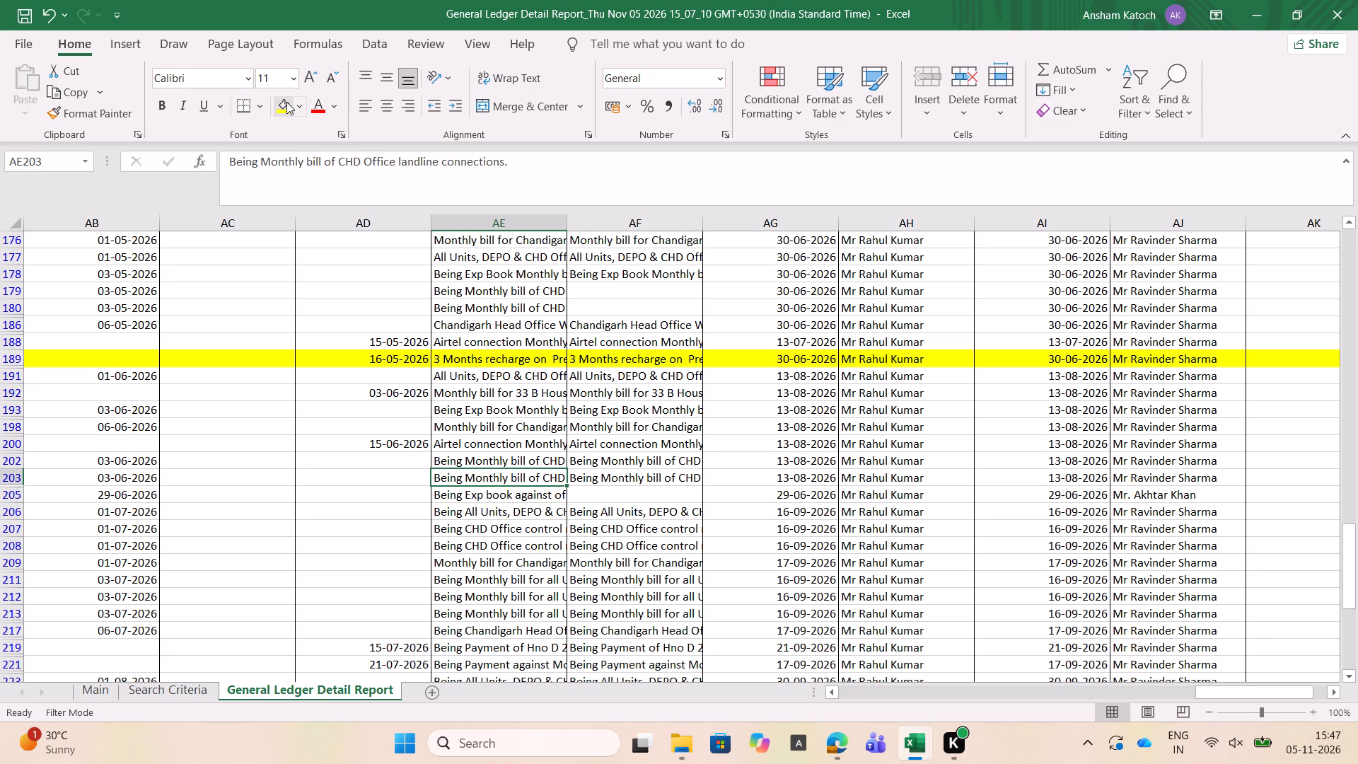
{"action": "key", "text": "Down"}
{"action": "key", "text": "Up"}
{"action": "key", "text": "Up"}
{"action": "key", "text": "Up"}
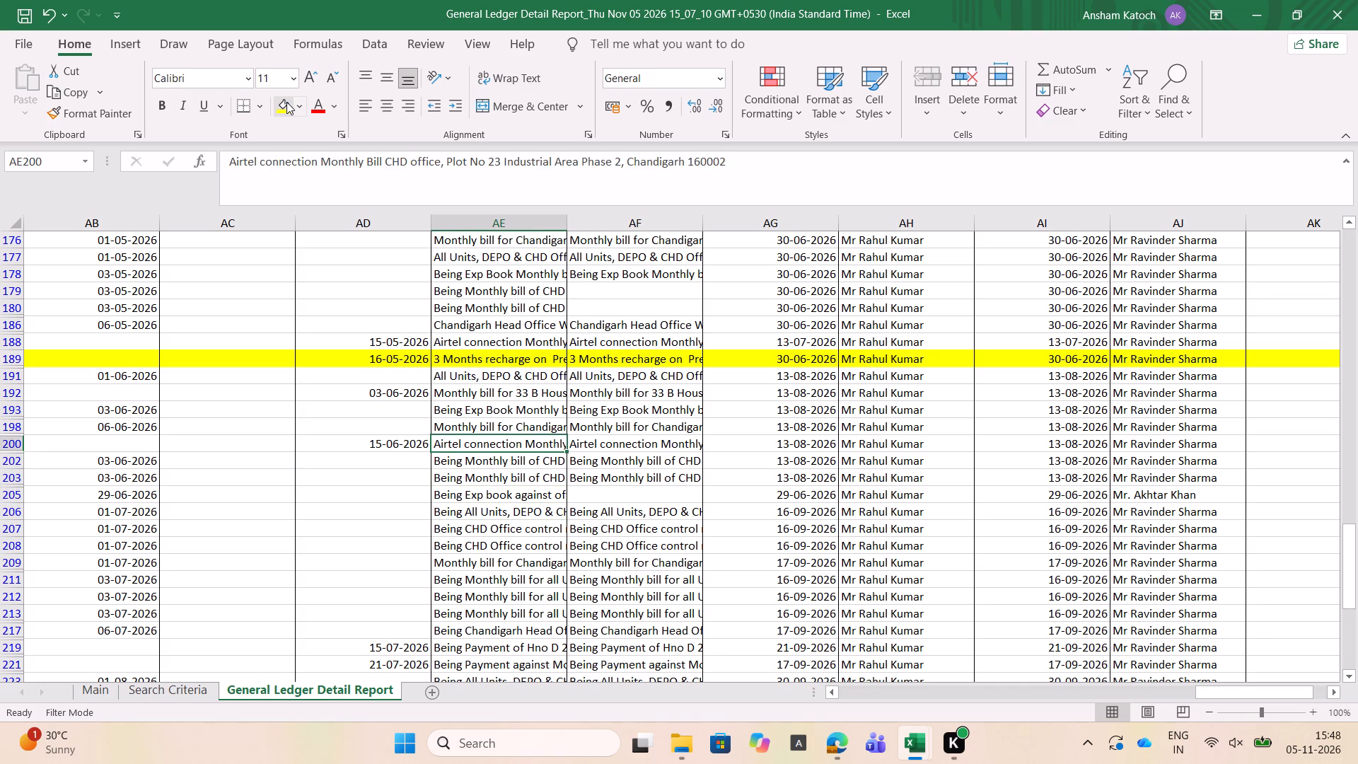
Check the header narrations of the June 2026 entries in rows 191 to 198, including the adjacent date column for row 193.
{"action": "key", "text": "Up"}
{"action": "key", "text": "Up"}
{"action": "key", "text": "Up"}
{"action": "key", "text": "Down"}
{"action": "key", "text": "Left"}
{"action": "key", "text": "Right"}
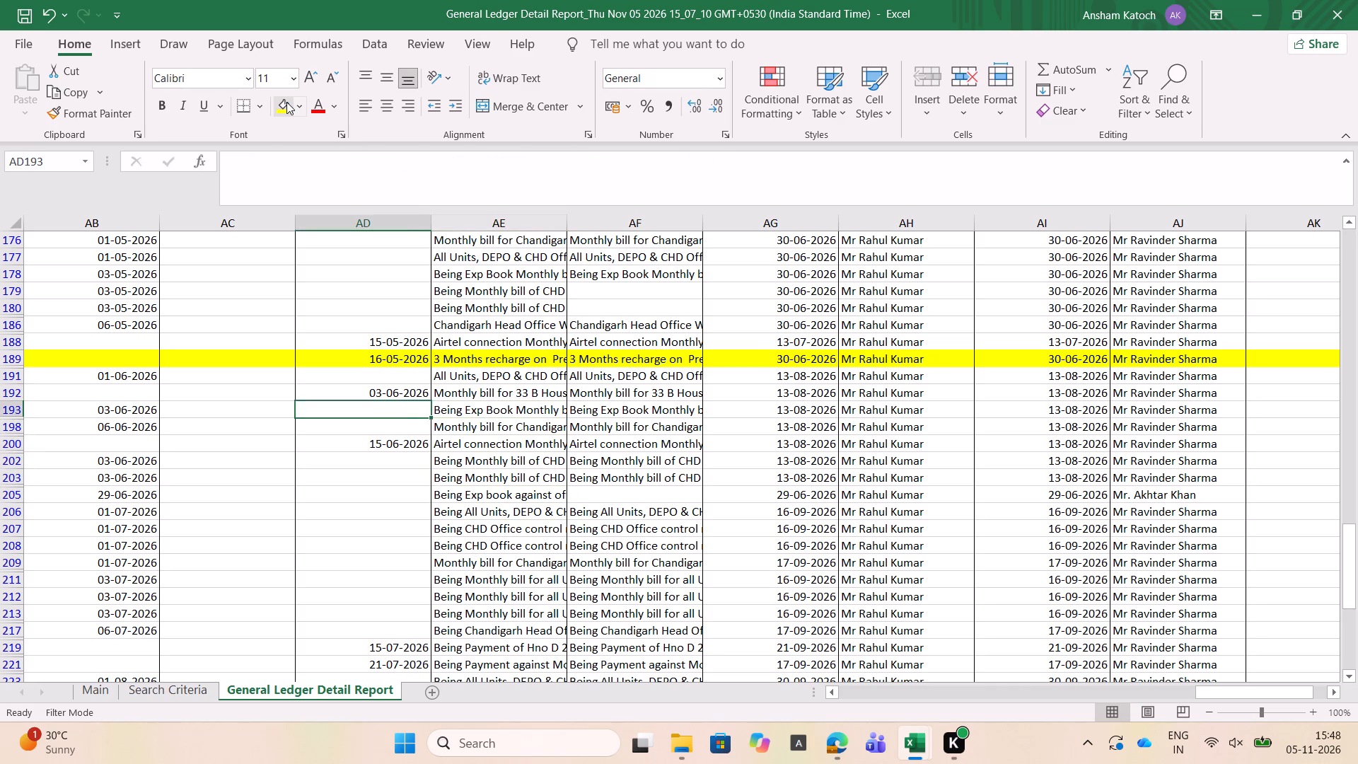
{"action": "key", "text": "Left"}
{"action": "key", "text": "Right"}
{"action": "key", "text": "Left"}
{"action": "key", "text": "Right"}
{"action": "key", "text": "Up"}
{"action": "key", "text": "Up"}
{"action": "key", "text": "Down"}
{"action": "key", "text": "Down"}
{"action": "key", "text": "Down"}
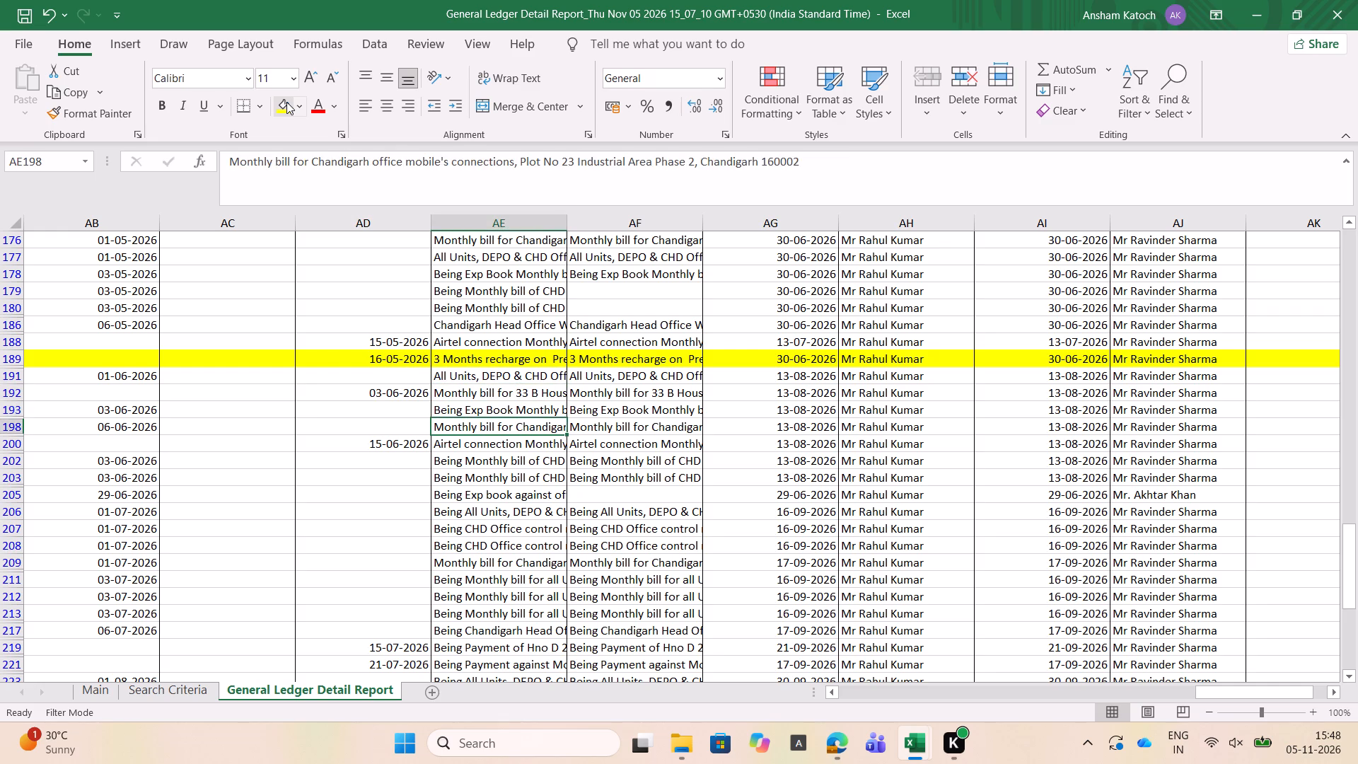
{"action": "key", "text": "Up"}
{"action": "key", "text": "Up"}
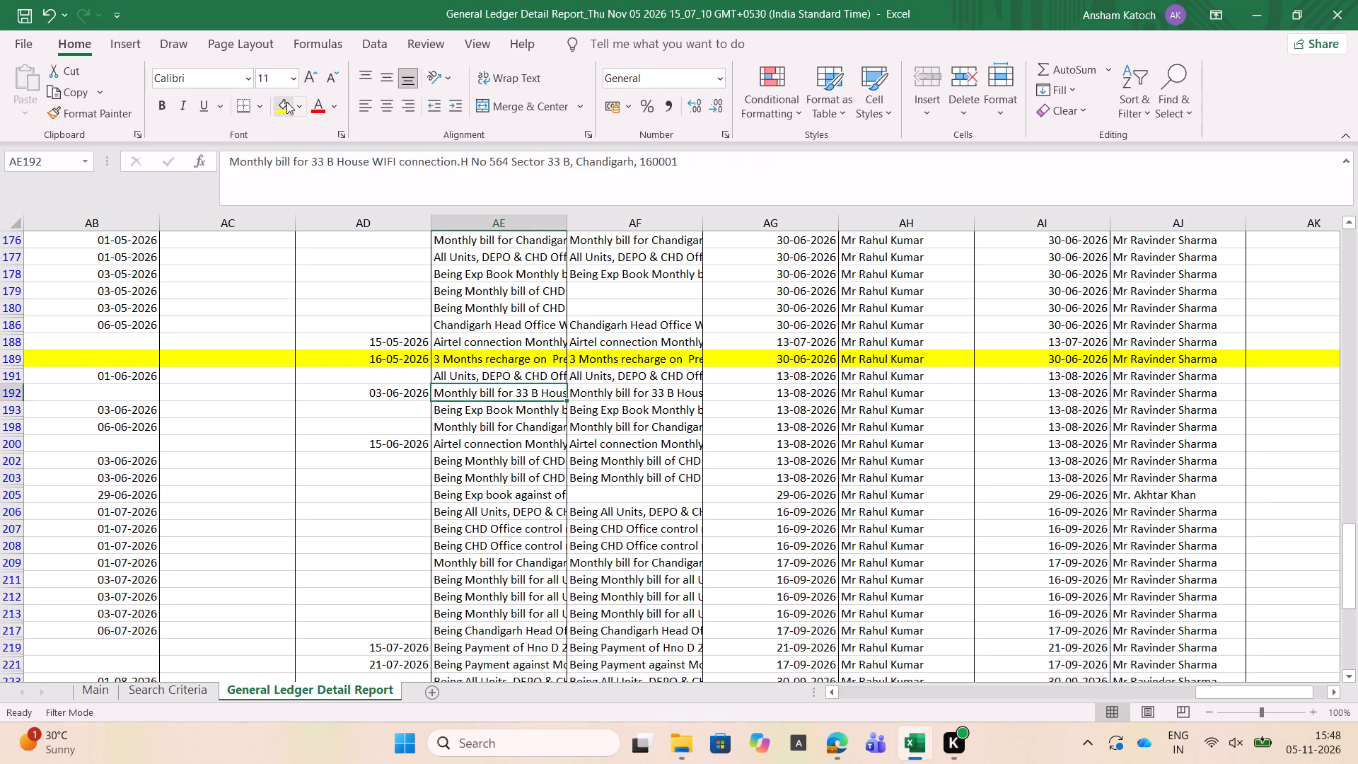
{"action": "key", "text": "Up"}
Check the header narrations of the June and July 2026 entries in rows 193 to 212, rechecking the landline bills in rows 209 and 211.
{"action": "key", "text": "Down"}
{"action": "key", "text": "Down"}
{"action": "key", "text": "Down"}
{"action": "key", "text": "Down"}
{"action": "key", "text": "Down"}
{"action": "key", "text": "Down"}
{"action": "key", "text": "Down"}
{"action": "key", "text": "Down"}
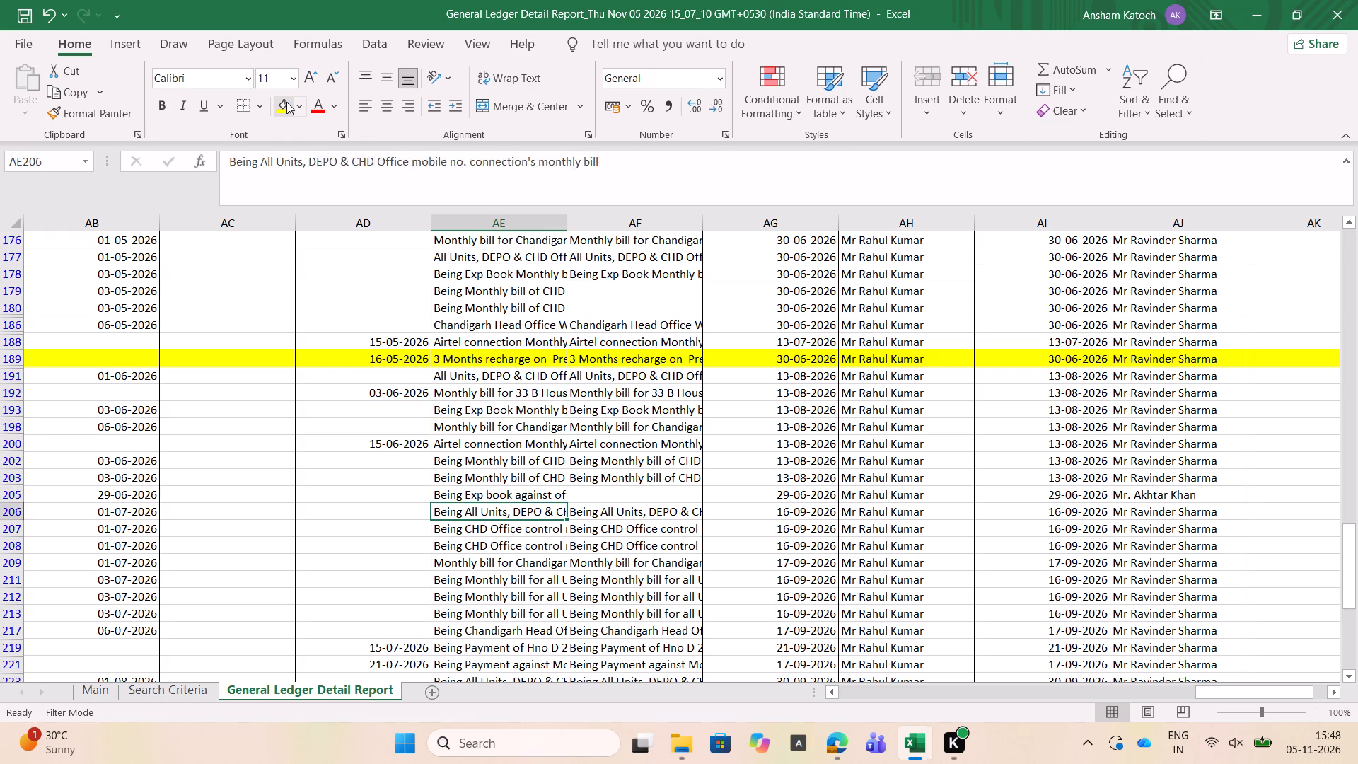
{"action": "key", "text": "Down"}
{"action": "key", "text": "Down"}
{"action": "key", "text": "Down"}
{"action": "key", "text": "Down"}
{"action": "key", "text": "Up"}
{"action": "key", "text": "Down"}
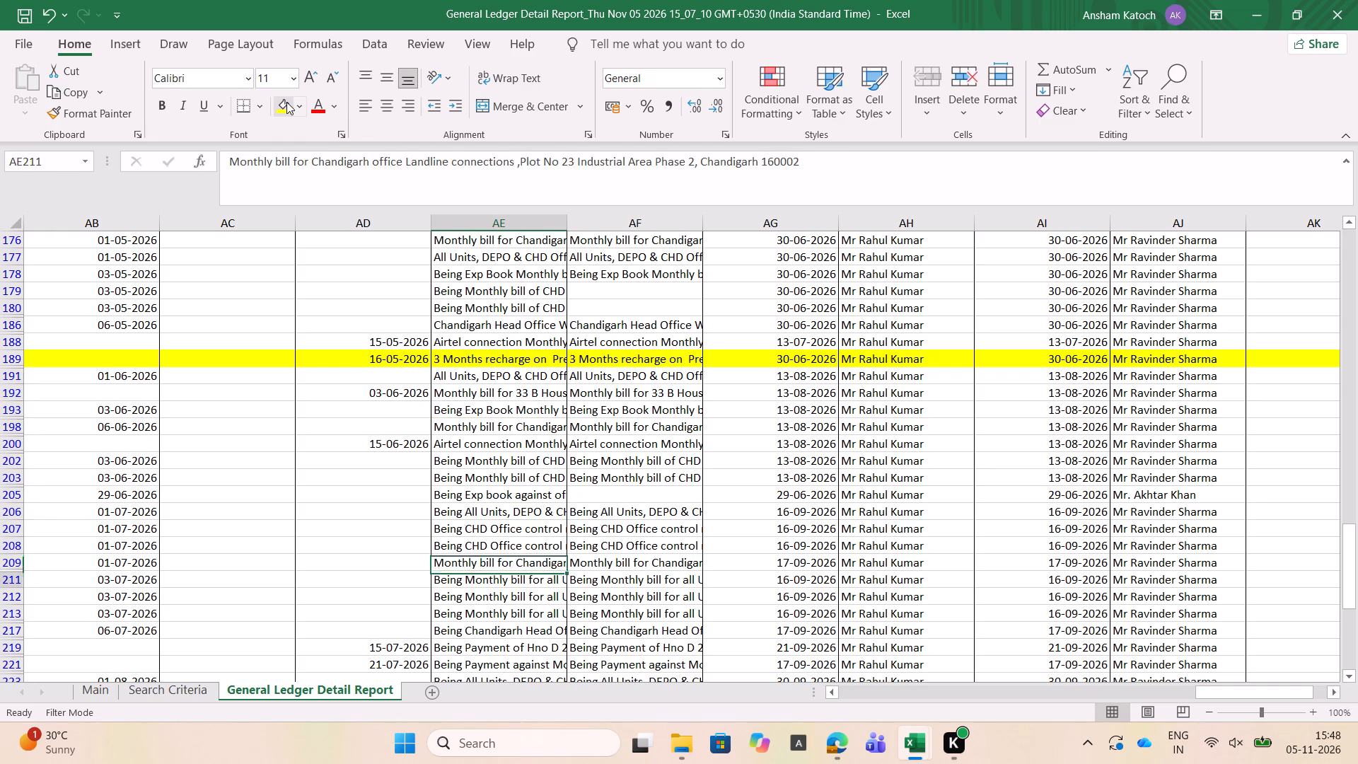
{"action": "key", "text": "Down"}
{"action": "key", "text": "Up"}
{"action": "key", "text": "Up"}
{"action": "key", "text": "Down"}
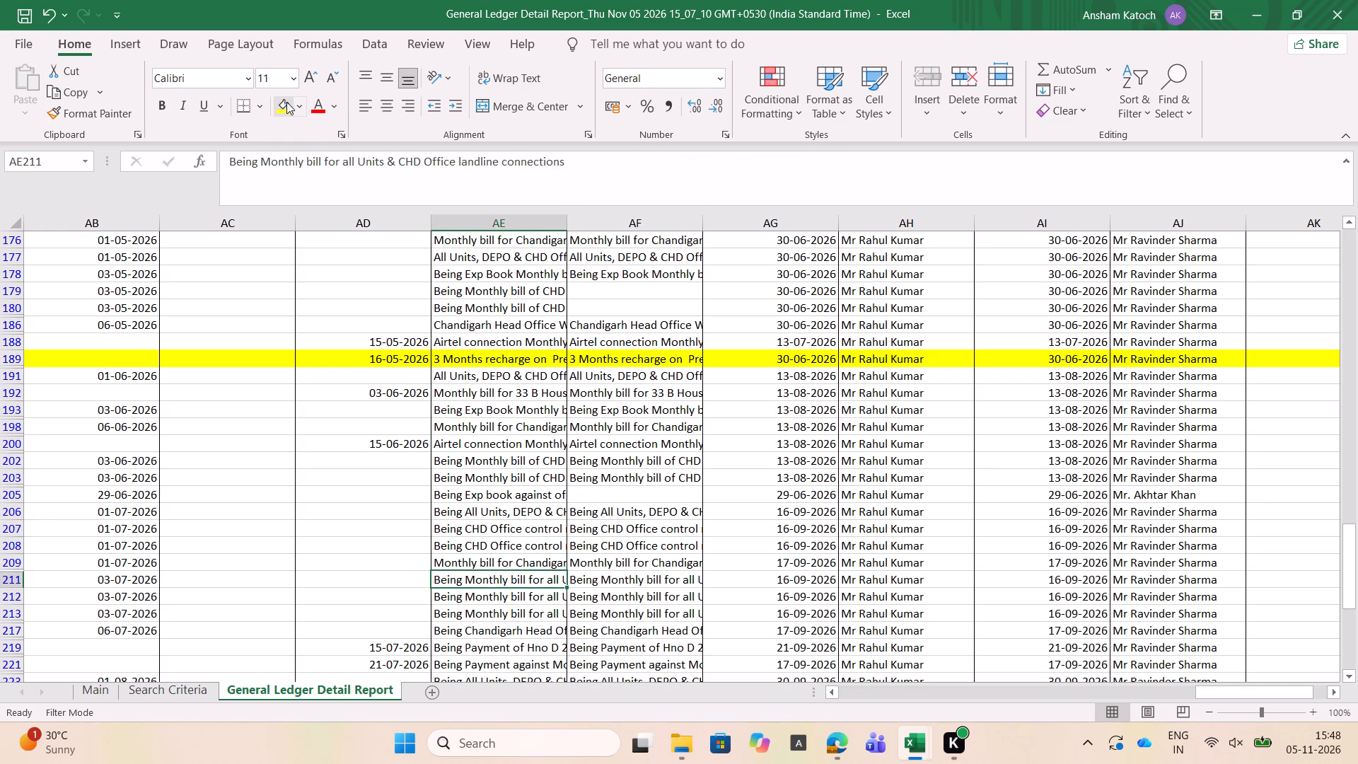
{"action": "key", "text": "Up"}
{"action": "key", "text": "Up"}
{"action": "key", "text": "Up"}
{"action": "key", "text": "Up"}
{"action": "key", "text": "Up"}
{"action": "key", "text": "Up"}
Scan the header narrations from the July 2026 entries into the August 2026 entries and back to the Airtel bill in row 200.
{"action": "key", "text": "Down"}
{"action": "key", "text": "Down"}
{"action": "key", "text": "Down"}
{"action": "key", "text": "Down"}
{"action": "key", "text": "Down"}
{"action": "key", "text": "Down"}
{"action": "key", "text": "Down"}
{"action": "key", "text": "Down"}
{"action": "key", "text": "Down"}
{"action": "key", "text": "Down"}
{"action": "key", "text": "Down"}
{"action": "key", "text": "Down"}
{"action": "key", "text": "Down"}
{"action": "key", "text": "Down"}
{"action": "key", "text": "Down"}
{"action": "key", "text": "Down"}
{"action": "key", "text": "Down"}
{"action": "key", "text": "Down"}
{"action": "key", "text": "Down"}
{"action": "key", "text": "Down"}
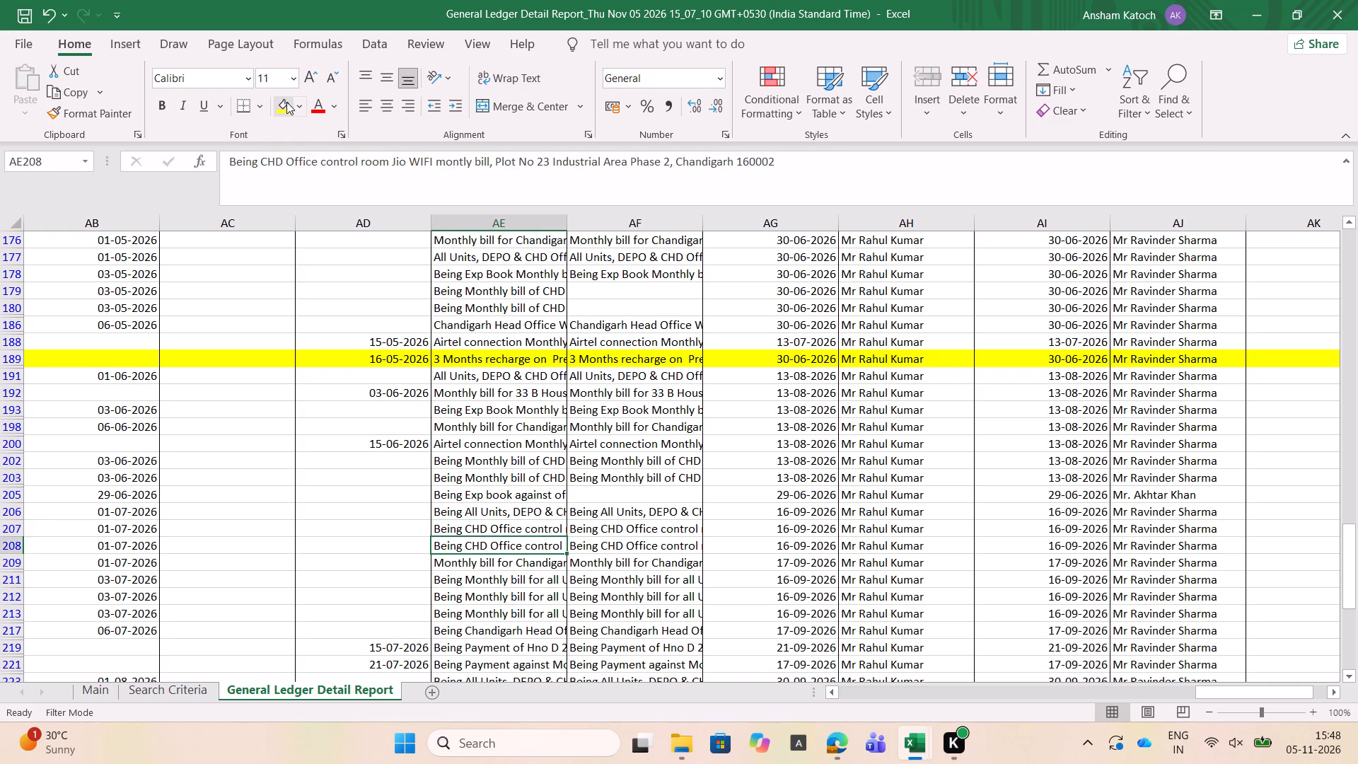
{"action": "key", "text": "Up"}
{"action": "key", "text": "Up"}
{"action": "key", "text": "Up"}
{"action": "key", "text": "Up"}
{"action": "key", "text": "Up"}
{"action": "key", "text": "Up"}
{"action": "key", "text": "Up"}
{"action": "key", "text": "Up"}
{"action": "key", "text": "Up"}
{"action": "key", "text": "Up"}
{"action": "key", "text": "Up"}
{"action": "key", "text": "Up"}
{"action": "key", "text": "Up"}
{"action": "key", "text": "Up"}
{"action": "key", "text": "Up"}
{"action": "key", "text": "Up"}
{"action": "key", "text": "Up"}
{"action": "key", "text": "Up"}
{"action": "key", "text": "Up"}
{"action": "key", "text": "Up"}
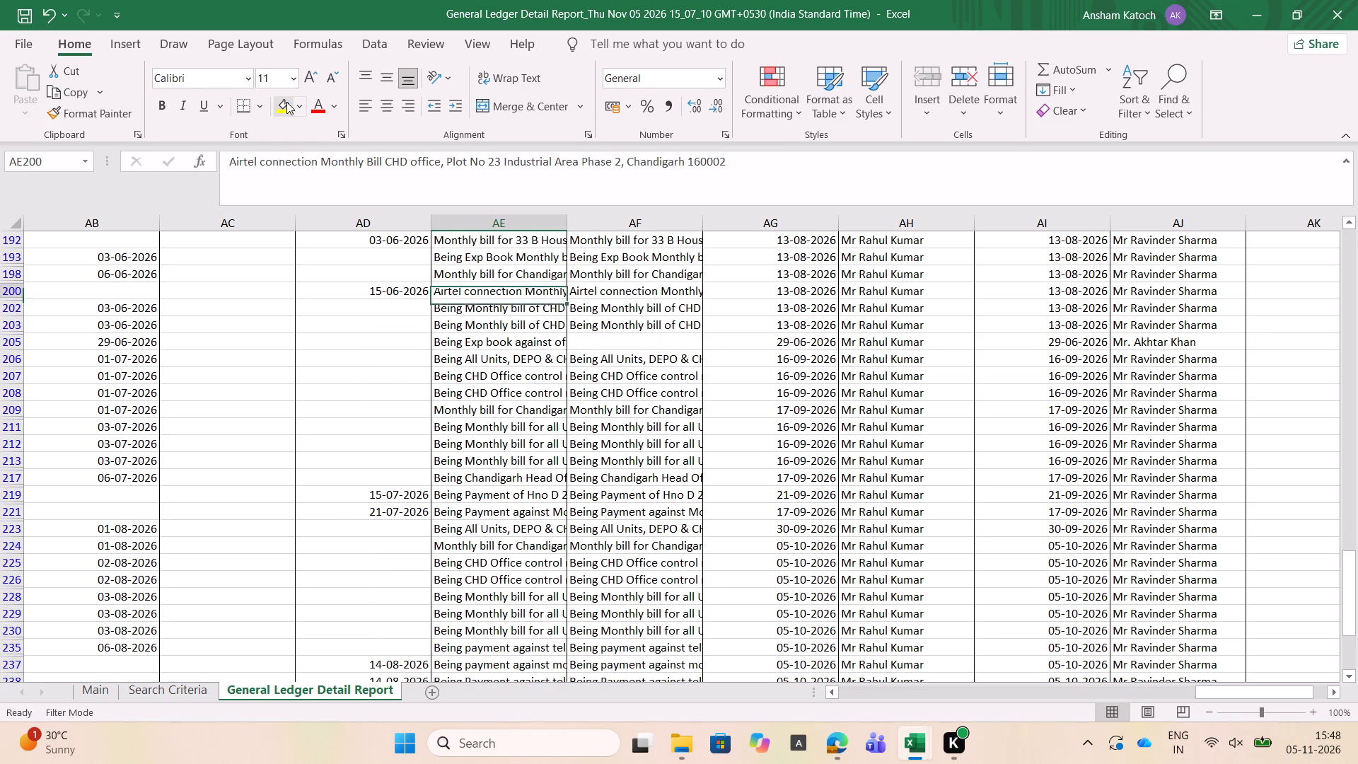
Recheck the header narrations down through July 2026, concentrating on the all-units landline bills in rows 211 to 213.
{"action": "key", "text": "Down"}
{"action": "key", "text": "Down"}
{"action": "key", "text": "Down"}
{"action": "key", "text": "Down"}
{"action": "key", "text": "Down"}
{"action": "key", "text": "Down"}
{"action": "key", "text": "Down"}
{"action": "key", "text": "Down"}
{"action": "key", "text": "Down"}
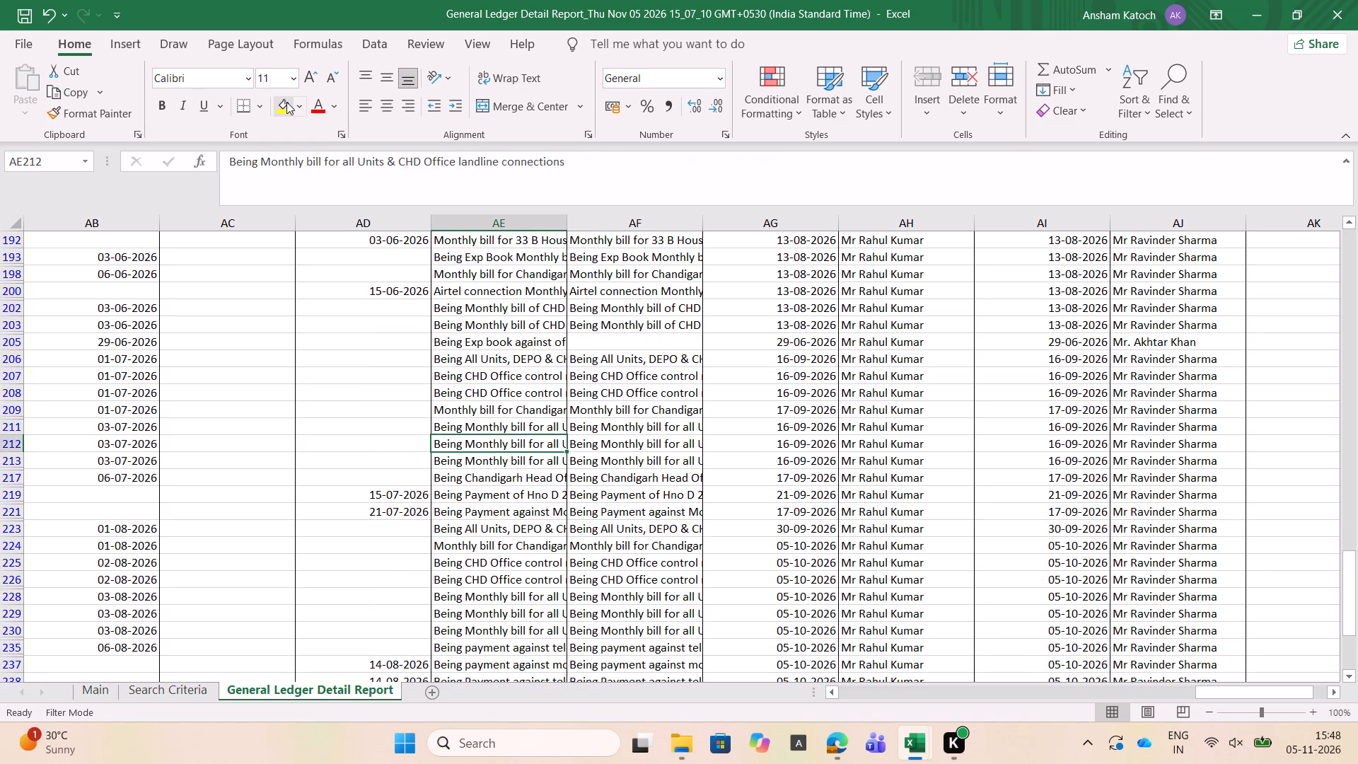
{"action": "key", "text": "Down"}
{"action": "key", "text": "Down"}
{"action": "key", "text": "Up"}
{"action": "key", "text": "Up"}
{"action": "key", "text": "Up"}
{"action": "key", "text": "Down"}
{"action": "key", "text": "Down"}
Go back to the first telephone entries and examine the April 2026 header narrations from row 157 down to the recharge in row 175.
{"action": "key", "text": "Up"}
{"action": "key", "text": "Up"}
{"action": "key", "text": "Up"}
{"action": "key", "text": "Up"}
{"action": "key", "text": "Up"}
{"action": "key", "text": "Up"}
{"action": "key", "text": "Up"}
{"action": "key", "text": "Up"}
{"action": "key", "text": "Up"}
{"action": "key", "text": "Up"}
{"action": "key", "text": "Up"}
{"action": "key", "text": "Up"}
{"action": "key", "text": "Up"}
{"action": "key", "text": "Up"}
{"action": "key", "text": "Up"}
{"action": "key", "text": "Up"}
{"action": "key", "text": "Up"}
{"action": "key", "text": "Up"}
{"action": "key", "text": "Up"}
{"action": "key", "text": "Up"}
{"action": "key", "text": "Down"}
{"action": "key", "text": "Down"}
{"action": "key", "text": "Down"}
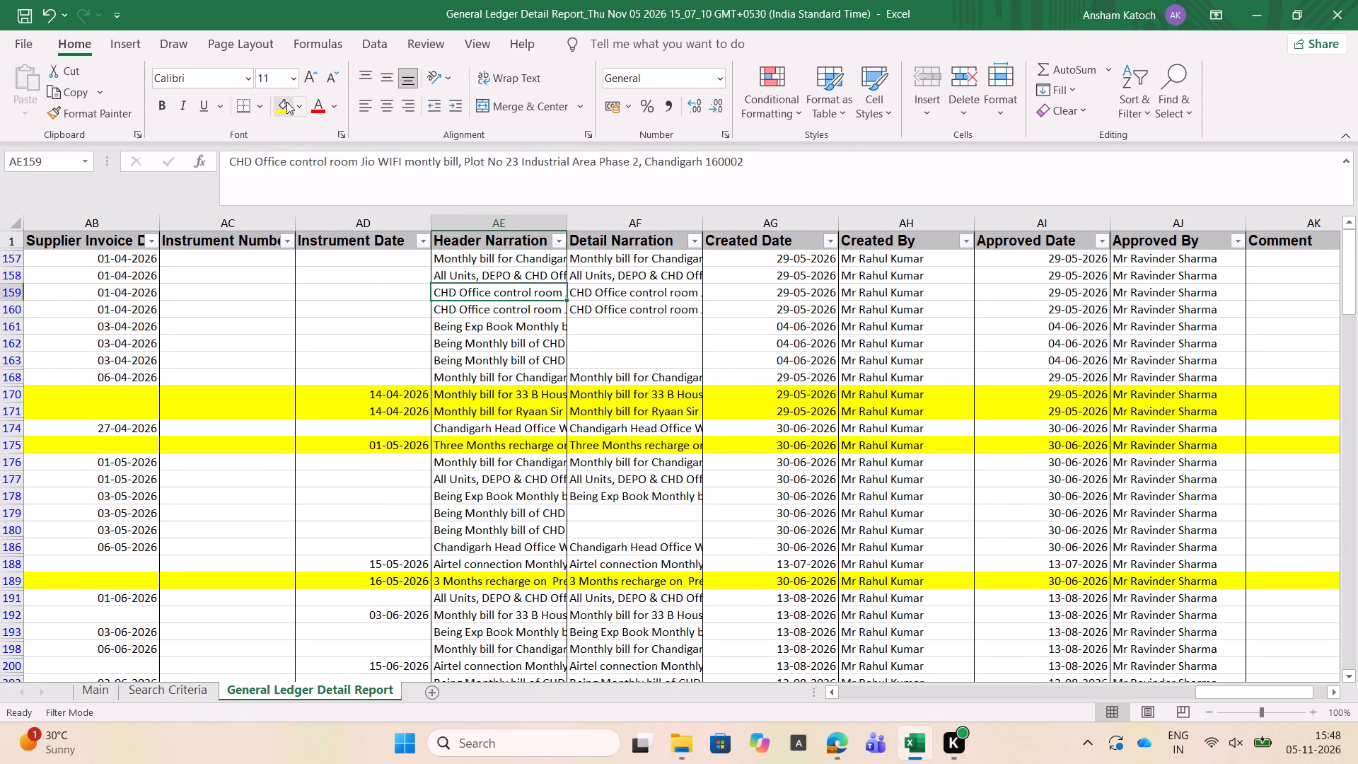
{"action": "key", "text": "Down"}
{"action": "key", "text": "Down"}
{"action": "key", "text": "Down"}
{"action": "key", "text": "Down"}
{"action": "key", "text": "Down"}
{"action": "key", "text": "Down"}
{"action": "key", "text": "Down"}
{"action": "key", "text": "Down"}
{"action": "key", "text": "Down"}
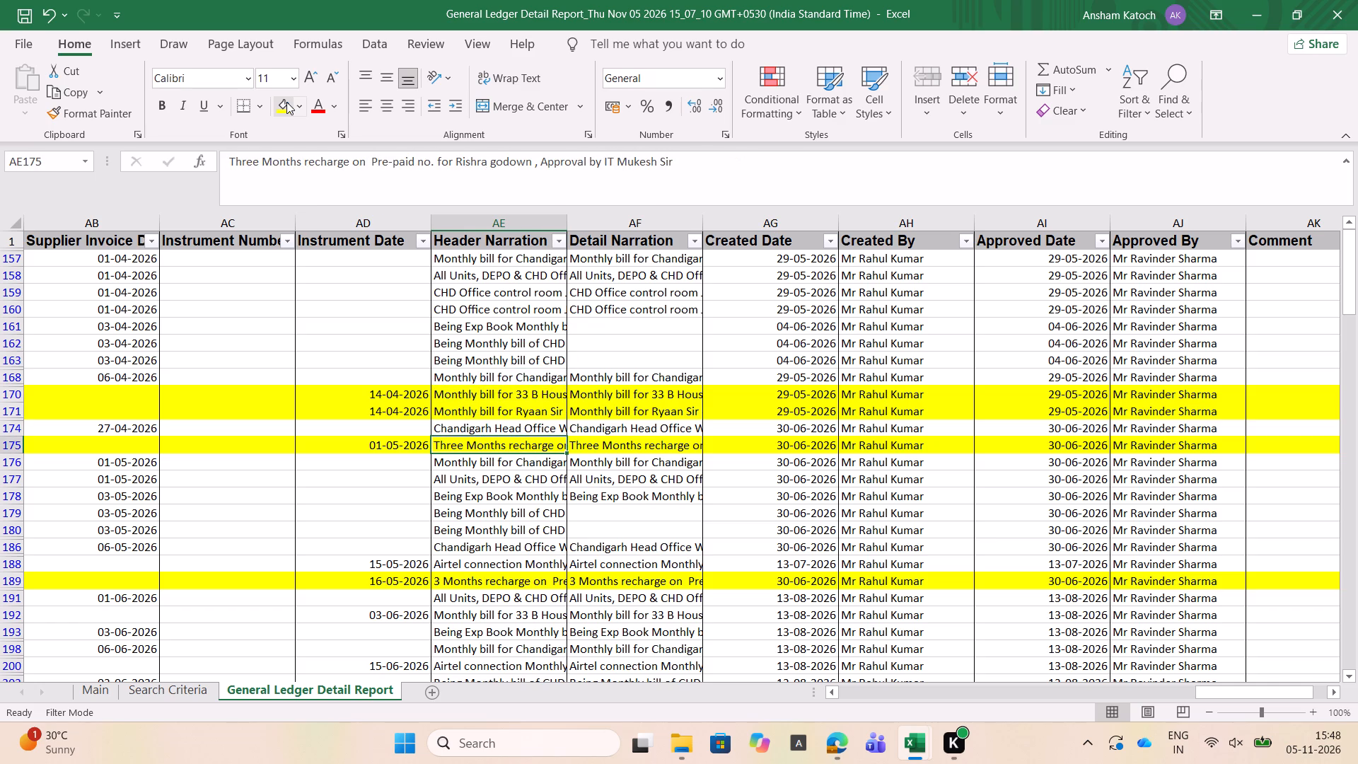
Compare the header and detail narrations of the Rishra godown recharge in row 175, and check the neighbouring entries in rows 174 to 178.
{"action": "key", "text": "Down"}
{"action": "key", "text": "Down"}
{"action": "key", "text": "Up"}
{"action": "key", "text": "Up"}
{"action": "key", "text": "Up"}
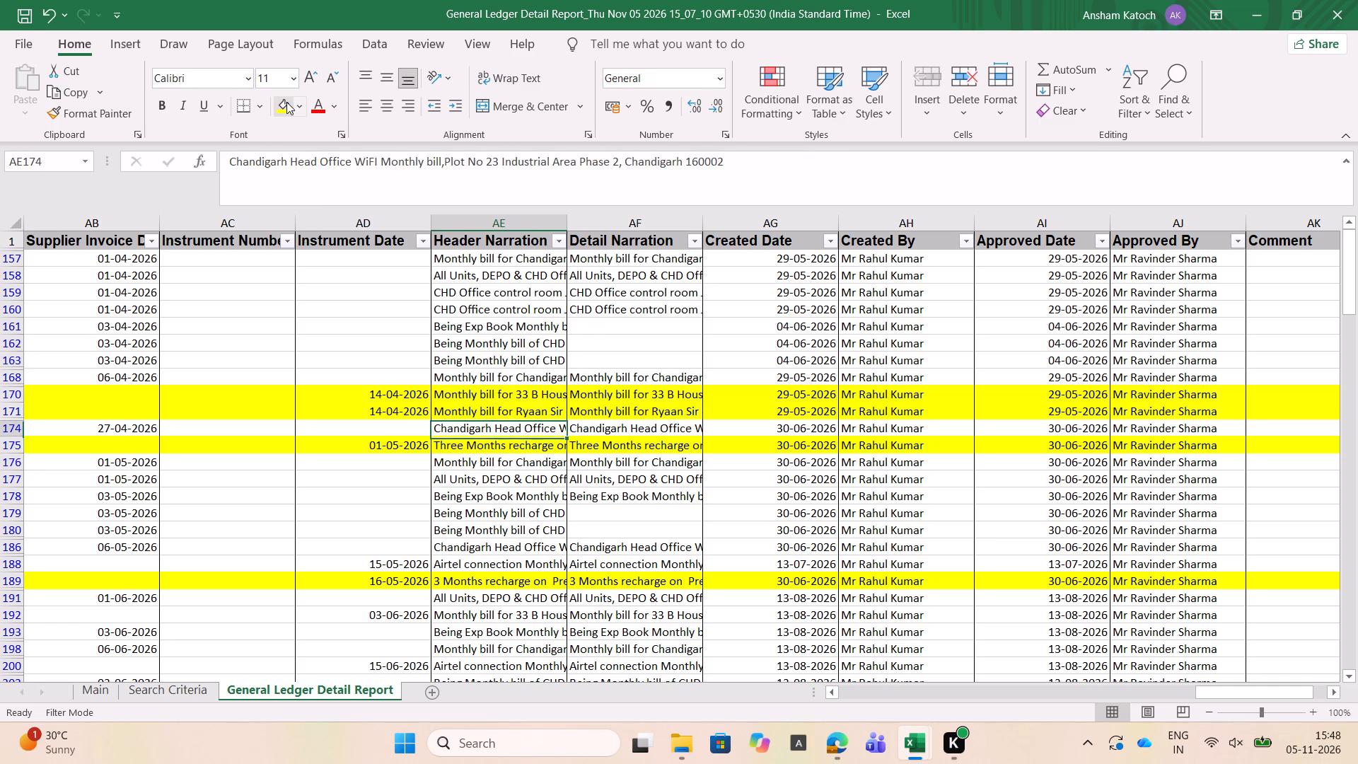
{"action": "key", "text": "Down"}
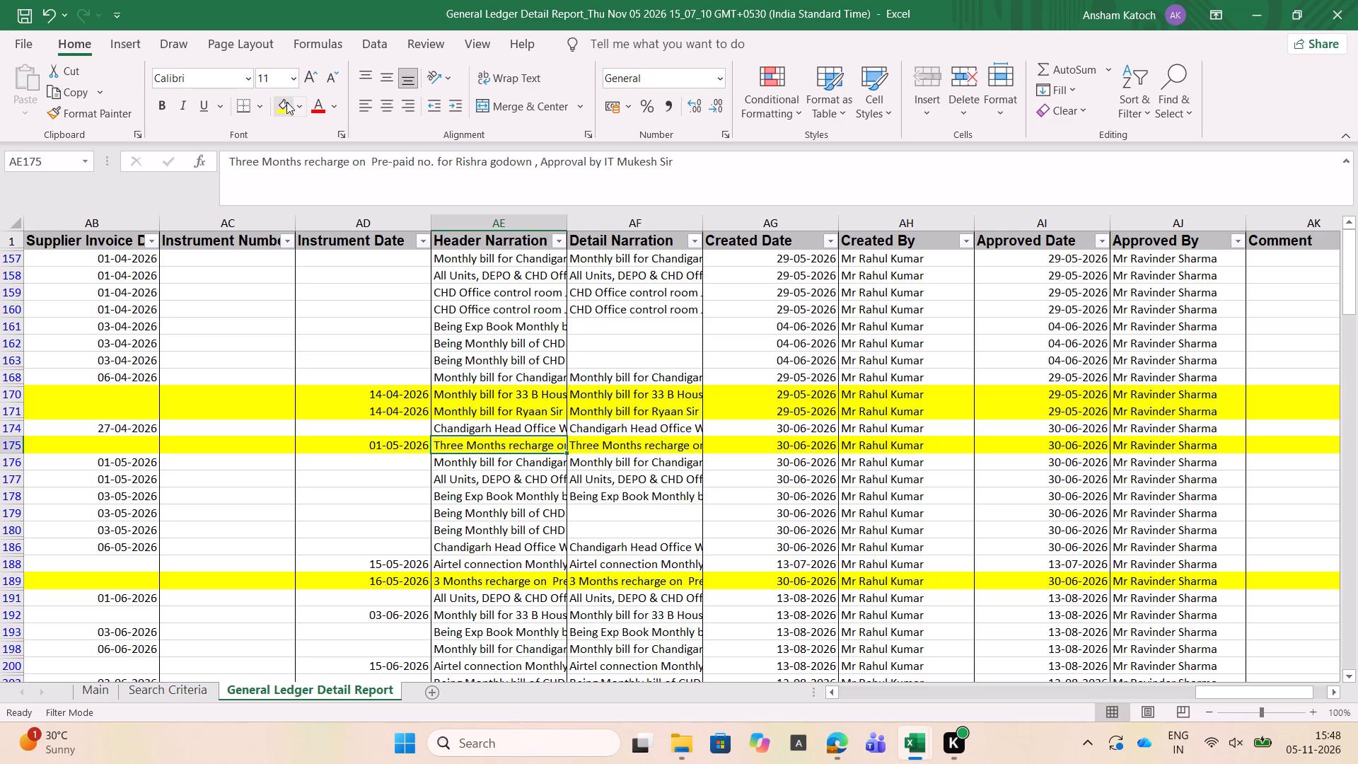
{"action": "key", "text": "Right"}
{"action": "key", "text": "Left"}
{"action": "key", "text": "Right"}
{"action": "key", "text": "Left"}
{"action": "key", "text": "Right"}
{"action": "key", "text": "Left"}
{"action": "key", "text": "Down"}
{"action": "key", "text": "Down"}
{"action": "key", "text": "Down"}
{"action": "key", "text": "Up"}
{"action": "key", "text": "Up"}
{"action": "key", "text": "Up"}
Examine the header narrations of the May 2026 telephone entries from row 176 down to row 189 and back up.
{"action": "key", "text": "Down"}
{"action": "key", "text": "Down"}
{"action": "key", "text": "Down"}
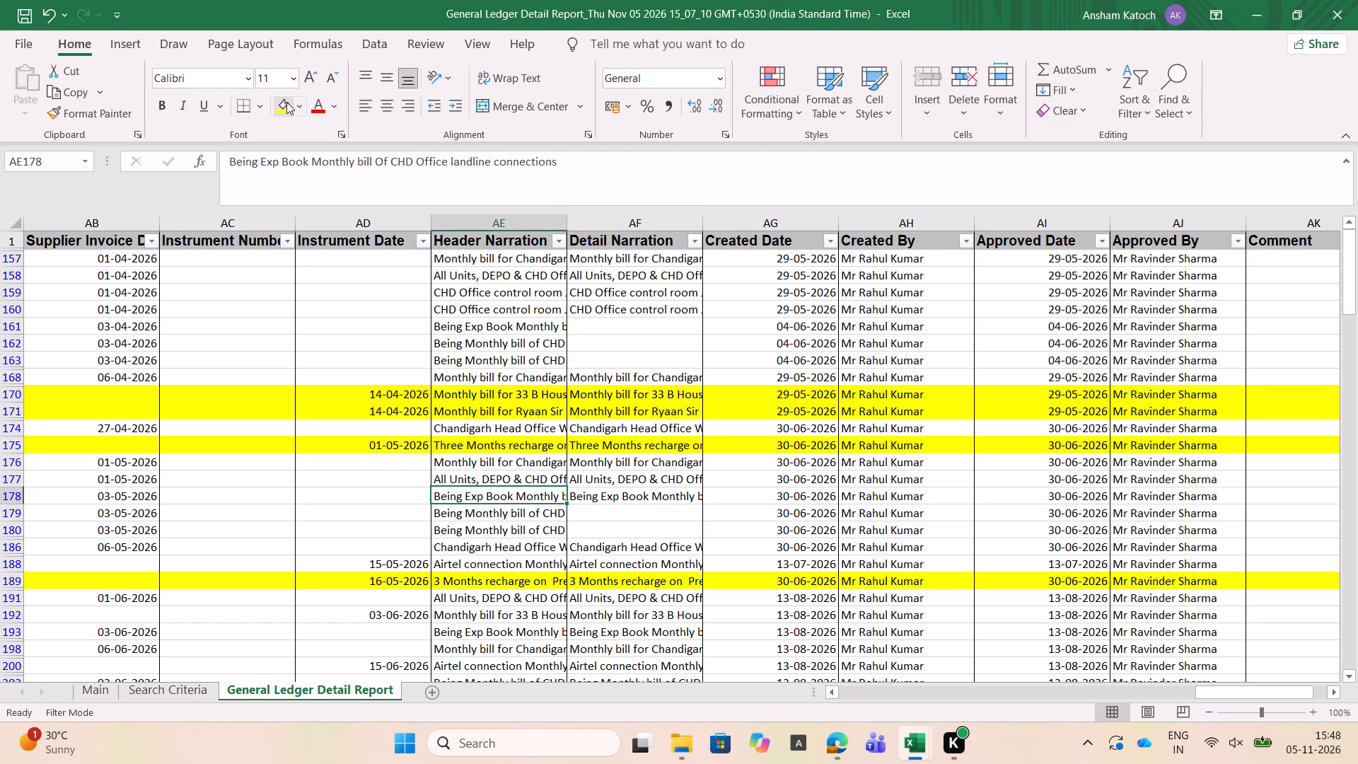
{"action": "key", "text": "Down"}
{"action": "key", "text": "Down"}
{"action": "key", "text": "Down"}
{"action": "key", "text": "Down"}
{"action": "key", "text": "Down"}
{"action": "key", "text": "Up"}
{"action": "key", "text": "Up"}
{"action": "key", "text": "Up"}
{"action": "key", "text": "Up"}
{"action": "key", "text": "Up"}
{"action": "key", "text": "Up"}
{"action": "key", "text": "Up"}
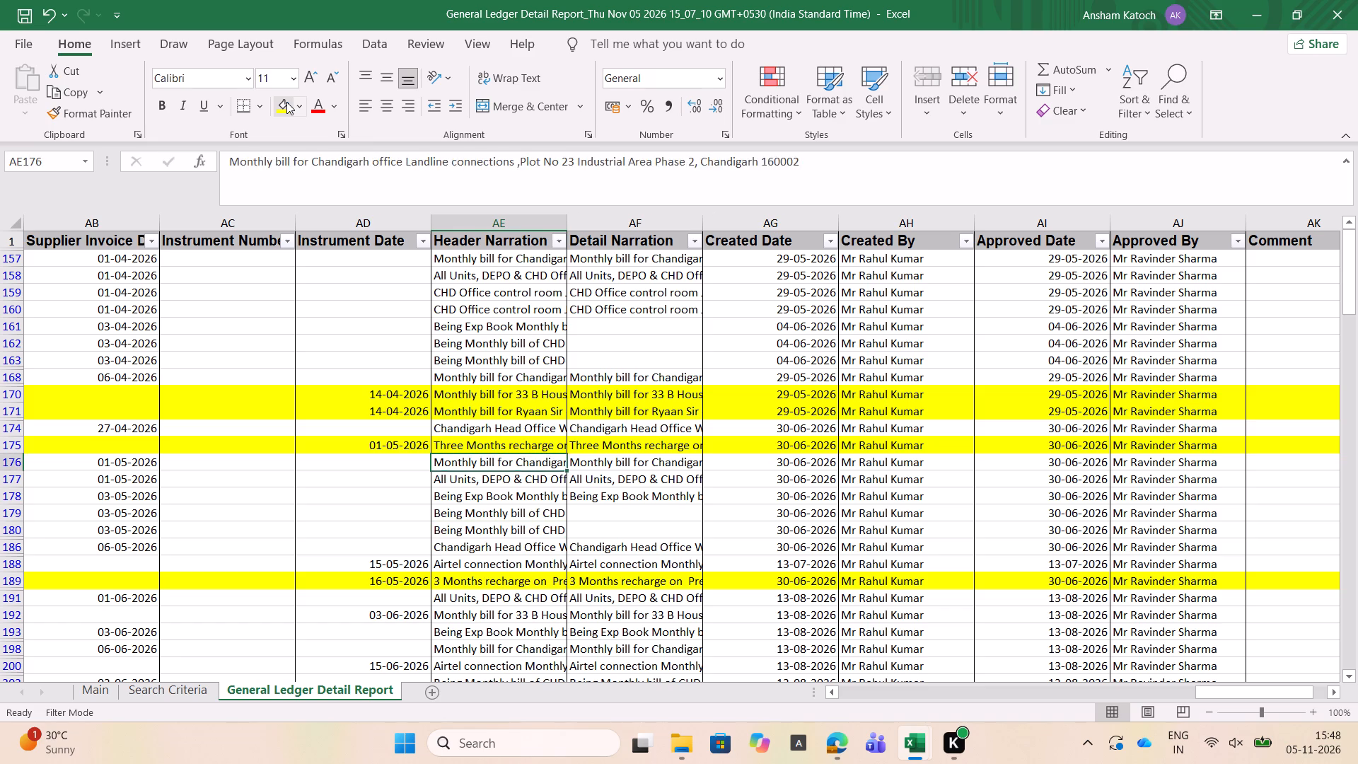
{"action": "key", "text": "Up"}
Return to the first telephone entry and look through the header narrations from row 157 down to row 178.
{"action": "key", "text": "ctrl+Down"}
{"action": "key", "text": "ctrl+Down"}
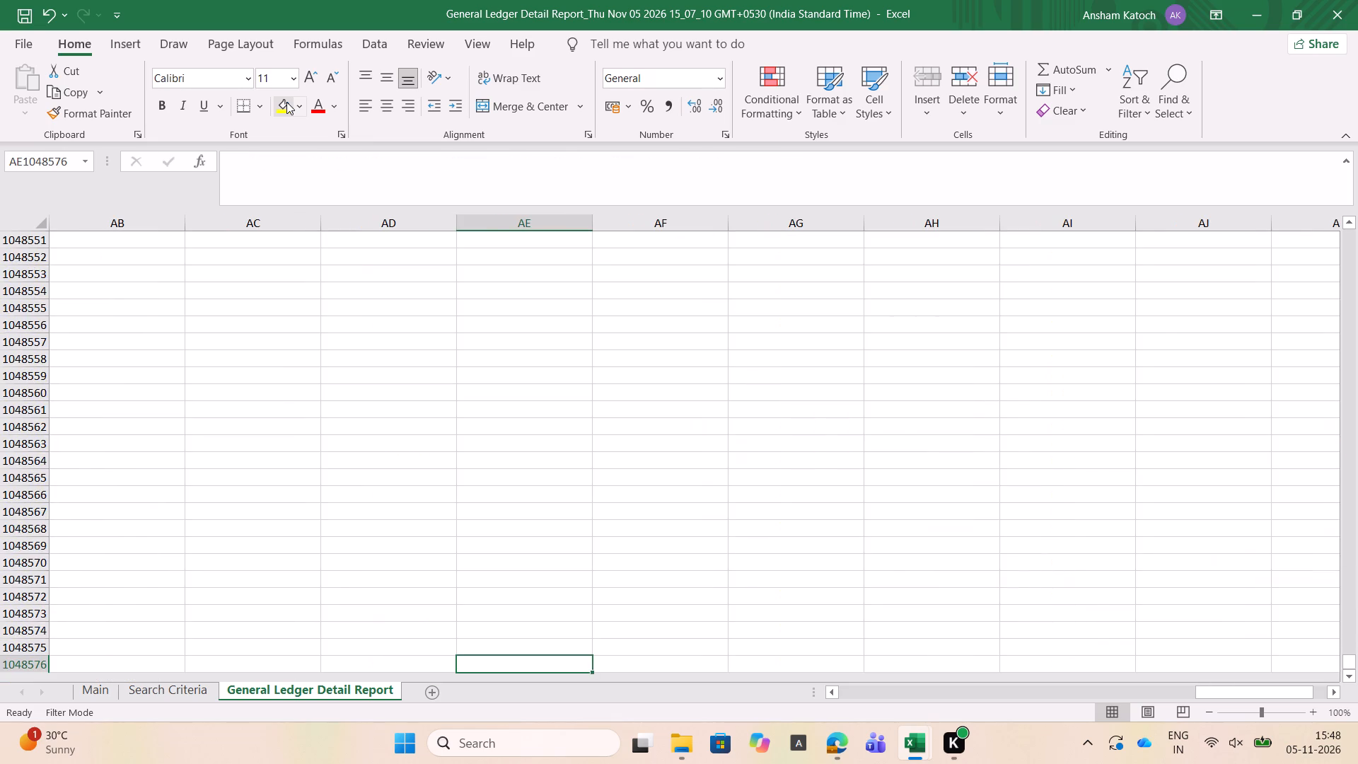
{"action": "key", "text": "ctrl+Up"}
{"action": "key", "text": "ctrl+Up"}
{"action": "key", "text": "Down"}
{"action": "key", "text": "Down"}
{"action": "key", "text": "Down"}
{"action": "key", "text": "Down"}
{"action": "key", "text": "Down"}
{"action": "key", "text": "Down"}
{"action": "key", "text": "Down"}
{"action": "key", "text": "Down"}
{"action": "key", "text": "Down"}
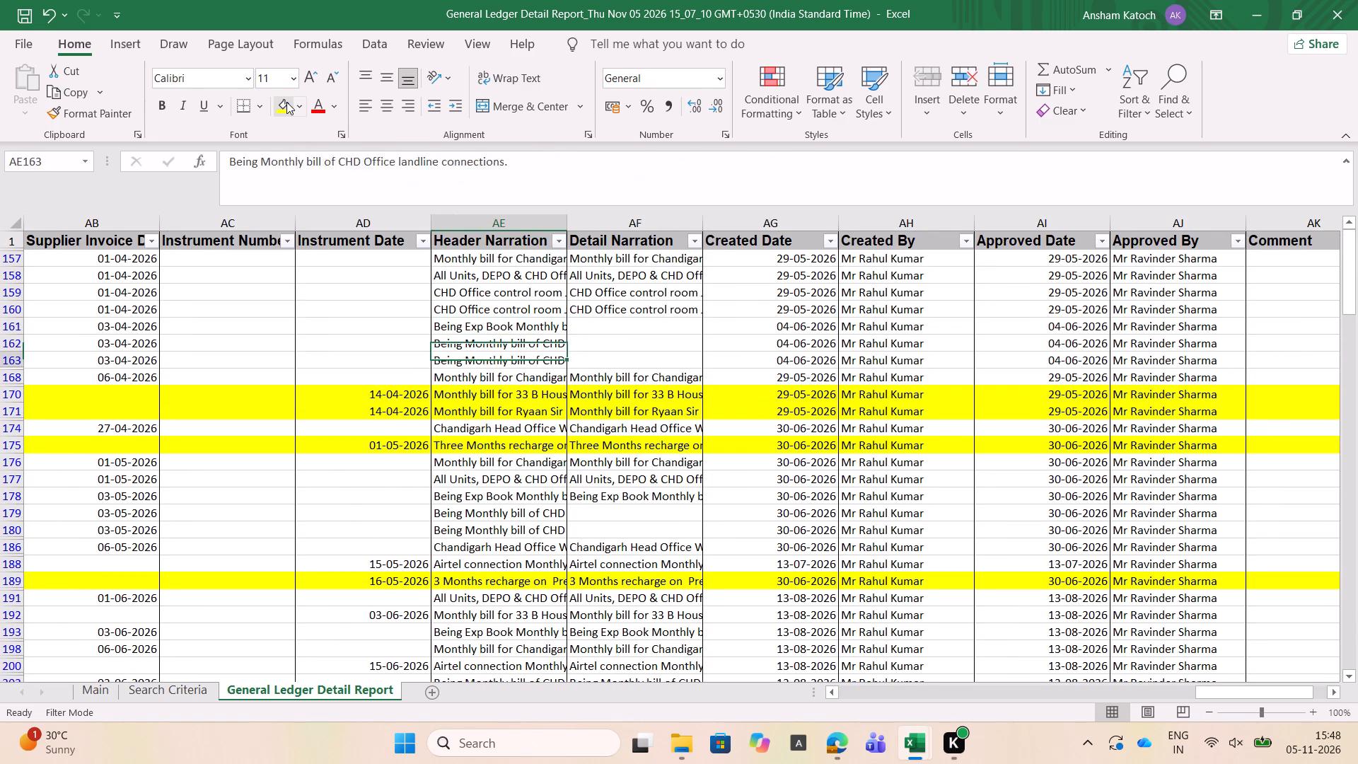
{"action": "key", "text": "Down"}
{"action": "key", "text": "Down"}
{"action": "key", "text": "Down"}
{"action": "key", "text": "Down"}
{"action": "key", "text": "Down"}
{"action": "key", "text": "Down"}
{"action": "key", "text": "Up"}
{"action": "key", "text": "Up"}
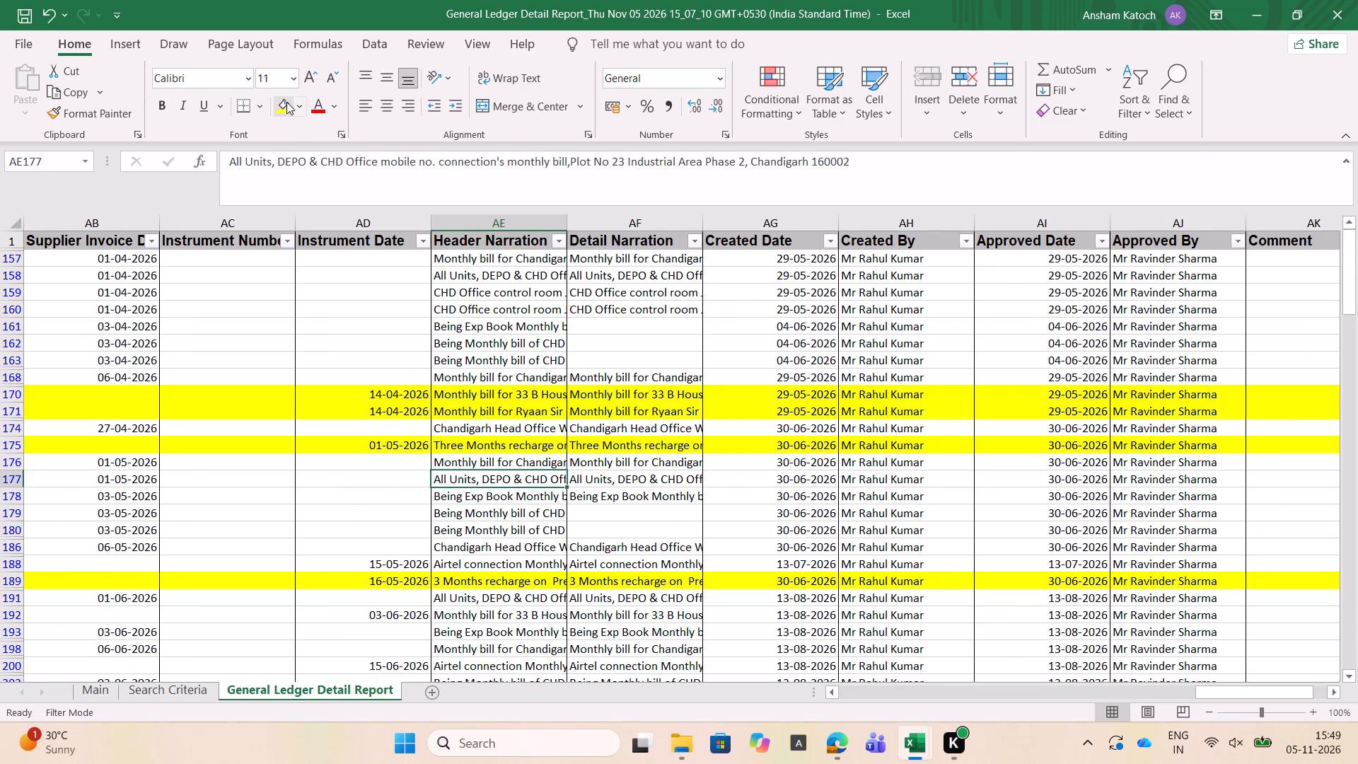
Compare the header narrations of the May 2026 Chandigarh office landline and all-units mobile bills in rows 175 to 179.
{"action": "key", "text": "Up"}
{"action": "key", "text": "Down"}
{"action": "key", "text": "Up"}
{"action": "key", "text": "Down"}
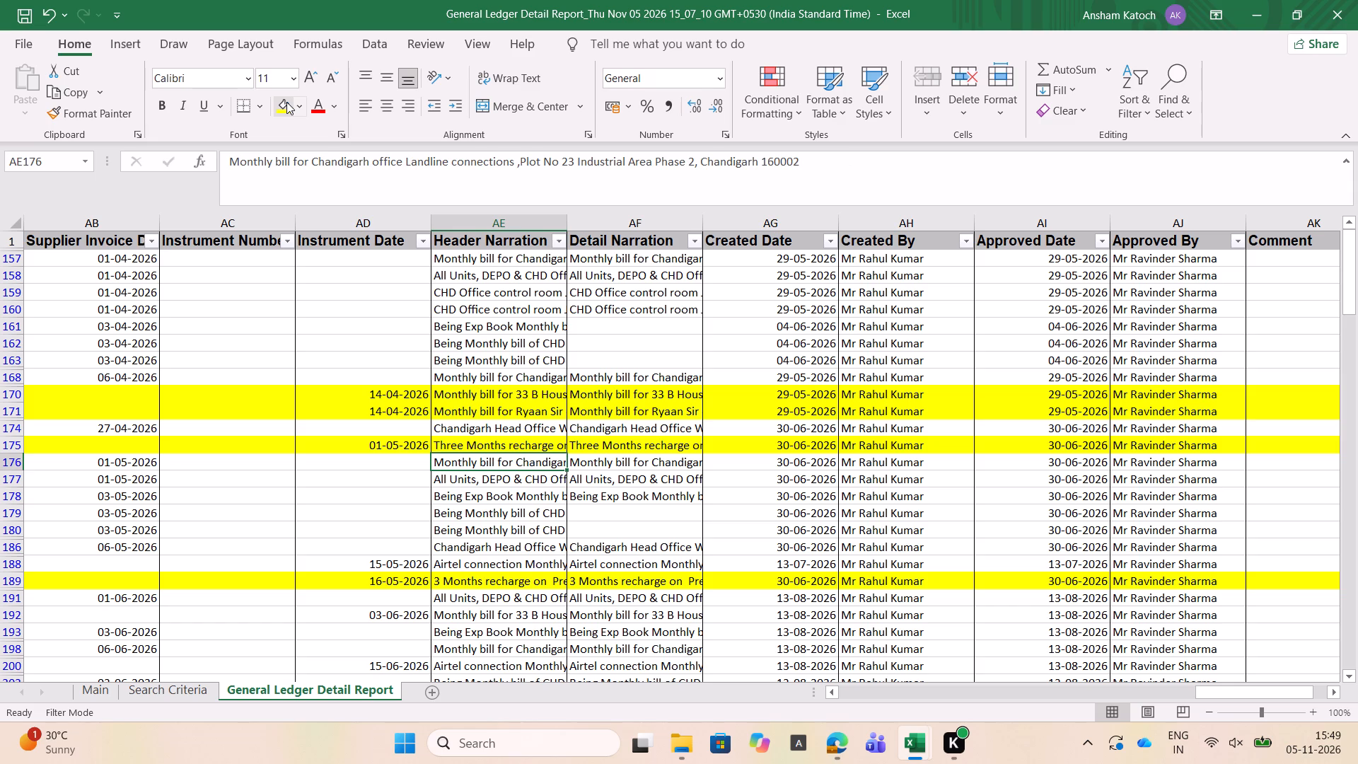
{"action": "key", "text": "Down"}
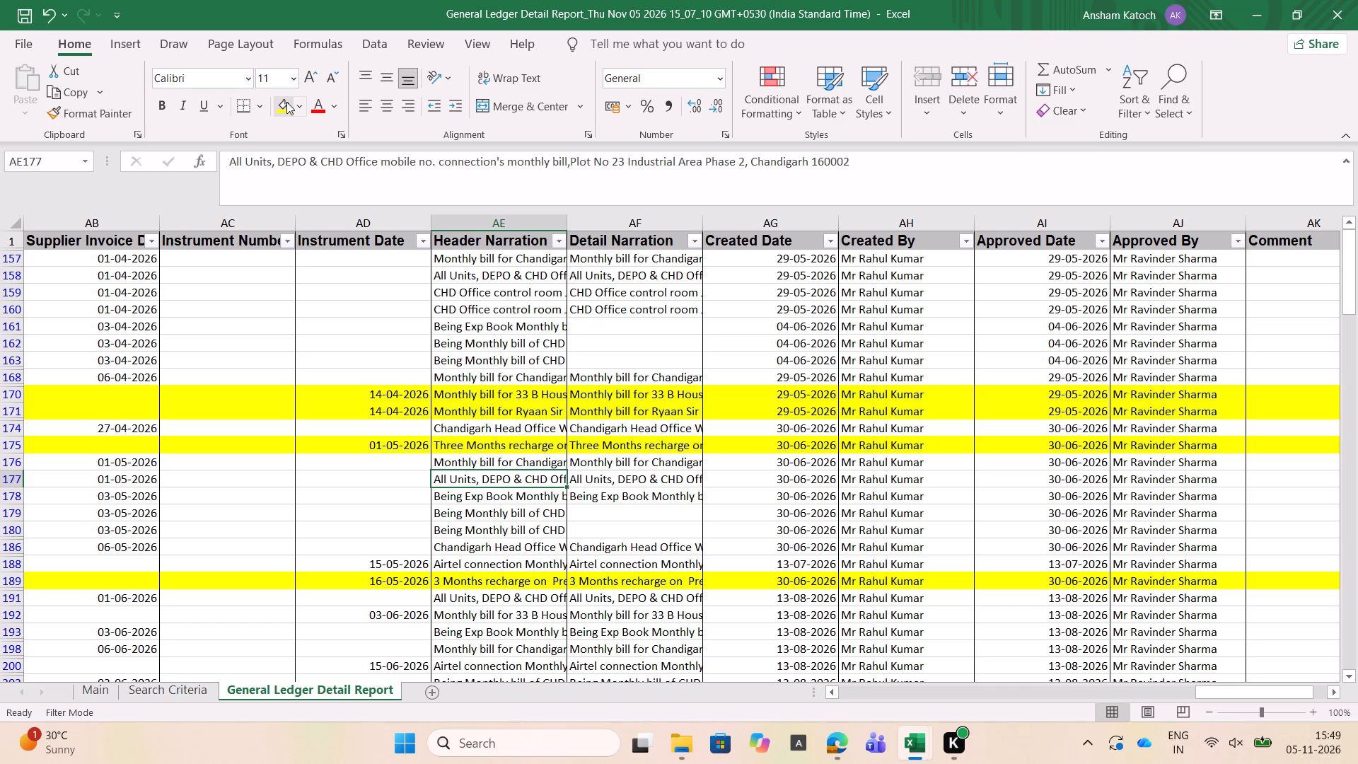
{"action": "key", "text": "Up"}
{"action": "key", "text": "Up"}
{"action": "key", "text": "Down"}
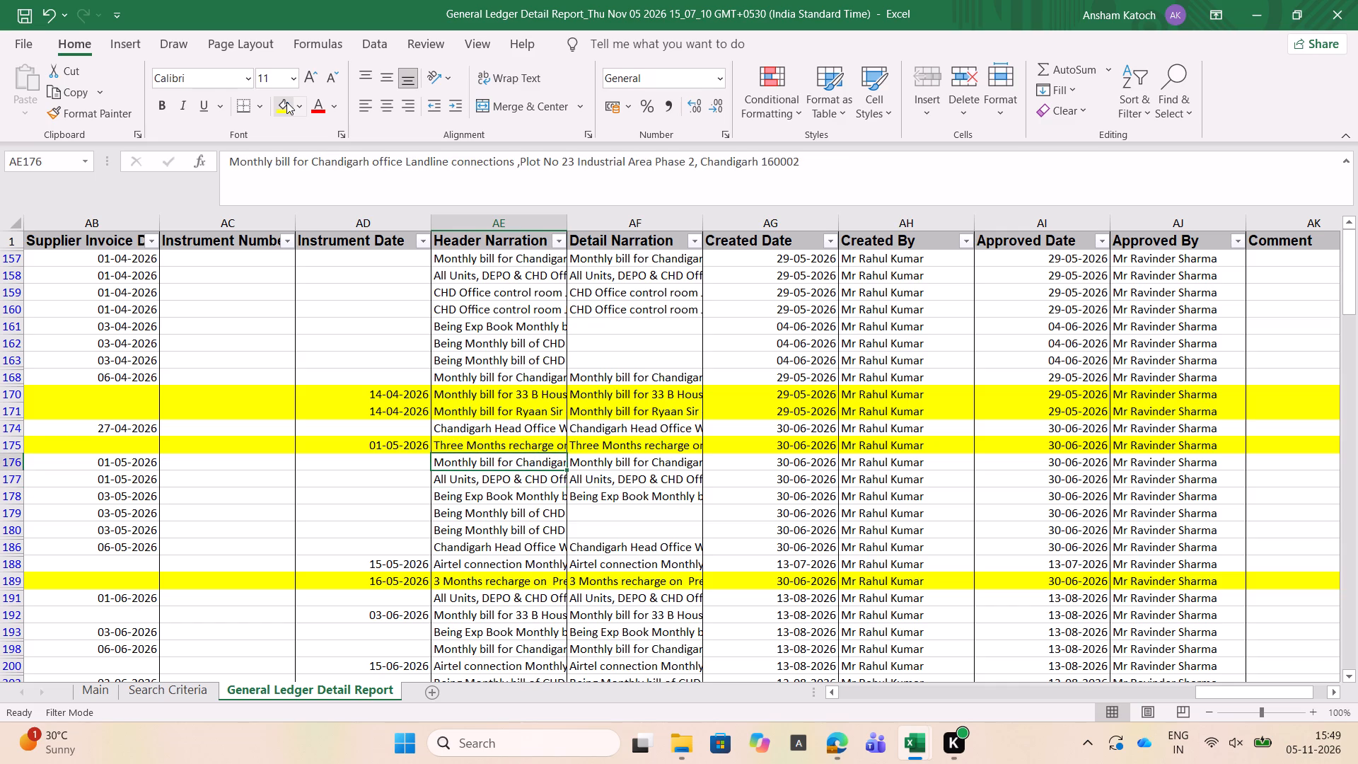
{"action": "key", "text": "Down"}
{"action": "key", "text": "Down"}
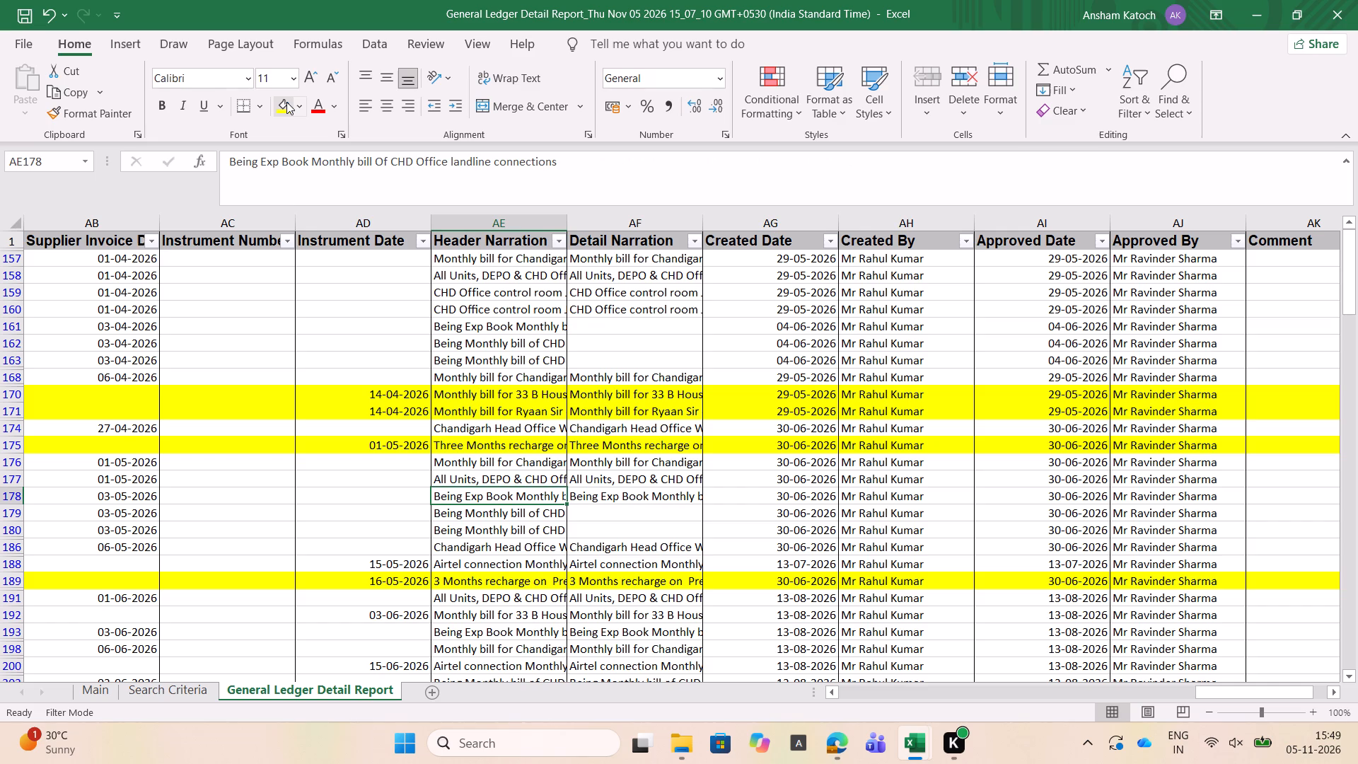
{"action": "key", "text": "Down"}
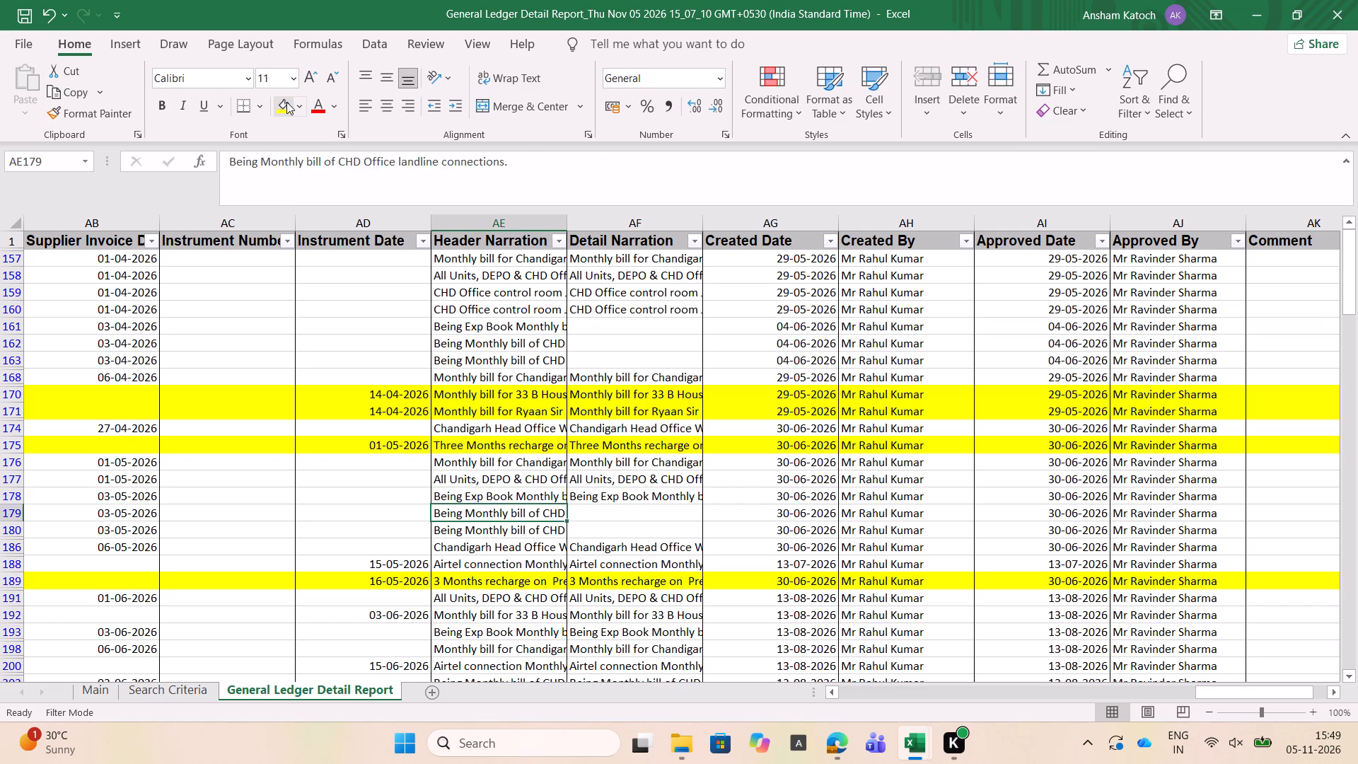
{"action": "key", "text": "Up"}
{"action": "key", "text": "Up"}
{"action": "key", "text": "Up"}
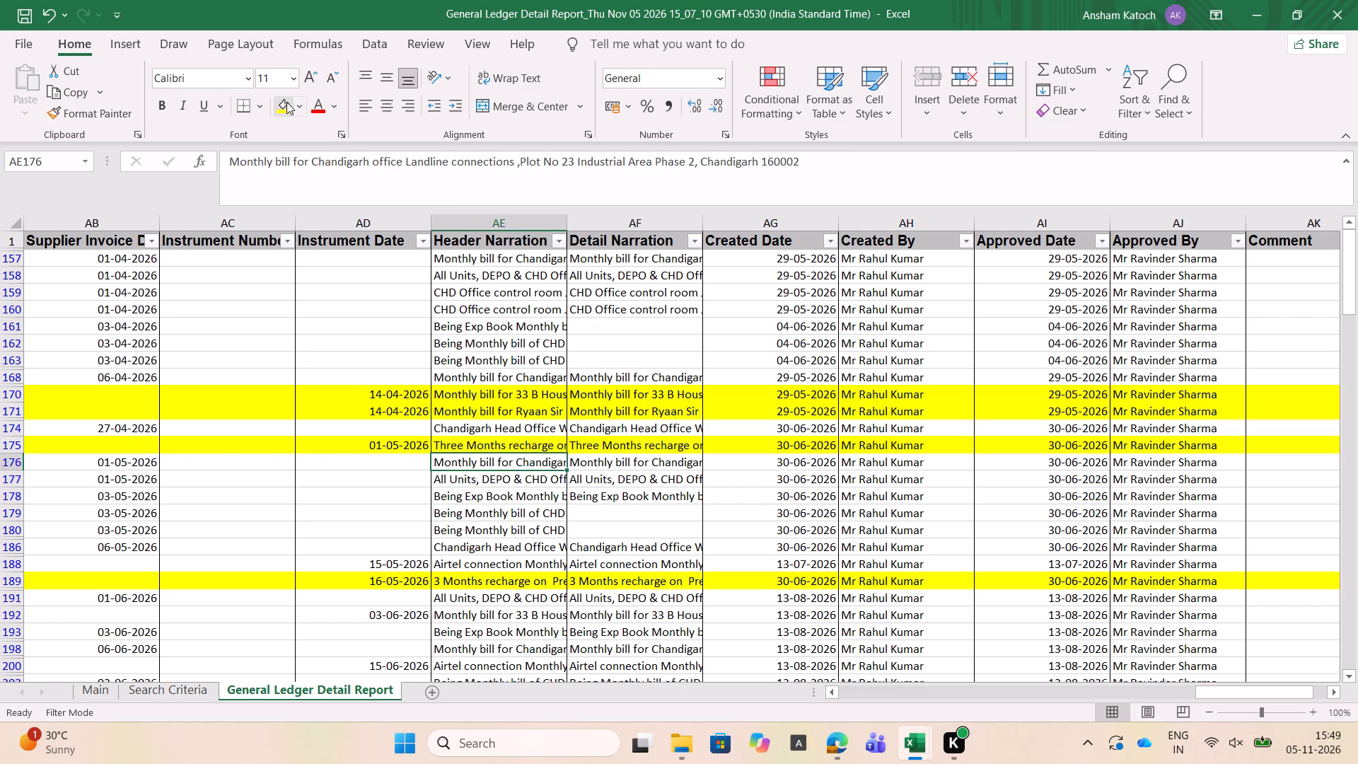
Switch to the Edge browser and search the web for "how to pronounce recurring" in a new page.
{"action": "left_click", "coordinate": [834, 738]}
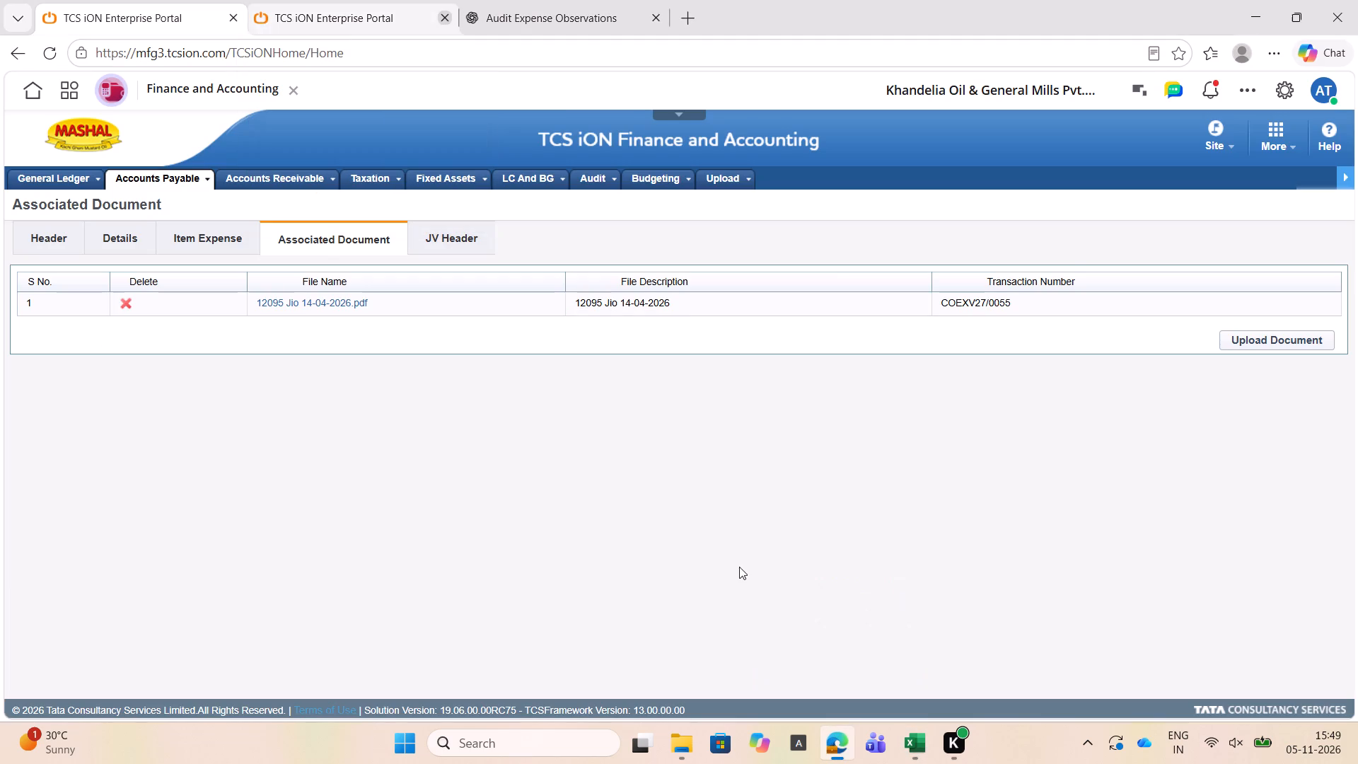
{"action": "left_click", "coordinate": [692, 6]}
{"action": "type", "text": "how to pronounce"}
{"action": "key", "text": "BackSpace"}
{"action": "type", "text": "e recurring"}
{"action": "key", "text": "Return"}
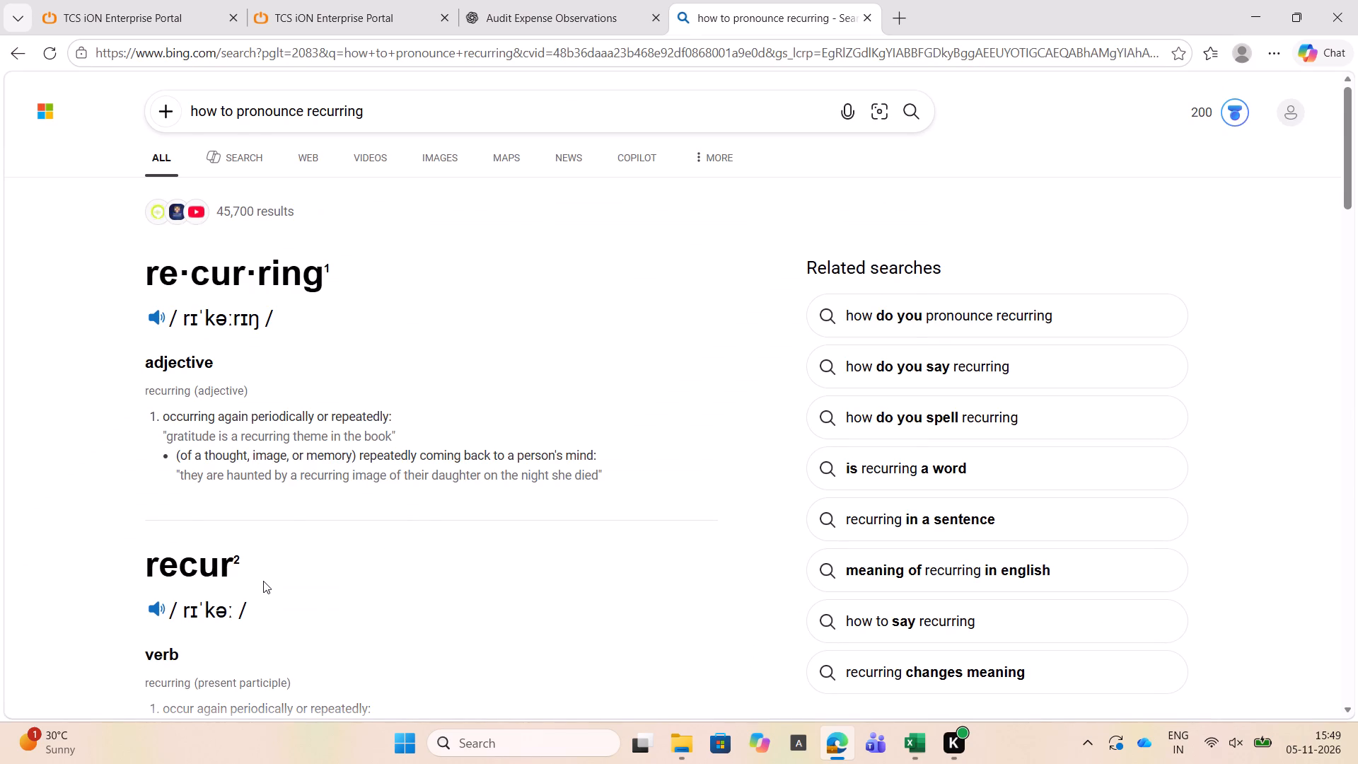
{"action": "scroll", "coordinate": [263, 581], "scroll_direction": "down", "scroll_amount": 1}
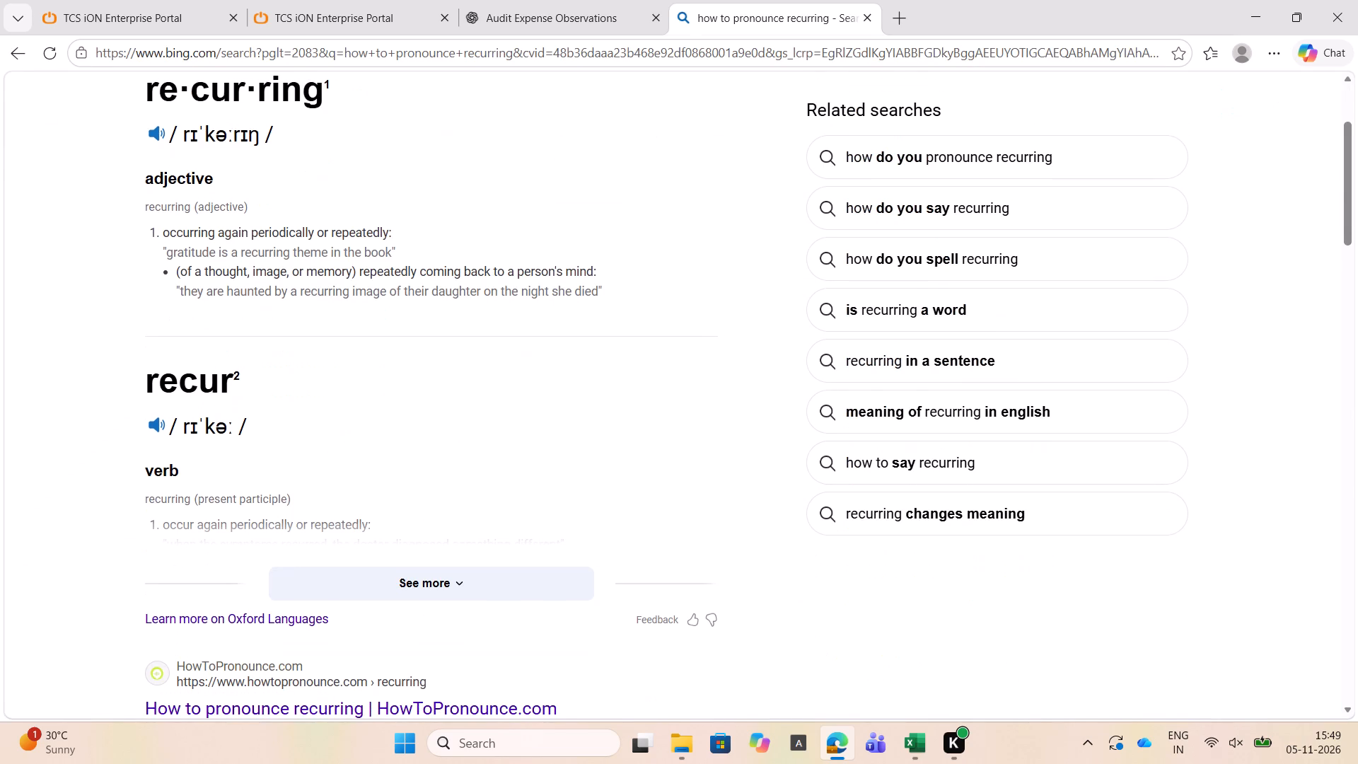
{"action": "scroll", "coordinate": [400, 516], "scroll_direction": "right", "scroll_amount": 1}
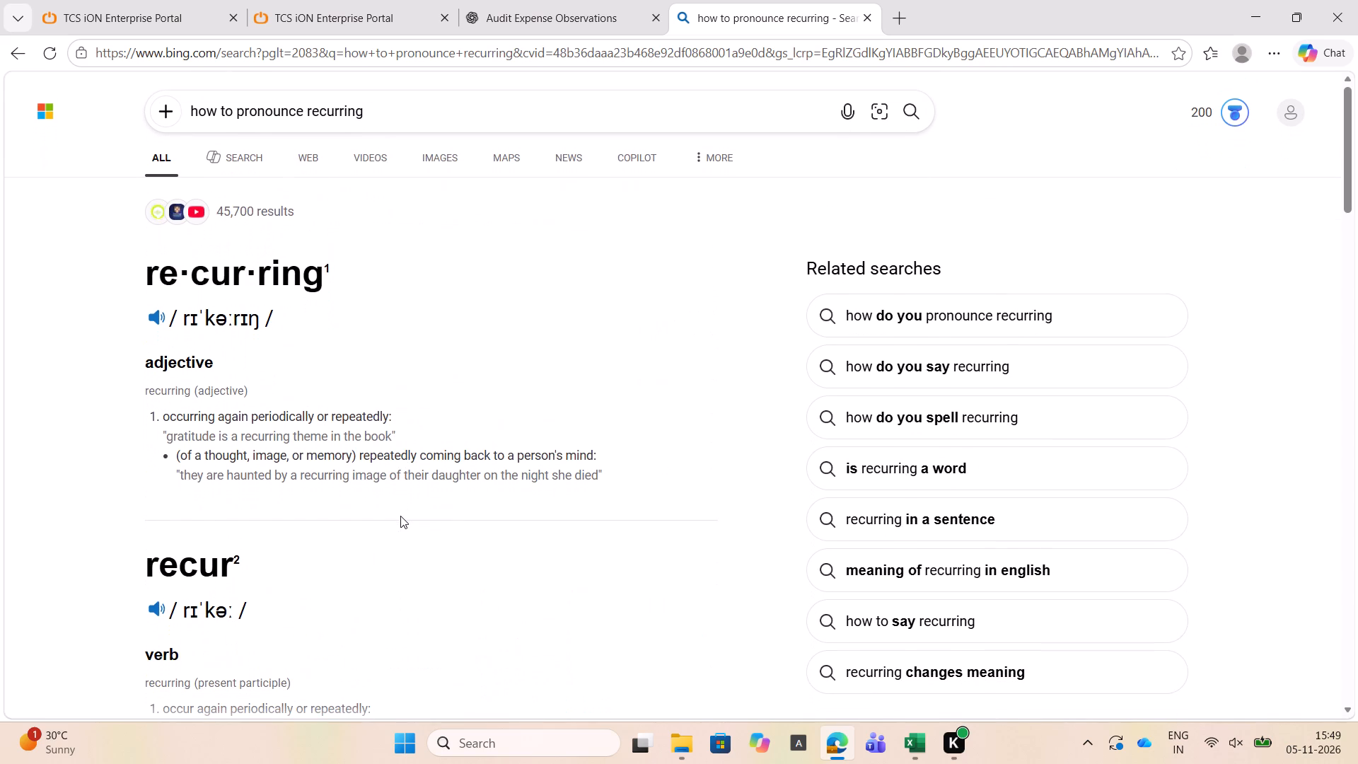
Open the related search "how do you pronounce recurring", examine its pronunciation entry, and close both search pages.
{"action": "left_click", "coordinate": [931, 311]}
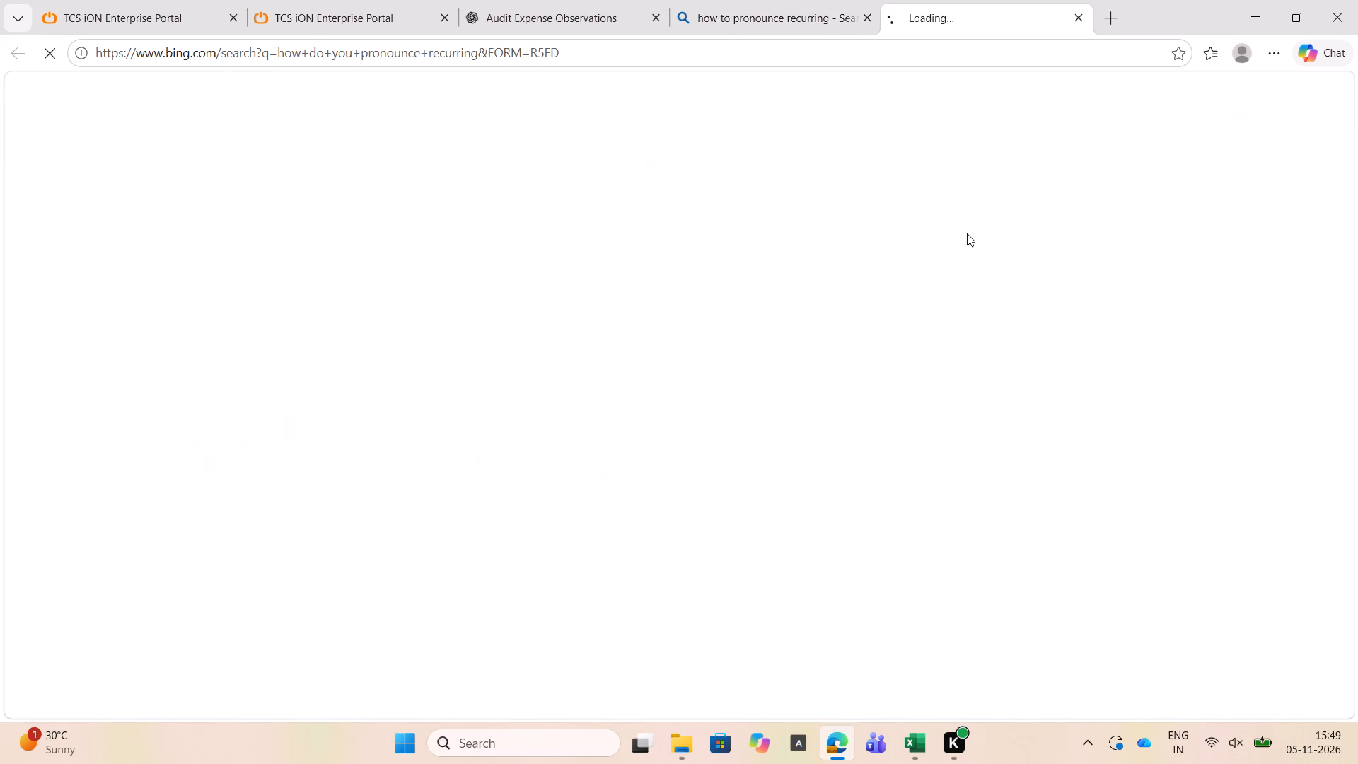
{"action": "left_click", "coordinate": [864, 12]}
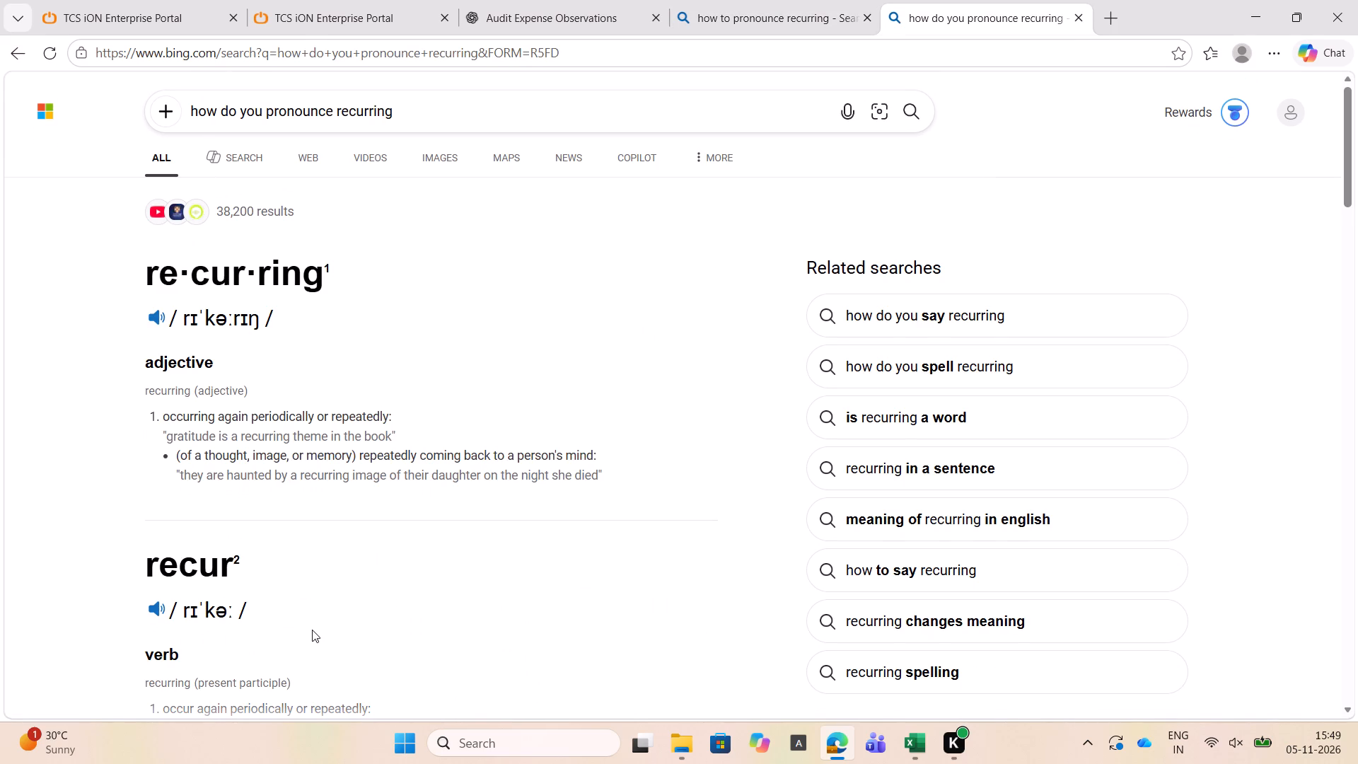
{"action": "scroll", "coordinate": [312, 630], "scroll_direction": "down", "scroll_amount": 2}
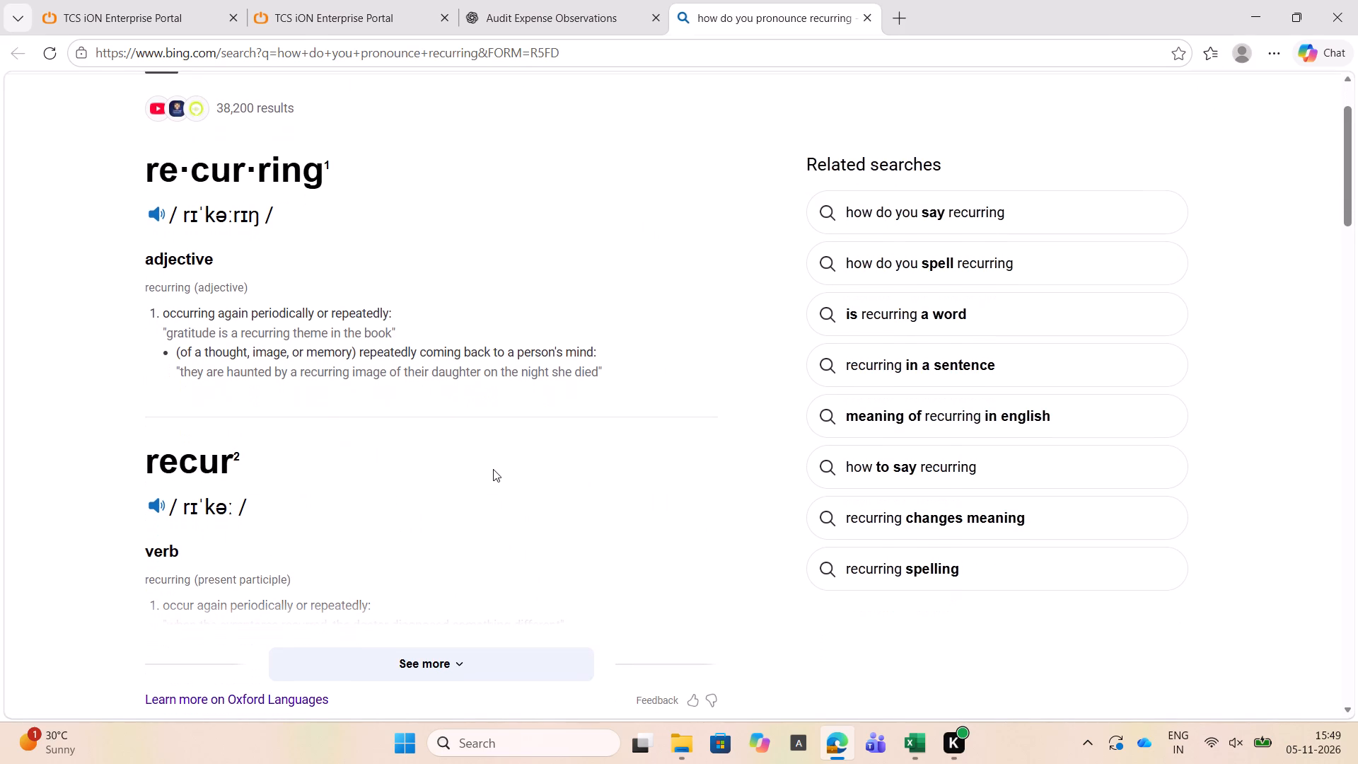
{"action": "scroll", "coordinate": [493, 469], "scroll_direction": "up", "scroll_amount": 1}
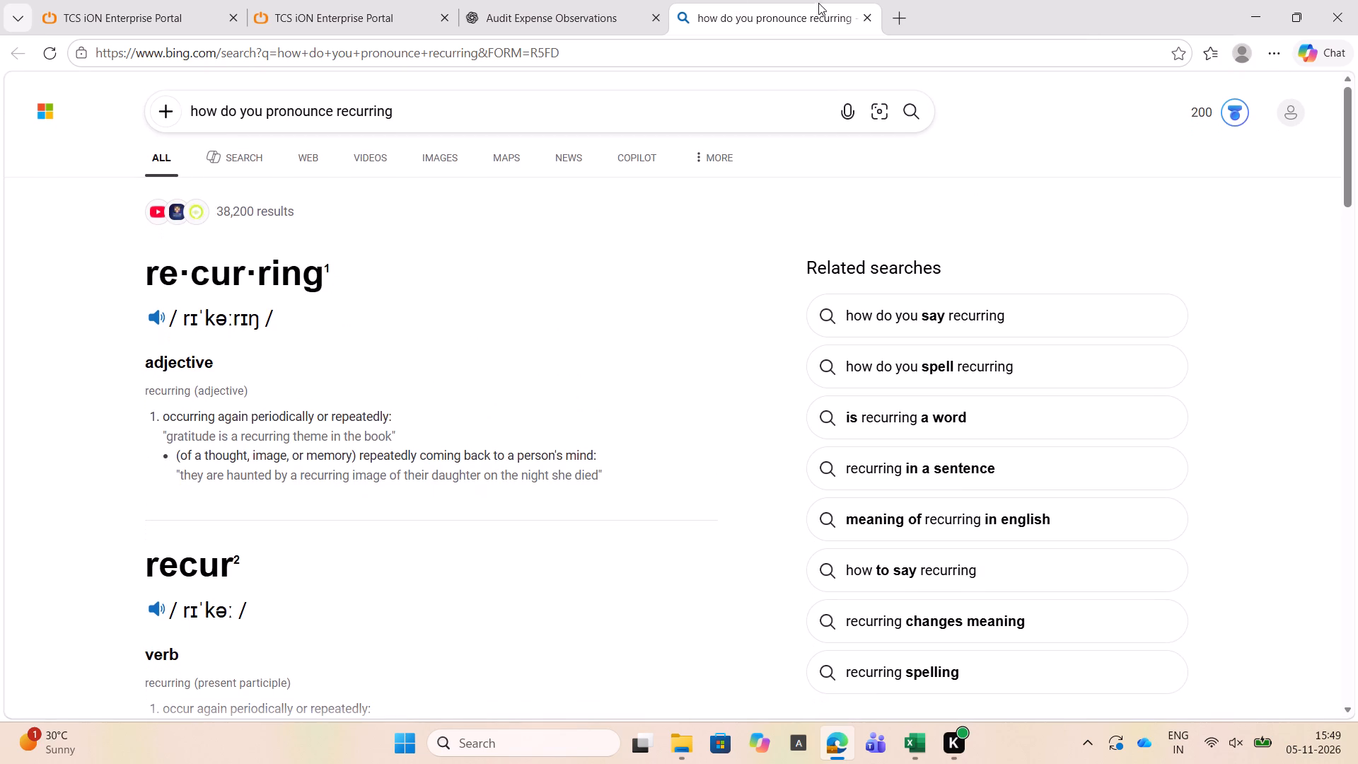
{"action": "left_click", "coordinate": [873, 18]}
Switch back to the General Ledger Detail Report workbook in Excel.
{"action": "key", "text": "alt+Tab"}
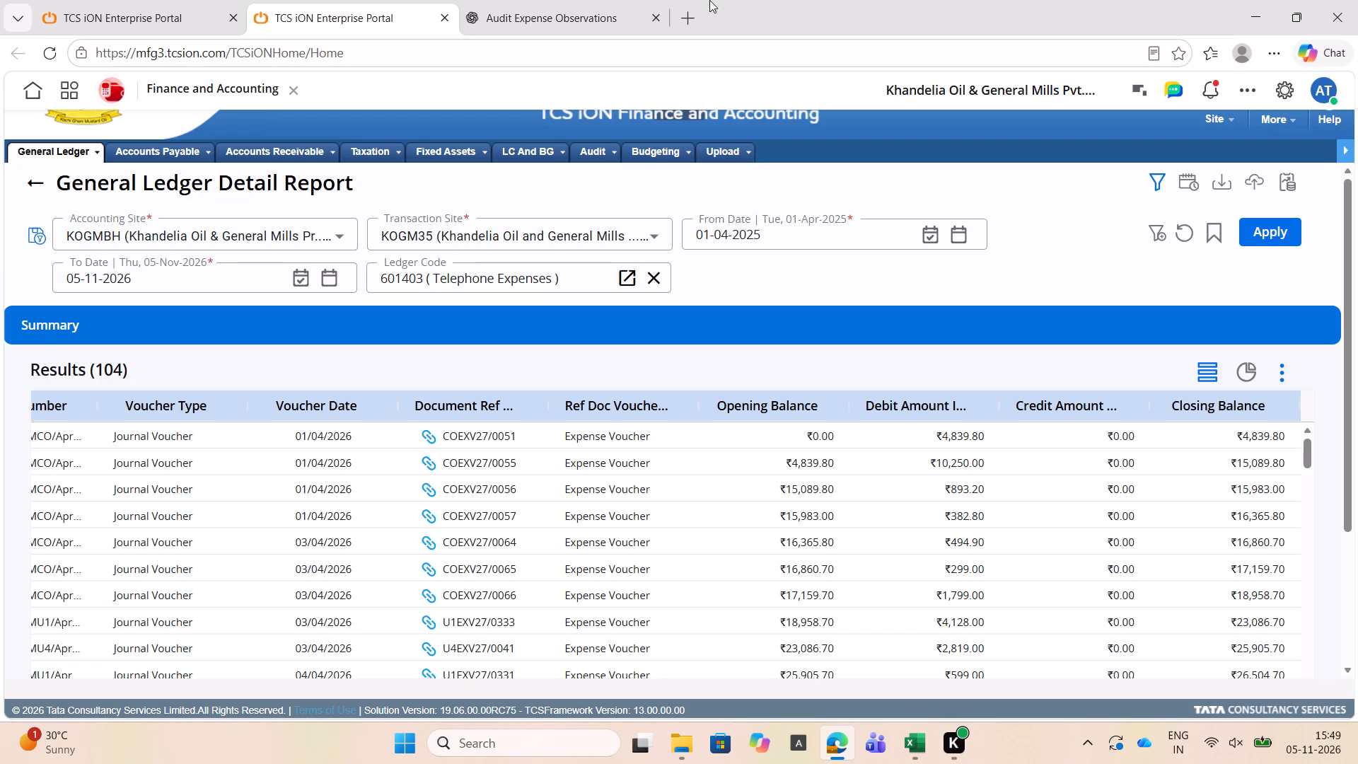
{"action": "key", "text": "Tab"}
{"action": "key", "text": "alt+Tab"}
{"action": "key", "text": "alt+Tab"}
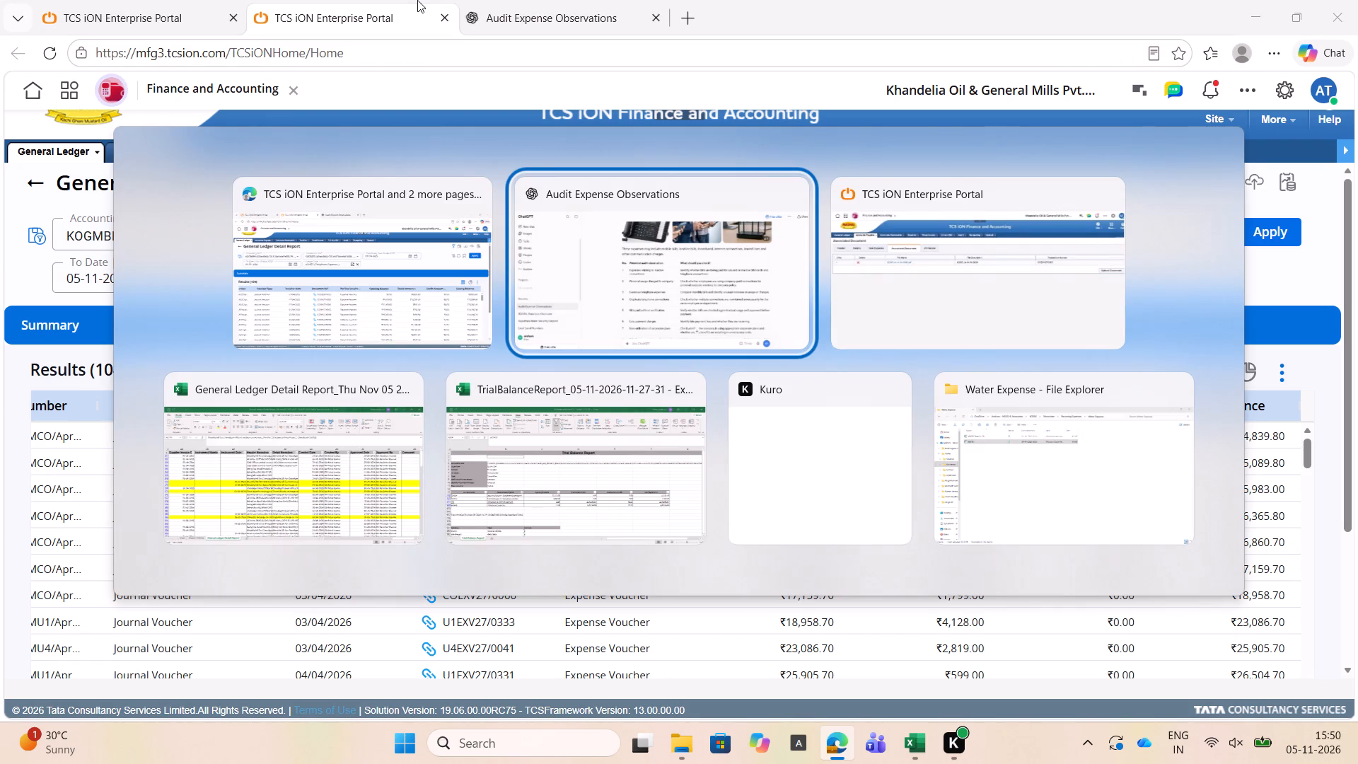
{"action": "key", "text": "alt+Tab"}
{"action": "key", "text": "alt+Tab"}
{"action": "key", "text": "alt+Tab"}
{"action": "key", "text": "alt+Tab"}
{"action": "key", "text": "alt+Tab"}
{"action": "key", "text": "alt+Tab"}
{"action": "key", "text": "alt+Tab"}
{"action": "key", "text": "alt+Tab"}
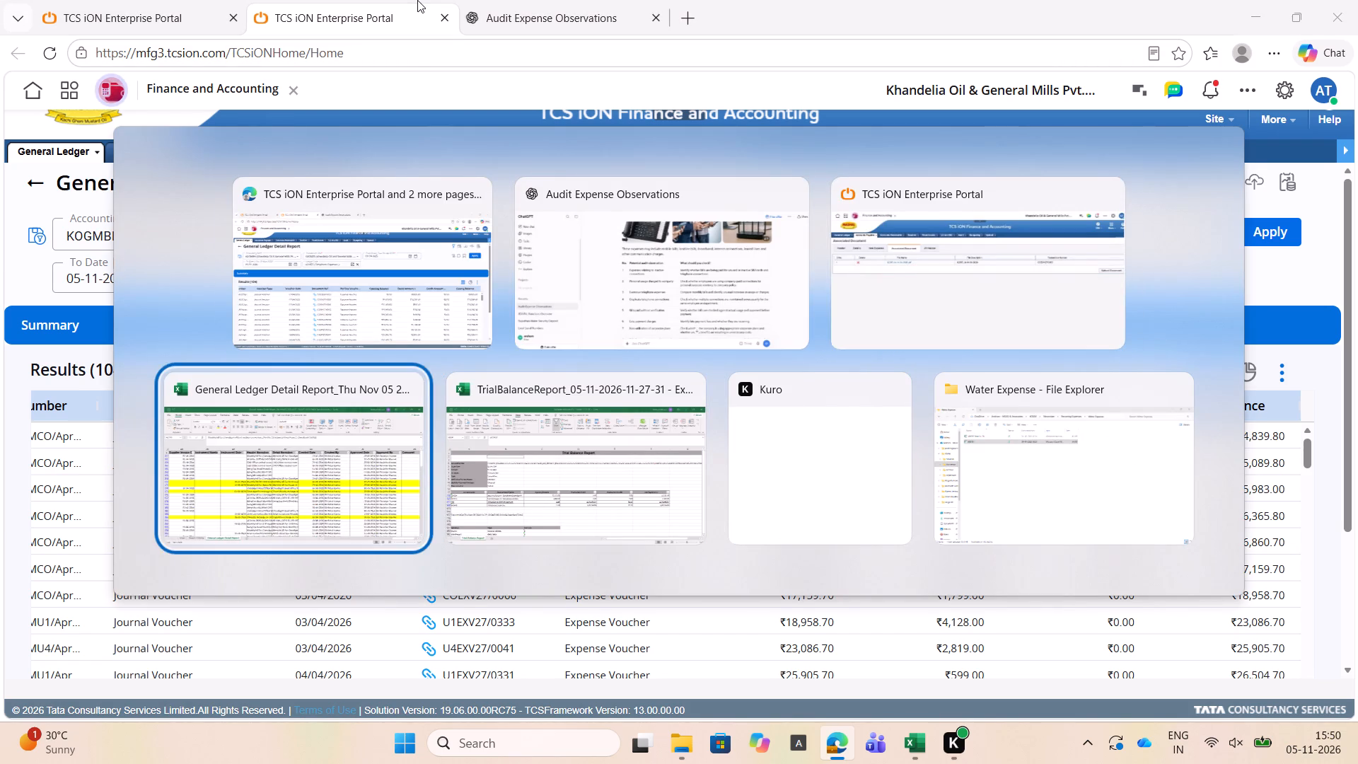